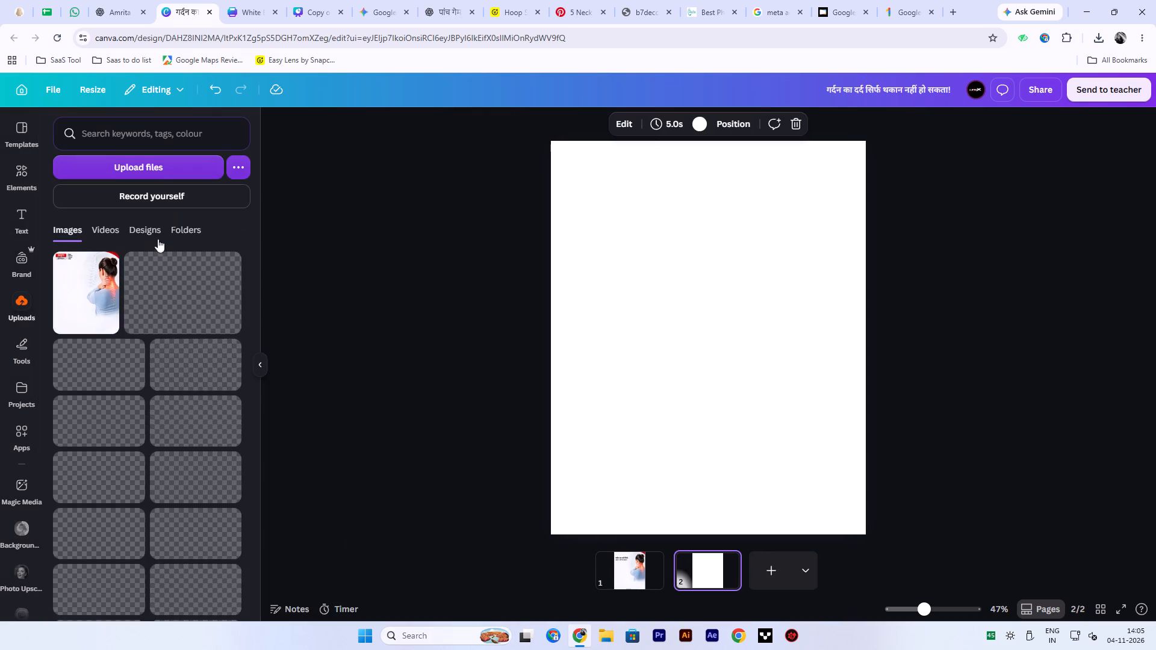
click(137, 227)
click(102, 274)
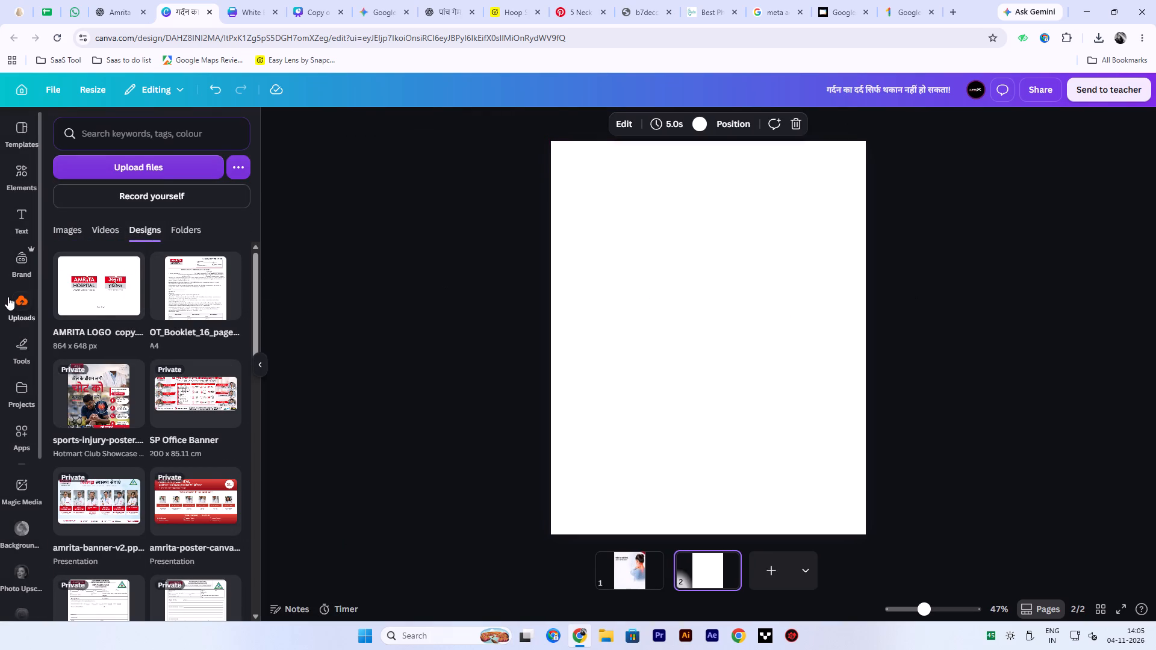
click(116, 286)
Copy the Hindi Amrita Hospital logo from page 2 and paste it onto the poster on page 1.
drag(785, 336, 743, 379)
key(ctrl+c)
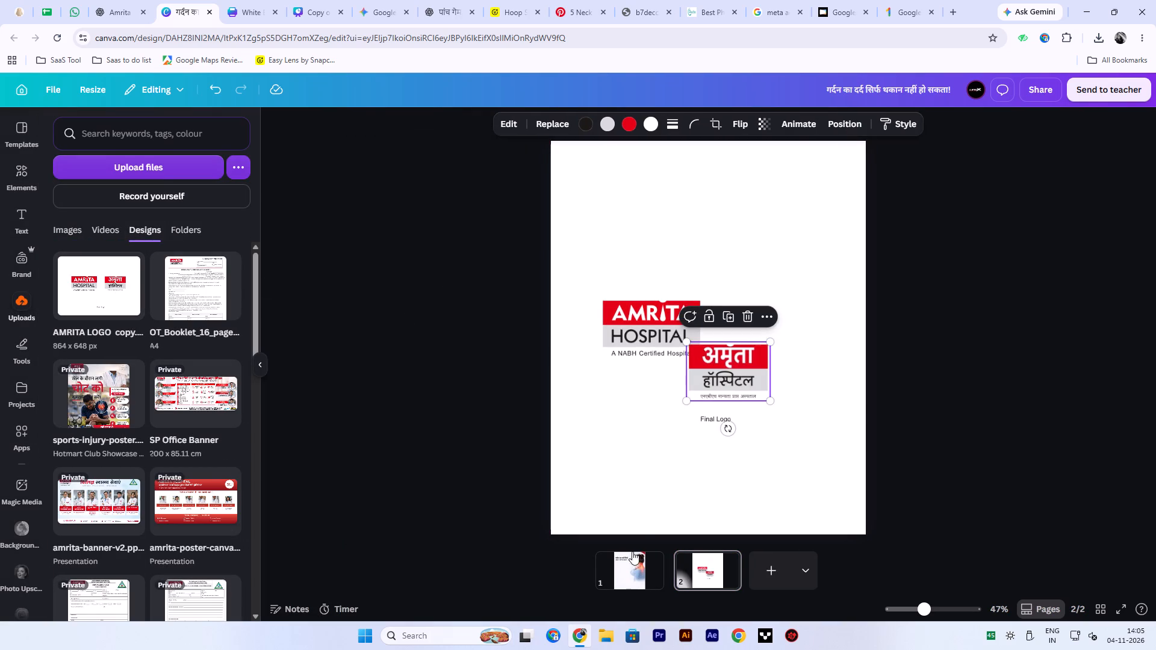
click(640, 574)
click(601, 256)
key(ctrl+v)
Crop the tagline off the Hindi logo, shrink it, and place it in the poster's upper-left corner above the headline.
drag(729, 368, 579, 209)
double_click(592, 203)
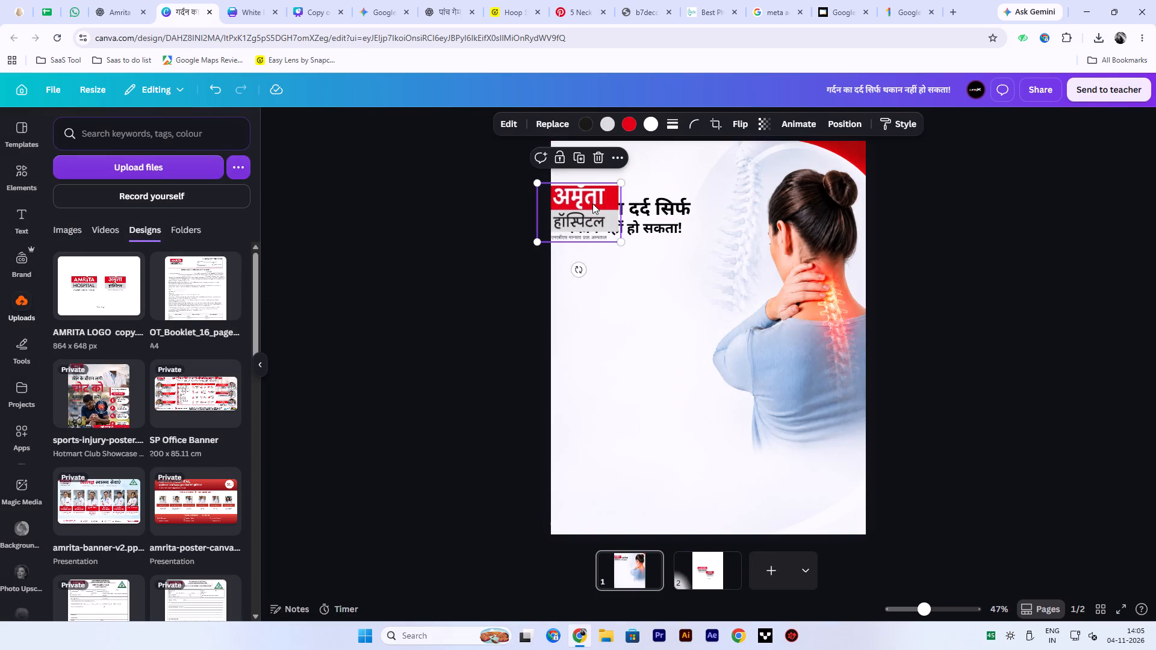
drag(621, 244, 627, 234)
click(671, 292)
drag(605, 220, 625, 190)
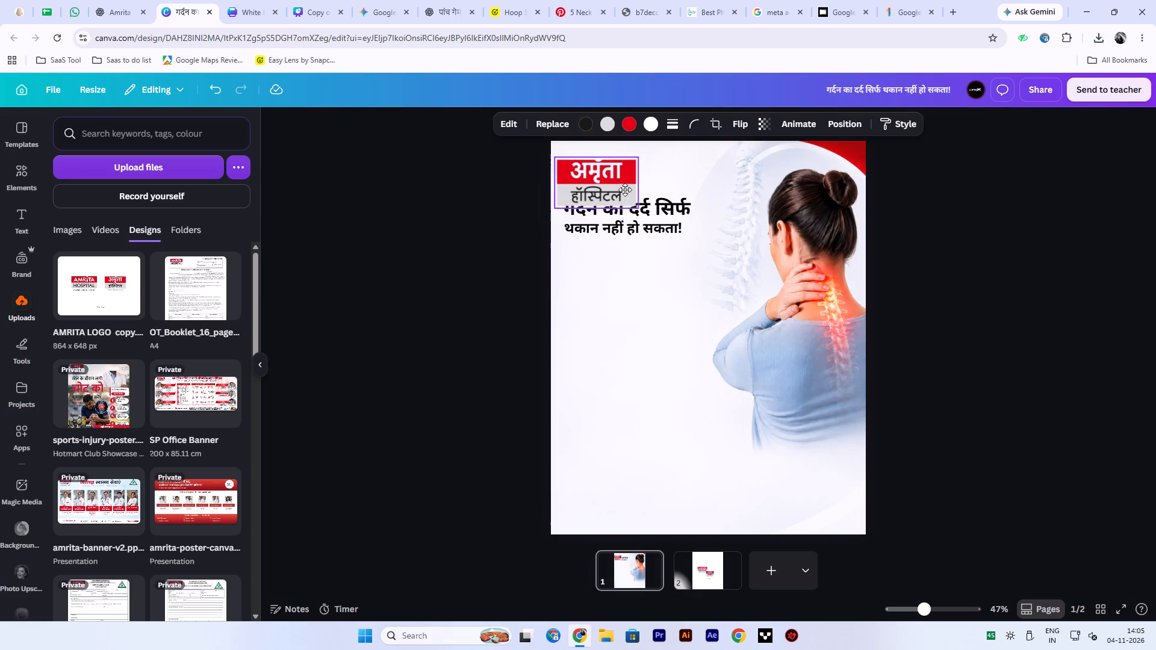
drag(625, 190, 626, 185)
drag(639, 197, 620, 185)
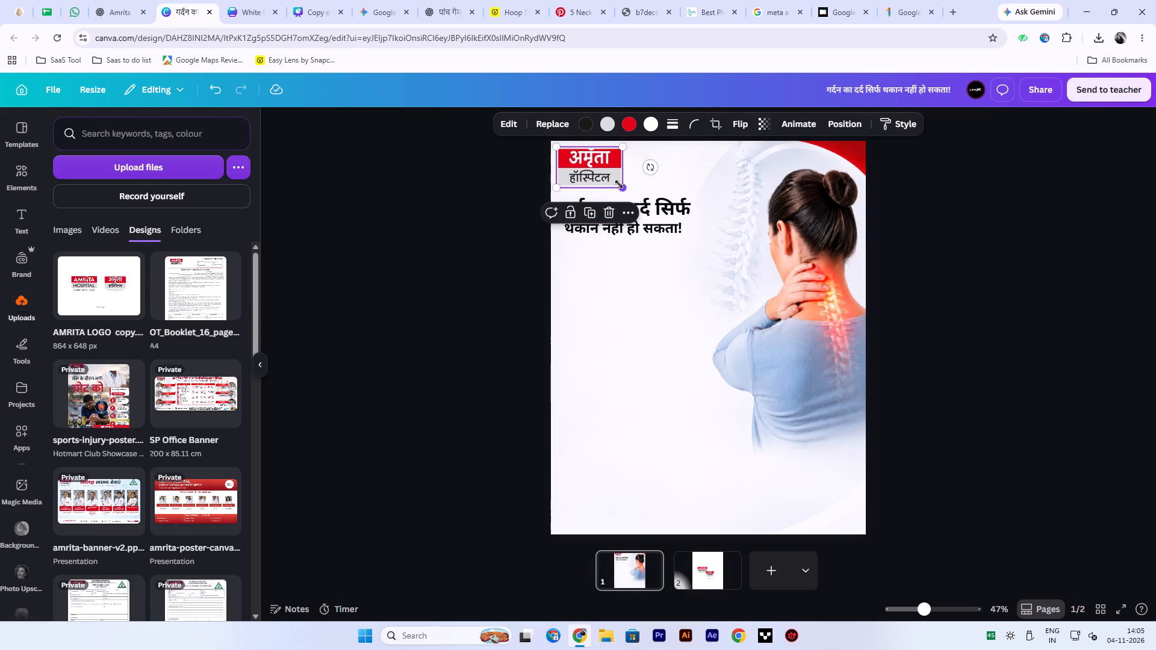
click(588, 172)
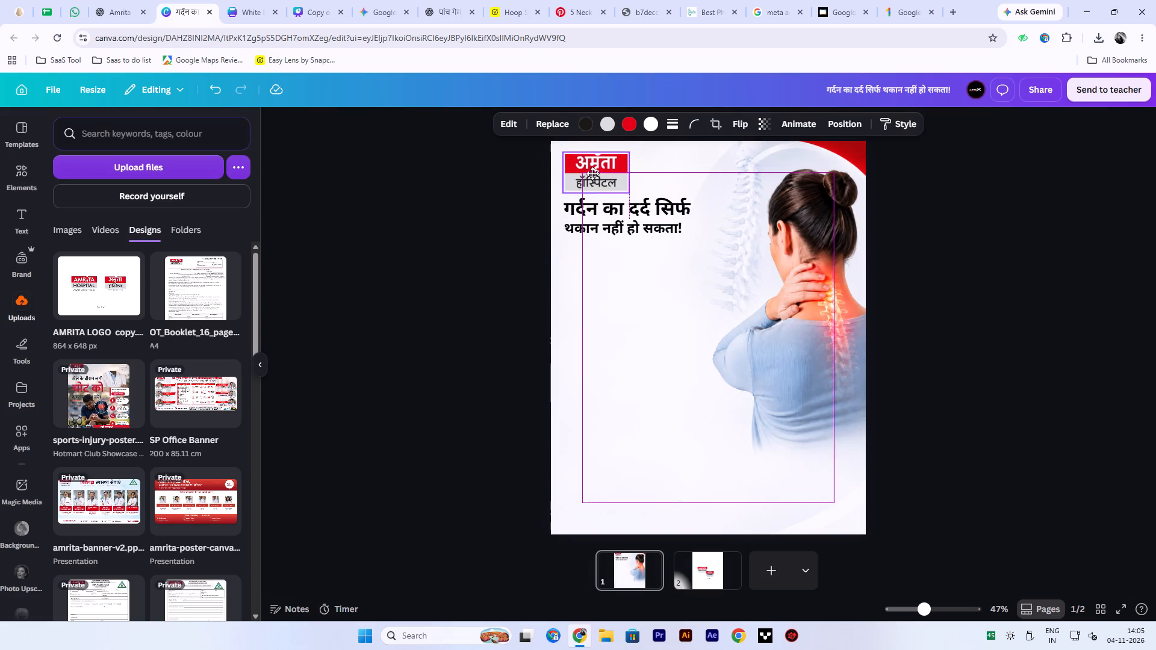
drag(440, 228, 408, 234)
click(408, 234)
Move both headline lines down to leave clear space below the logo and between the lines.
drag(623, 227, 615, 290)
drag(630, 205, 628, 226)
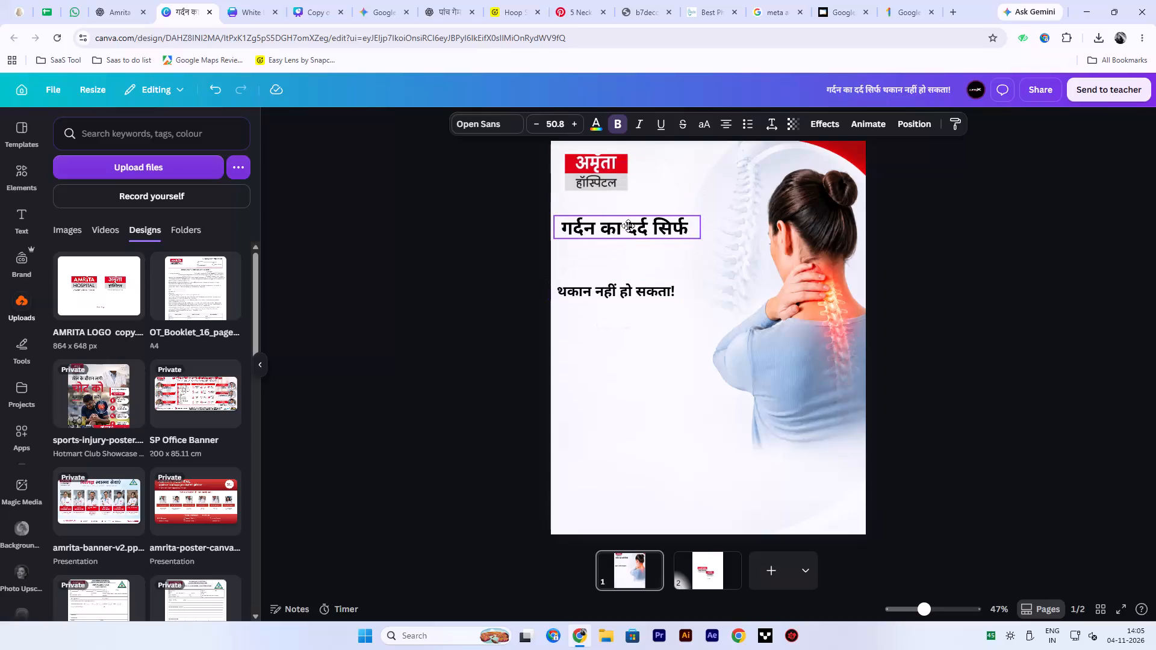
drag(628, 226, 632, 224)
Change the font of the first headline line "गर्दन का दर्द सिर्फ" to Poppins ExtraBold.
double_click(498, 135)
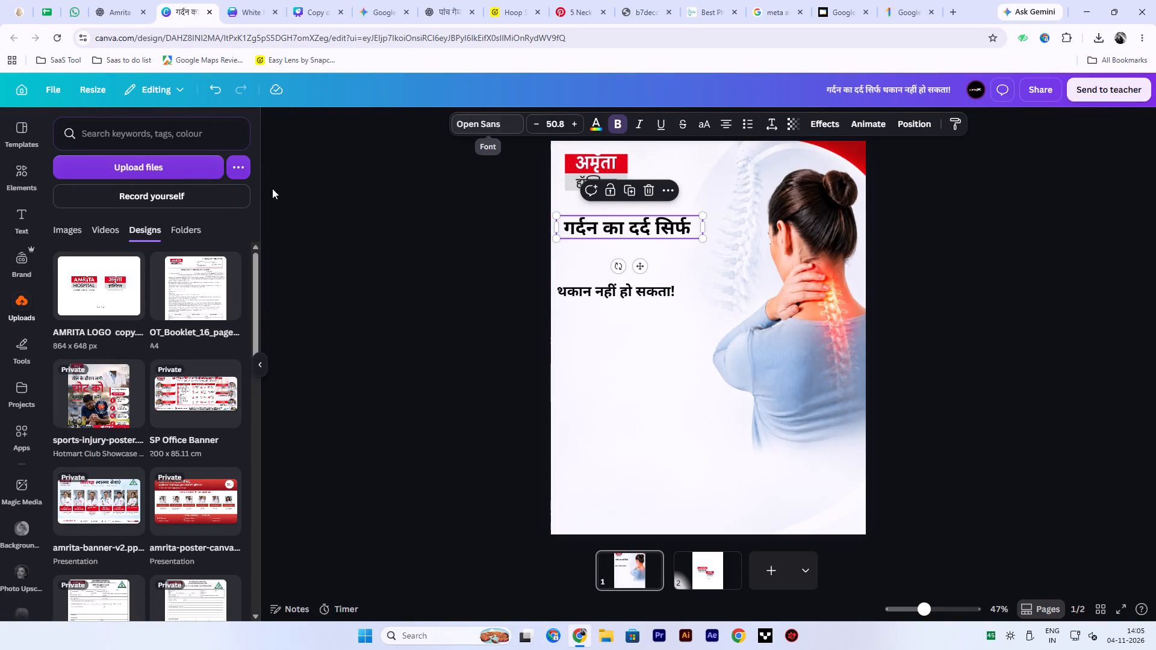
click(495, 119)
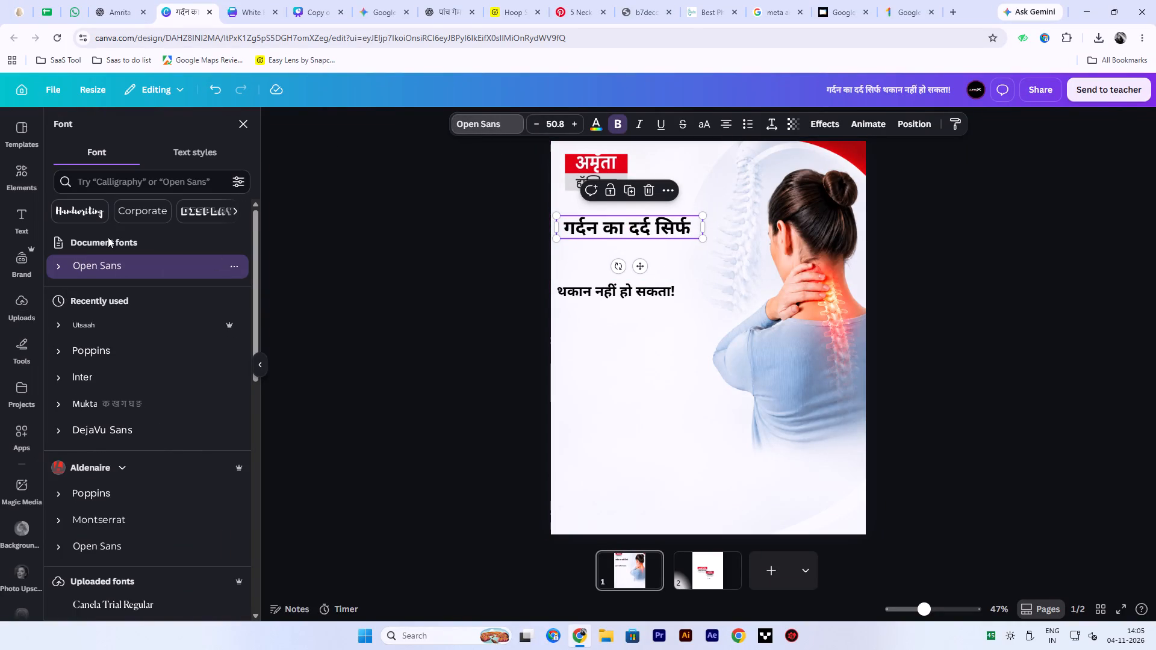
click(58, 351)
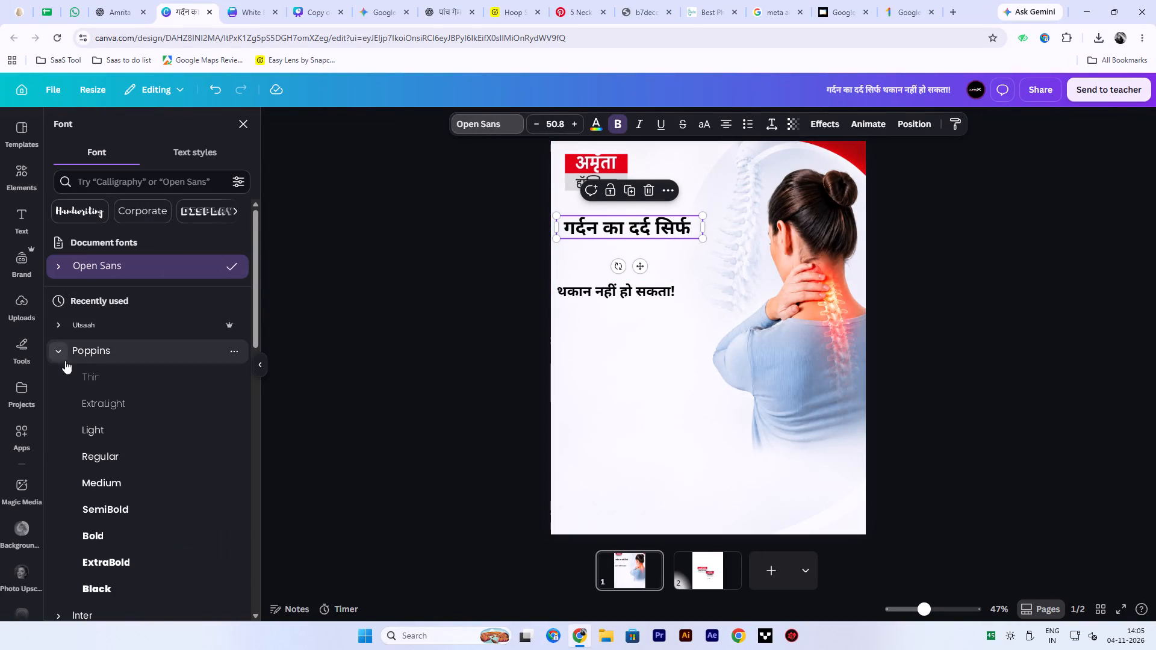
click(103, 566)
click(305, 358)
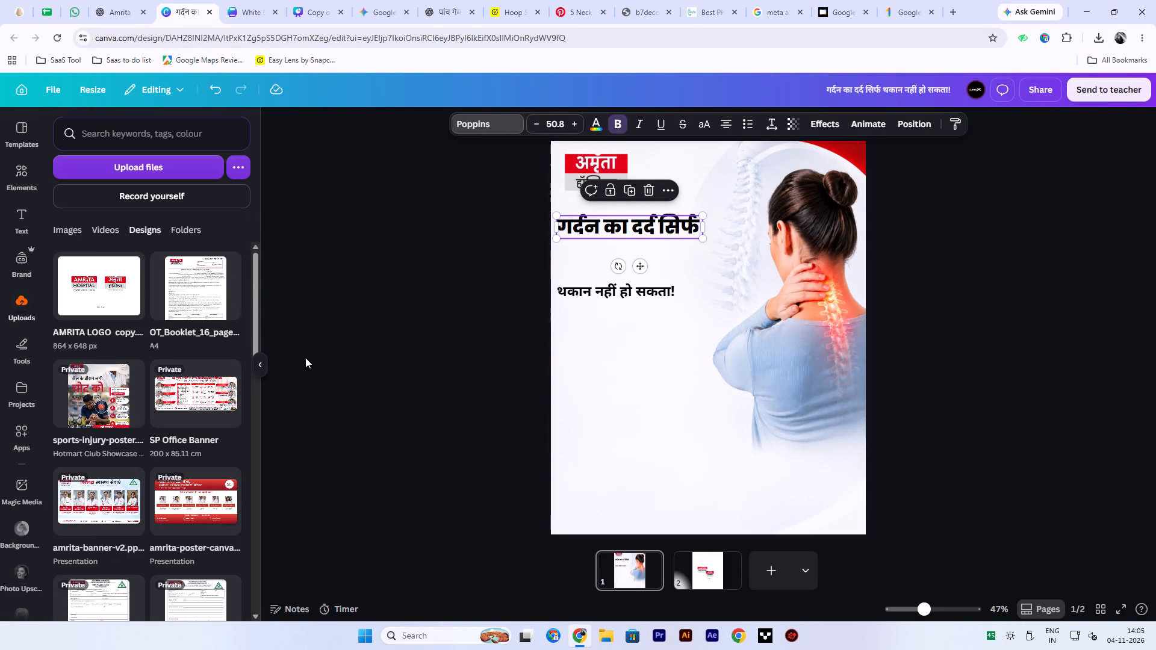
click(485, 262)
Shift the first headline line slightly right so it lines up with the logo's left edge.
ctrl+scroll(625, 273, up, 2)
drag(605, 208, 606, 208)
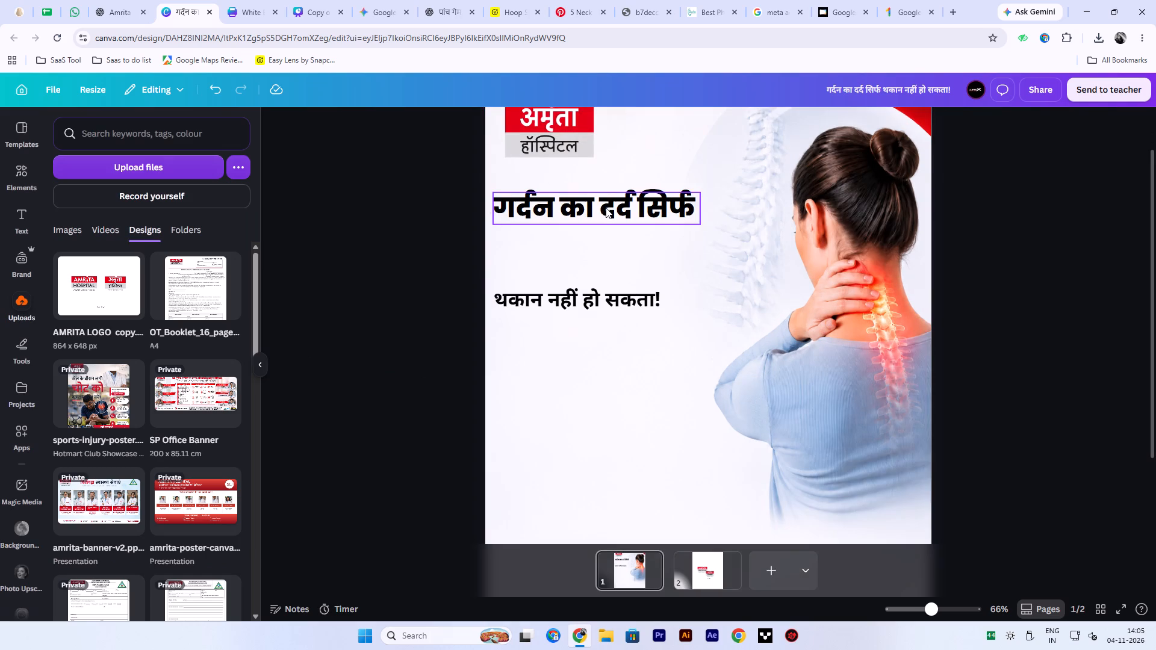
drag(606, 208, 615, 212)
scroll(450, 339, up, 4)
click(411, 349)
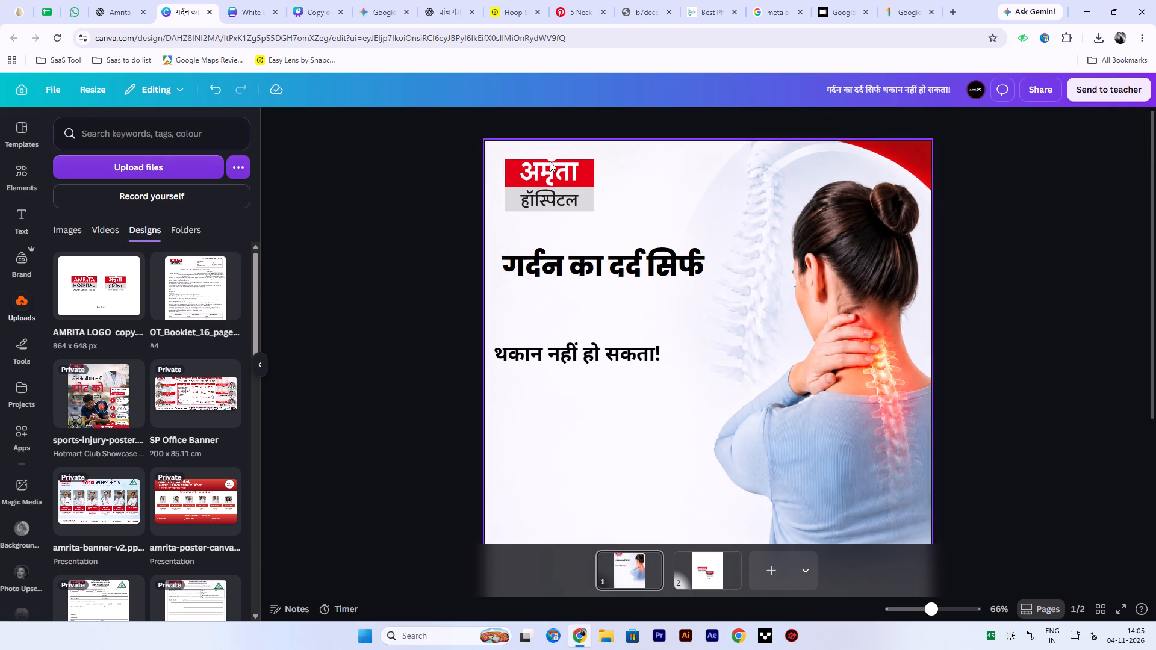
Nudge the logo slightly left and realign the first headline line with its left edge.
click(559, 172)
key(Left)
key(Left)
key(Left)
key(Left)
key(Left)
key(Left)
key(Left)
key(Left)
key(Left)
key(Left)
key(Left)
key(Left)
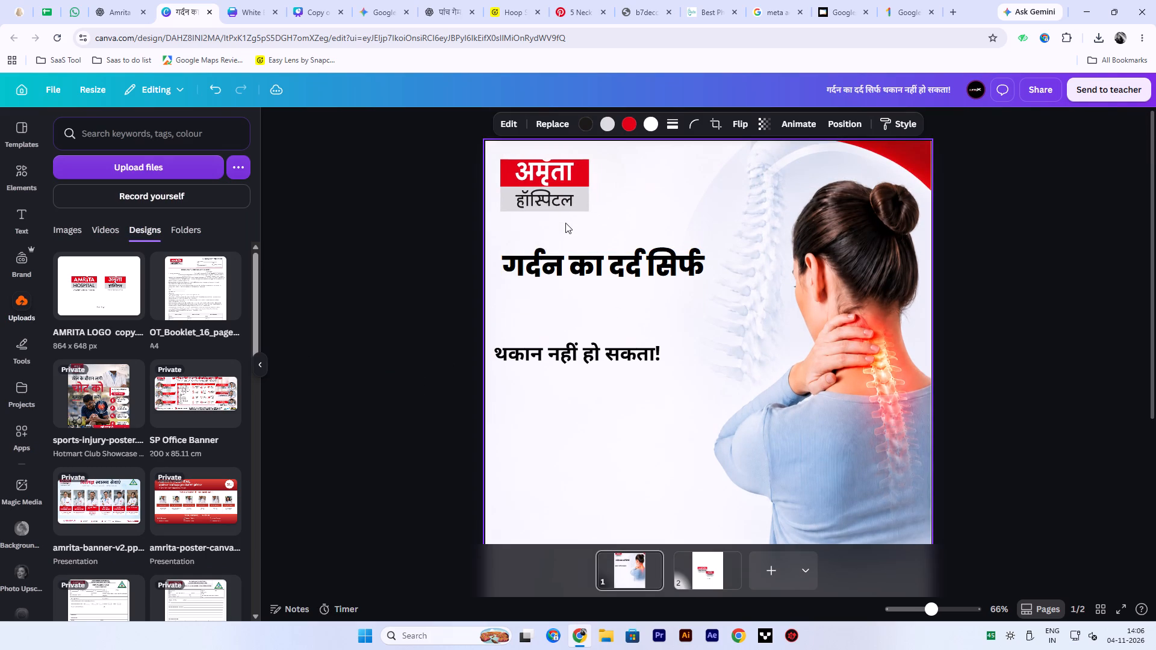
drag(576, 267, 570, 267)
click(379, 311)
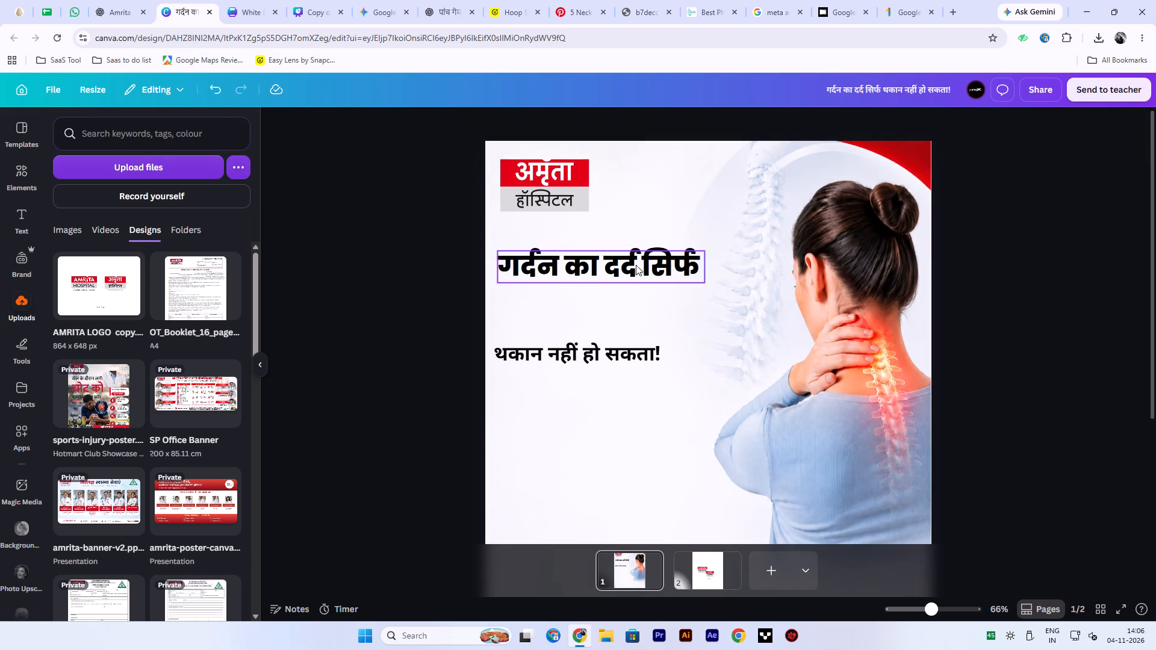
Nudge the first headline line up slightly, closer to the logo.
click(632, 262)
key(Up)
key(Up)
key(Up)
key(Up)
key(Up)
key(Up)
key(Up)
key(Up)
key(Up)
key(Up)
key(Up)
key(Up)
key(Up)
key(Up)
key(Up)
click(353, 333)
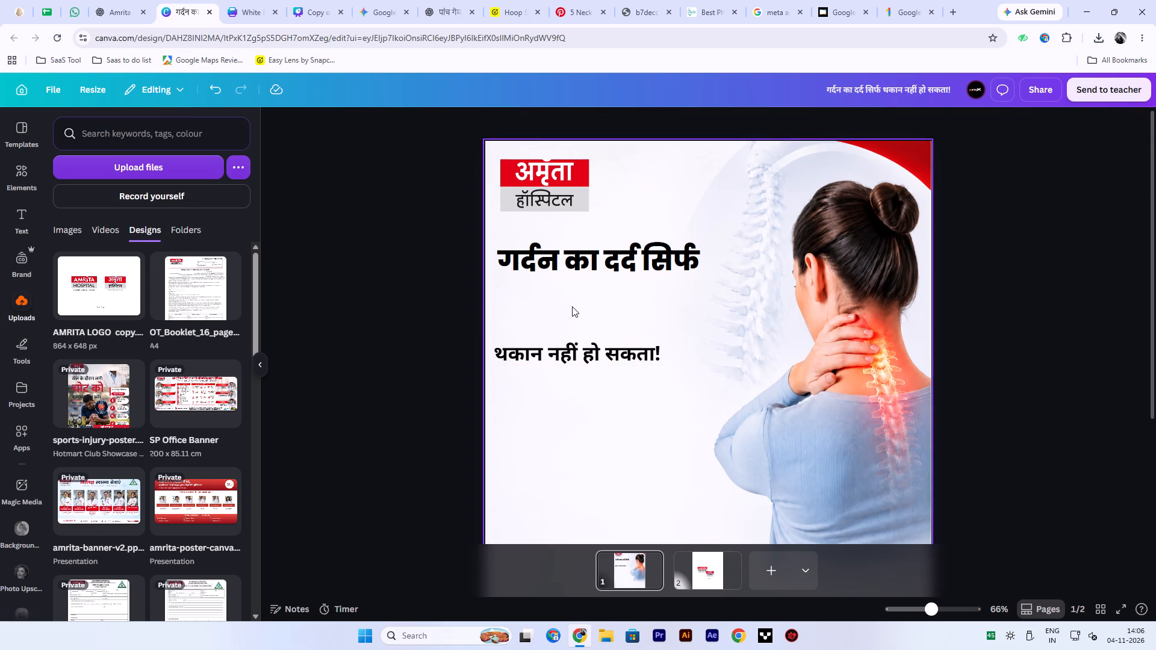
Place "थकान नहीं हो सकता!" directly under the first headline line, tighten its text box, and align it with the line's left edge.
scroll(573, 301, down, 2)
drag(565, 271, 574, 211)
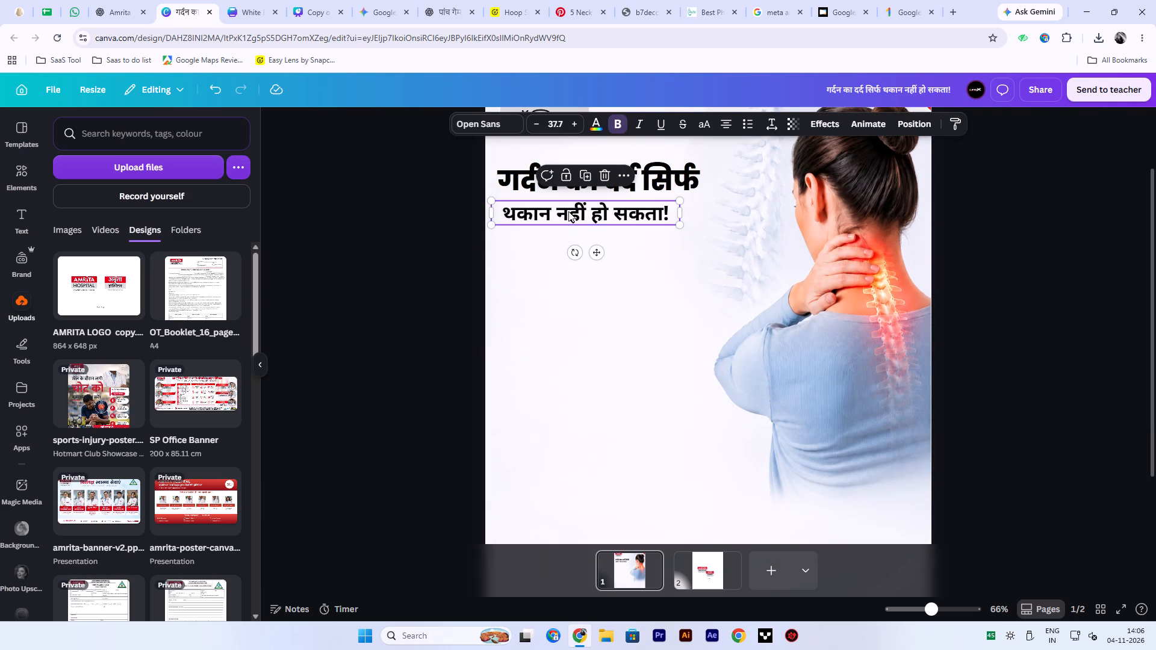
drag(684, 212, 668, 209)
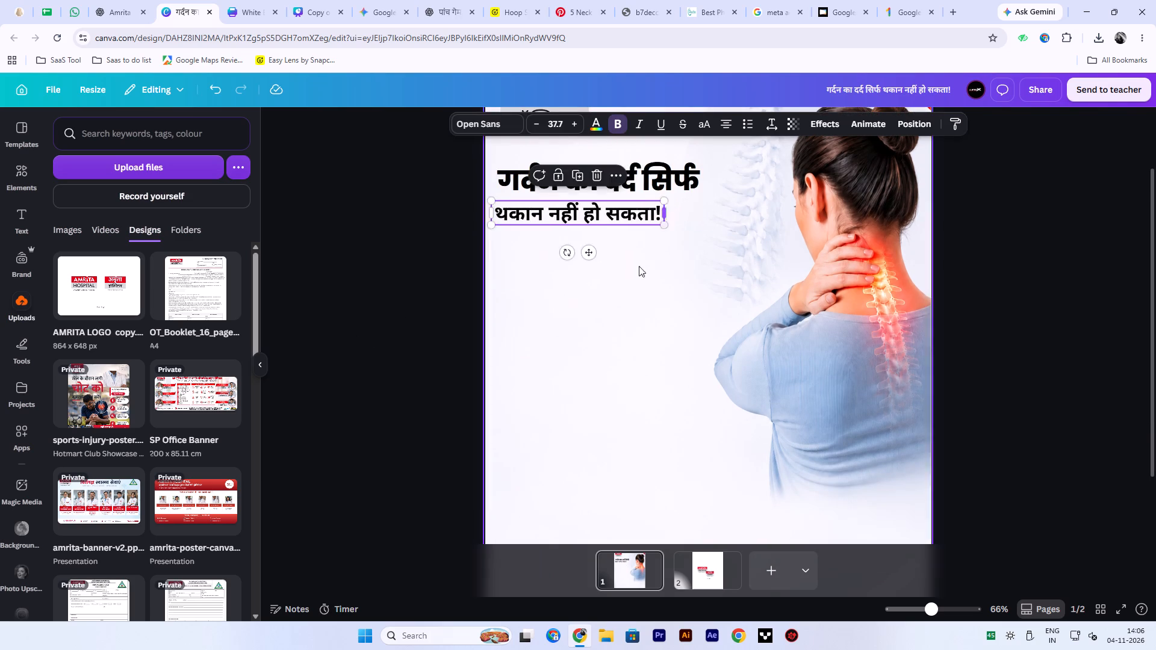
drag(601, 285, 595, 285)
drag(571, 223, 576, 223)
click(586, 265)
click(565, 218)
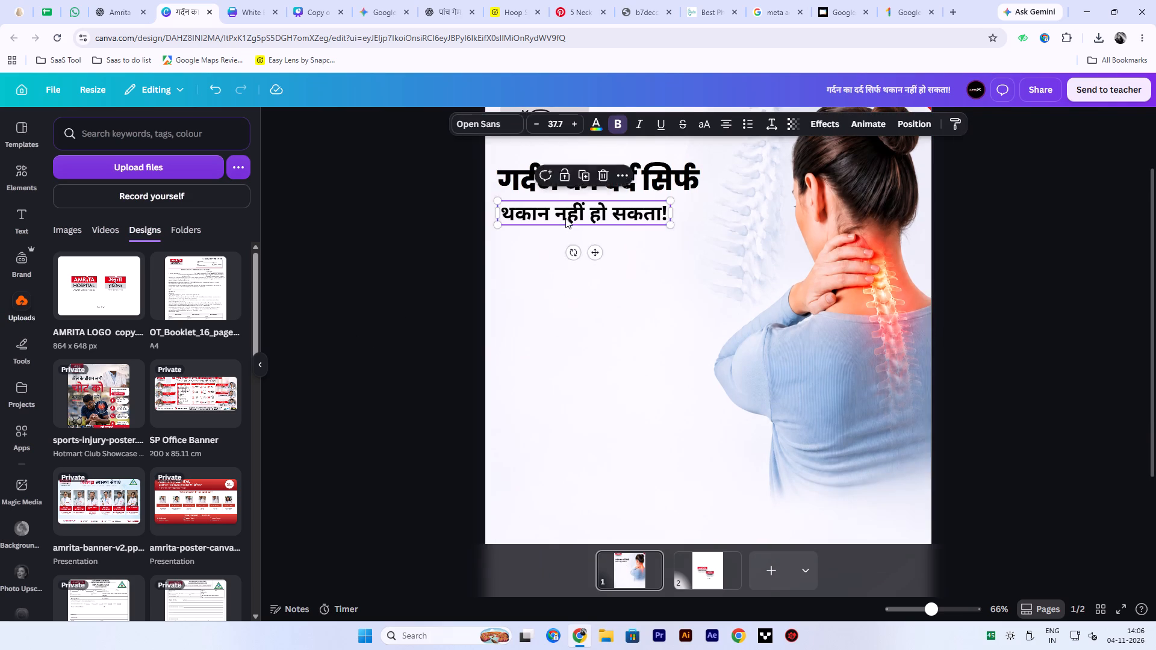
key(Up)
key(Up)
key(Up)
key(Up)
key(Up)
Check the headline layout of the earlier neck-pain poster in the Amrita Hospital chat in ChatGPT.
click(120, 0)
scroll(524, 376, up, 1)
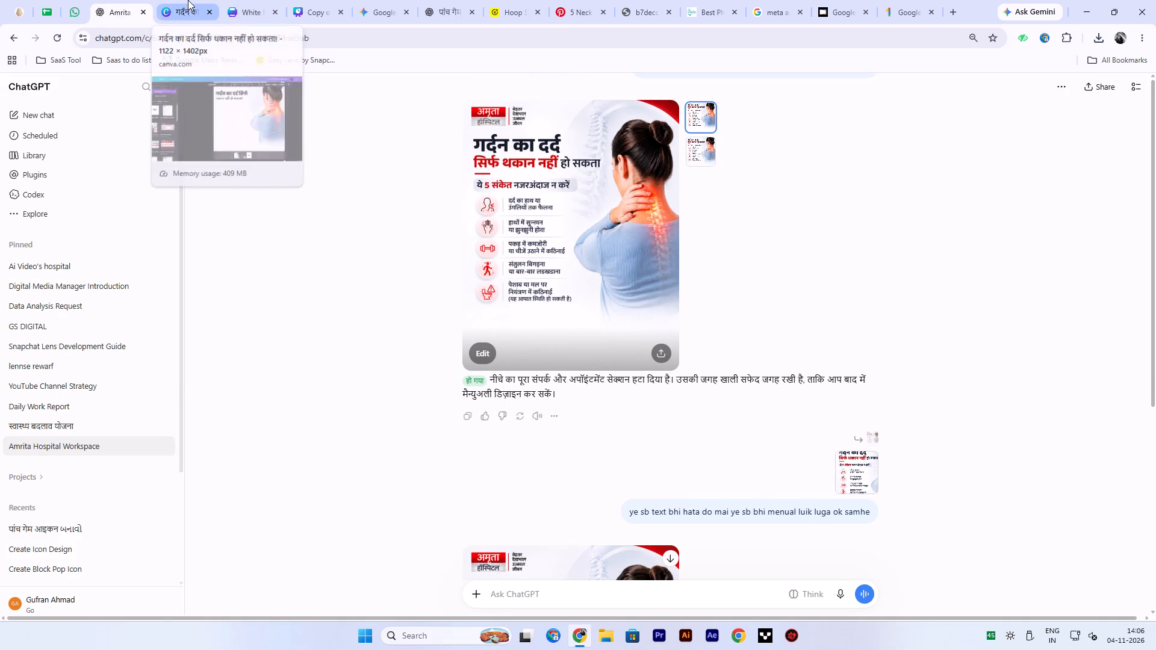
Return to the Canva neck-pain poster and enlarge the second headline line, "थकान नहीं हो सकता!", to font size about 47.8.
click(188, 0)
click(609, 238)
scroll(600, 277, up, 2)
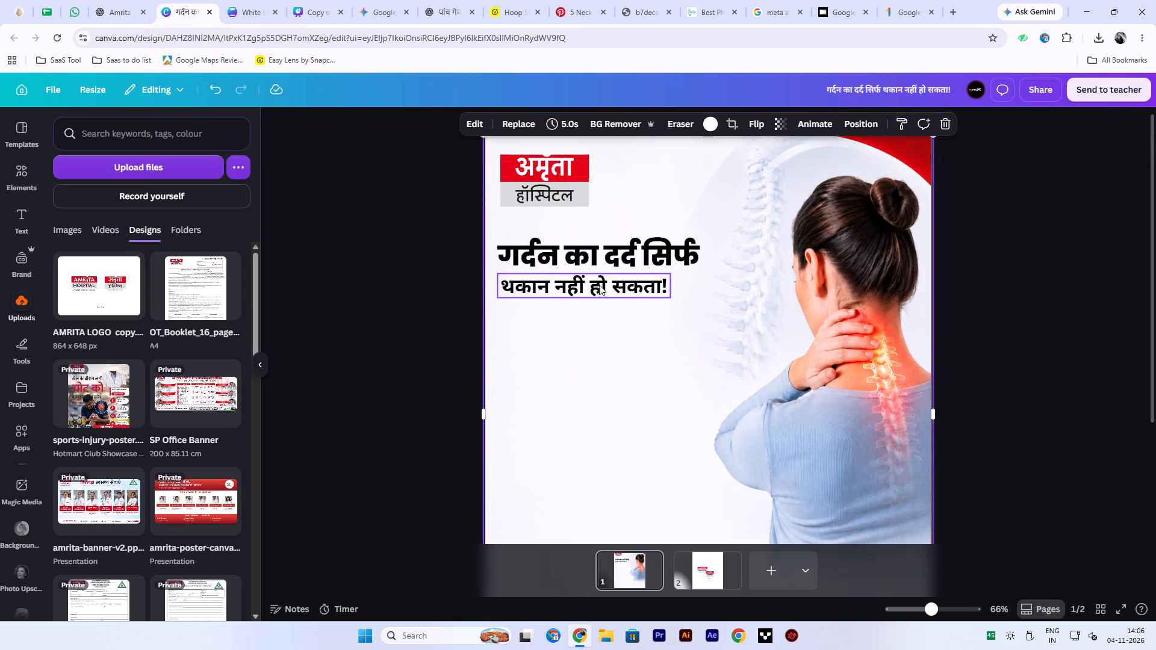
click(632, 308)
click(633, 299)
drag(671, 303, 716, 309)
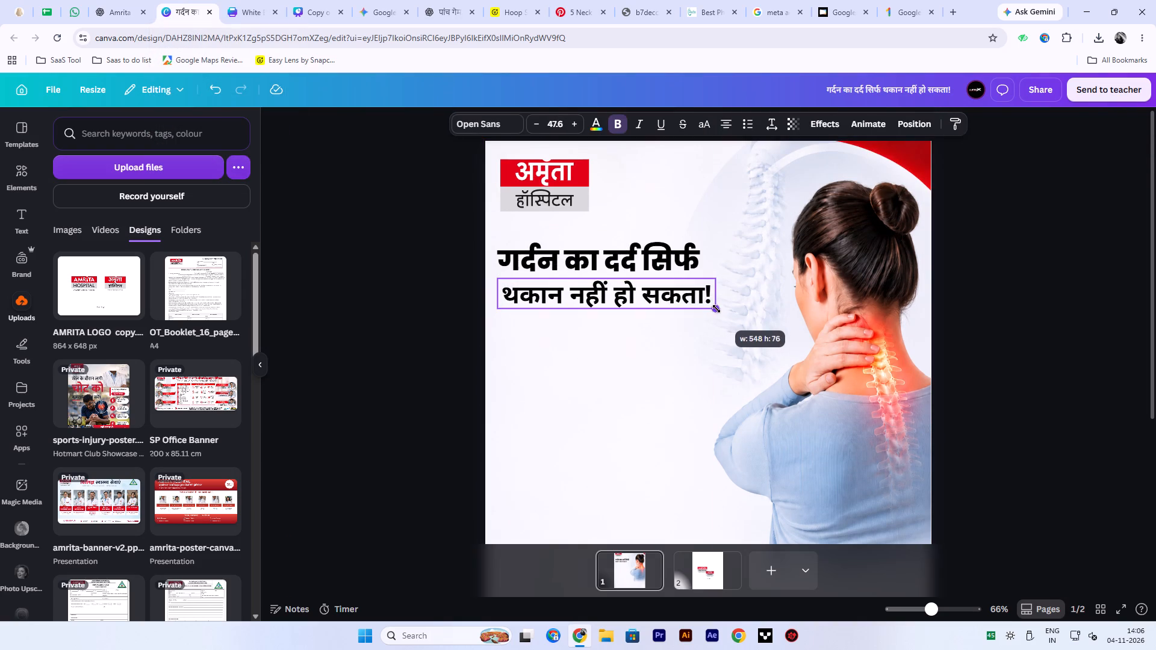
drag(716, 309, 717, 309)
Nudge the enlarged second headline line left and slightly up, closer beneath the first headline line.
key(Left)
key(Left)
key(Left)
key(Left)
key(Left)
key(Left)
key(Left)
key(Left)
key(Left)
key(Left)
key(Left)
key(Left)
key(Left)
key(Left)
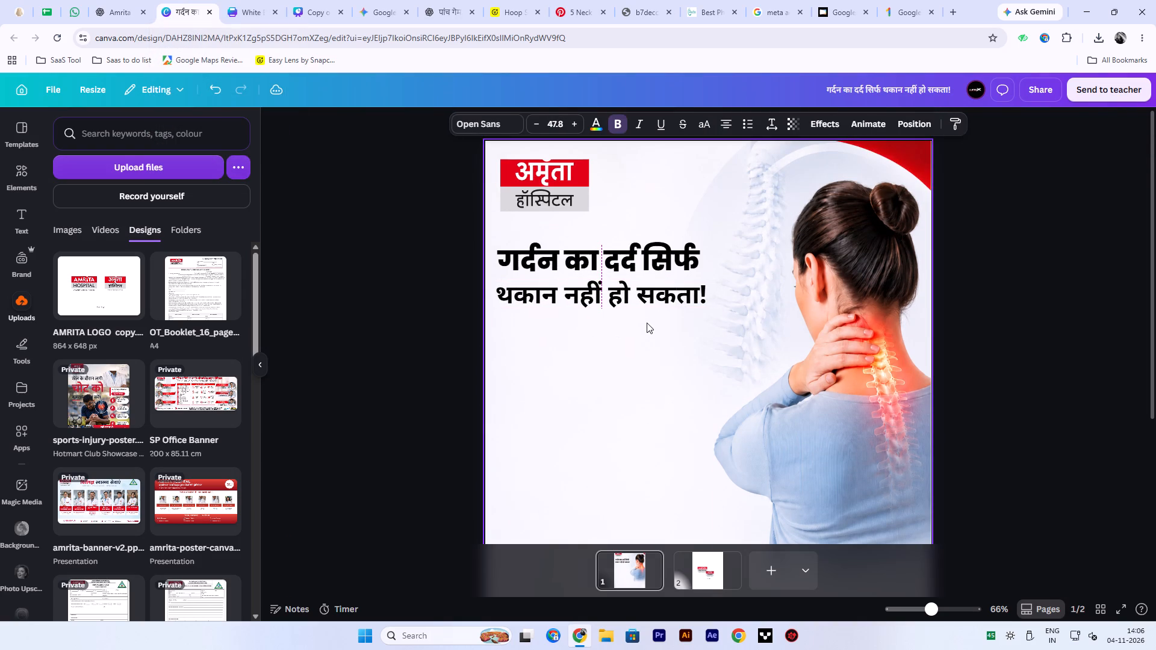
key(Left)
key(Left)
key(Left)
key(Up)
key(Up)
Tighten the left side of the second headline line's text box so it aligns with the first line's left edge.
click(641, 339)
click(552, 298)
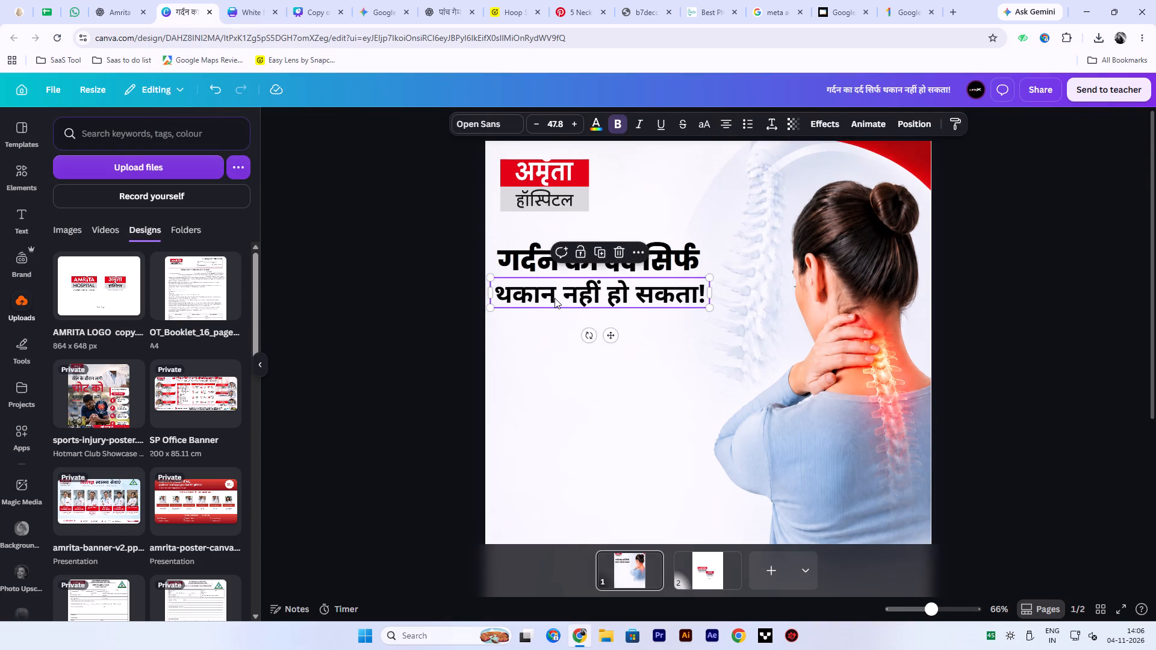
drag(490, 292, 495, 292)
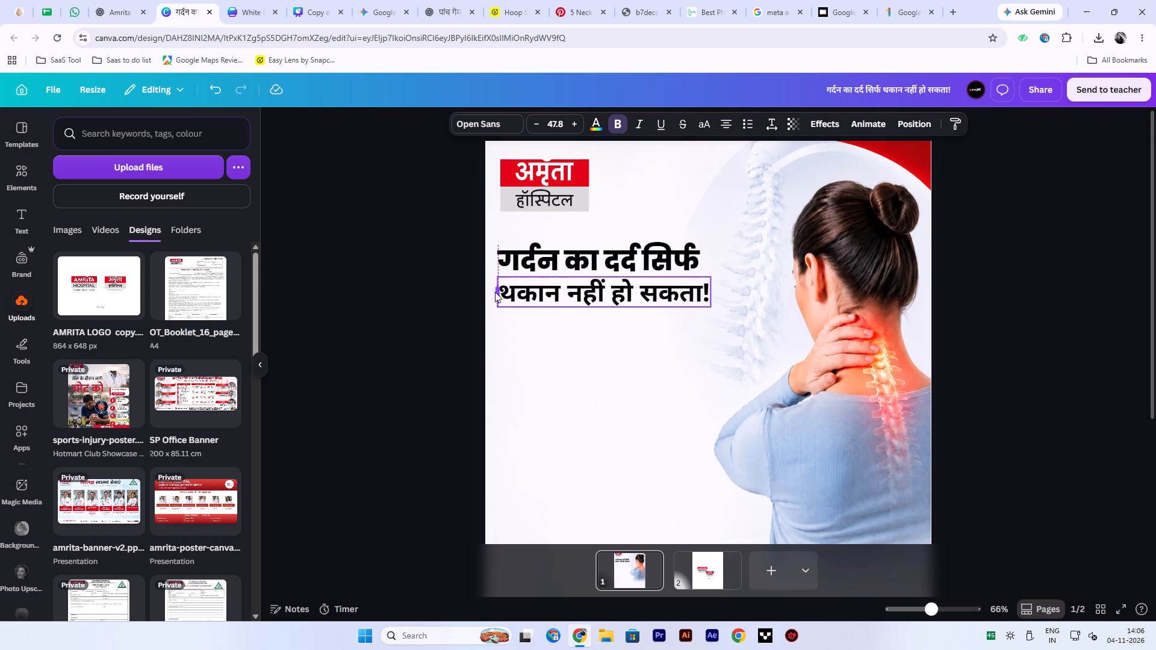
drag(495, 292, 497, 293)
click(437, 316)
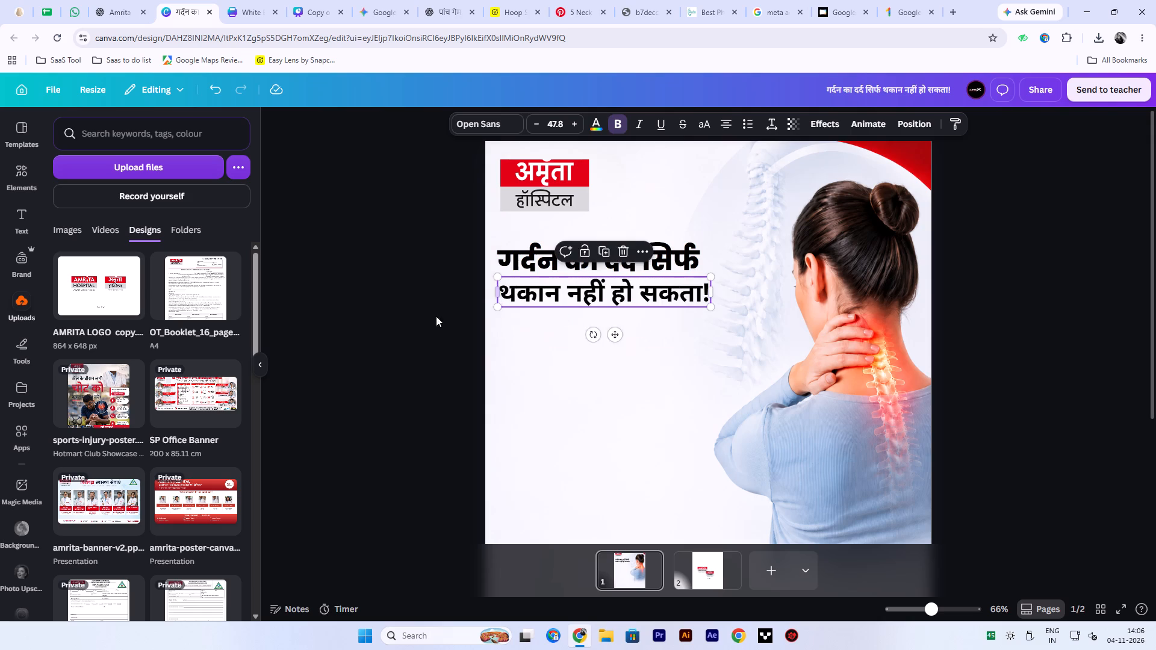
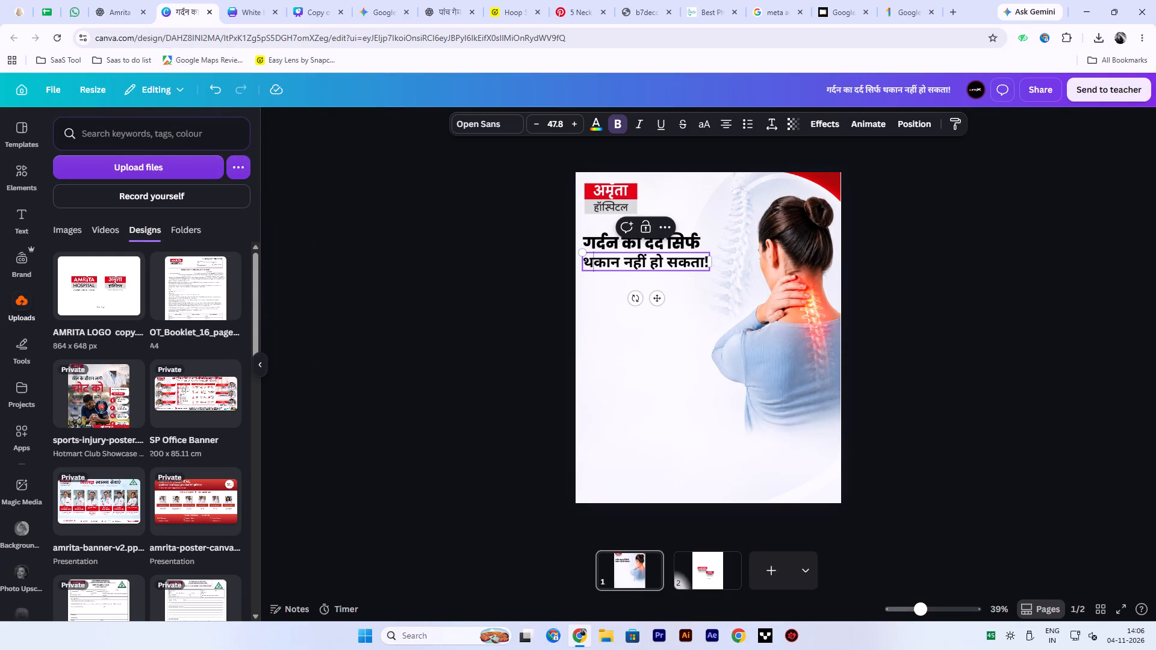
Recolour only the words "थकान नहीं" in the second headline line with a colour sampled from the Amrita logo.
click(593, 262)
drag(593, 262, 639, 264)
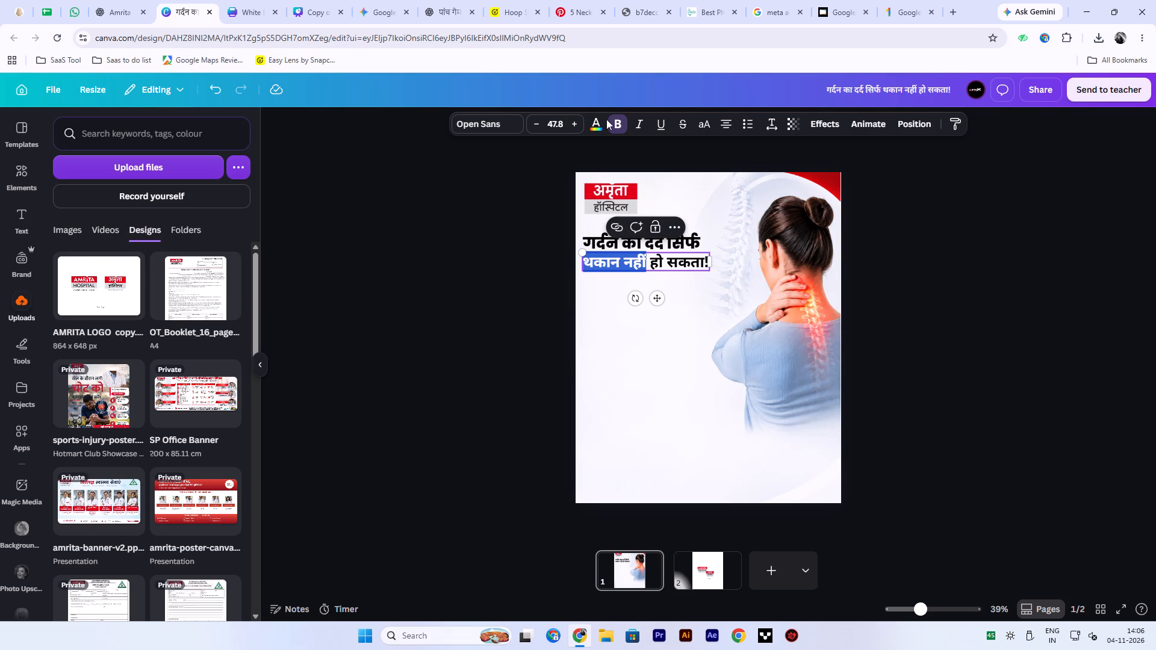
click(596, 119)
click(93, 212)
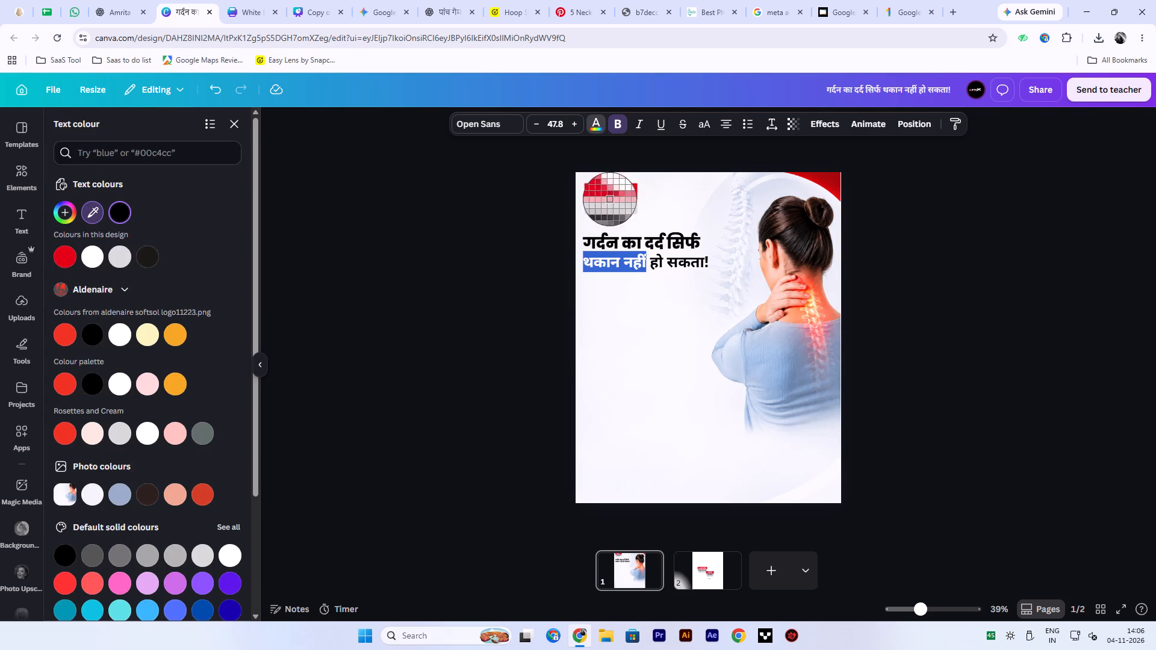
Colour "थकान नहीं" in the second headline line with the red sampled from the Amrita logo.
click(588, 187)
triple_click(416, 252)
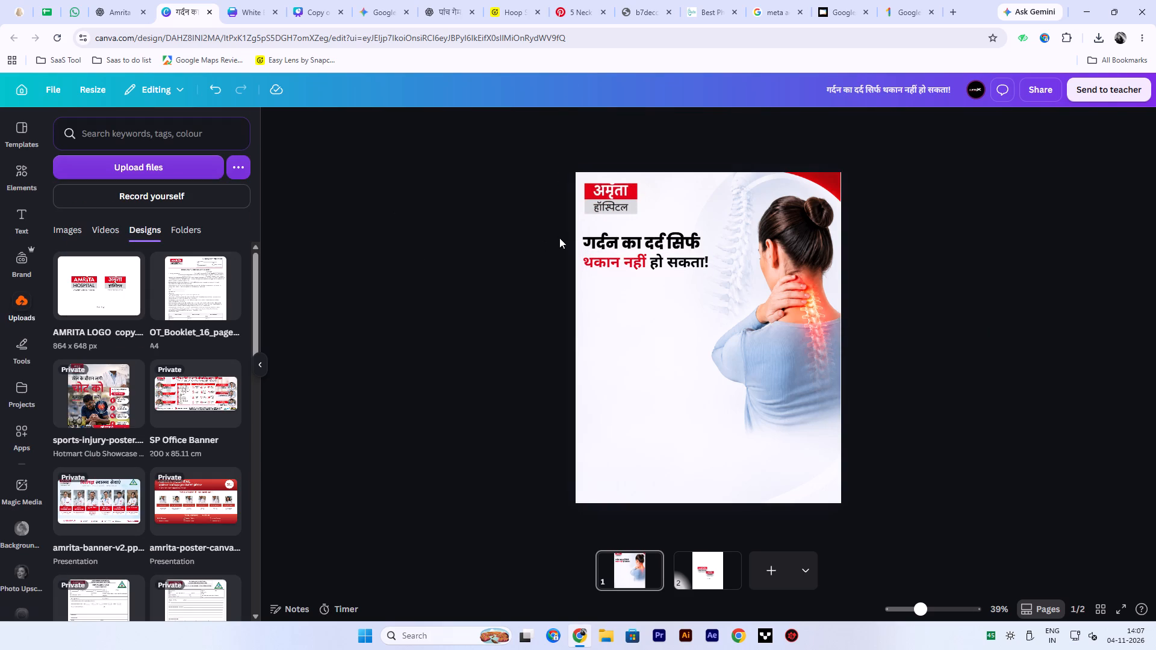
Select both headline lines and scale them up together slightly, bringing the second line to font size 52.
drag(562, 231, 648, 264)
drag(710, 273, 715, 285)
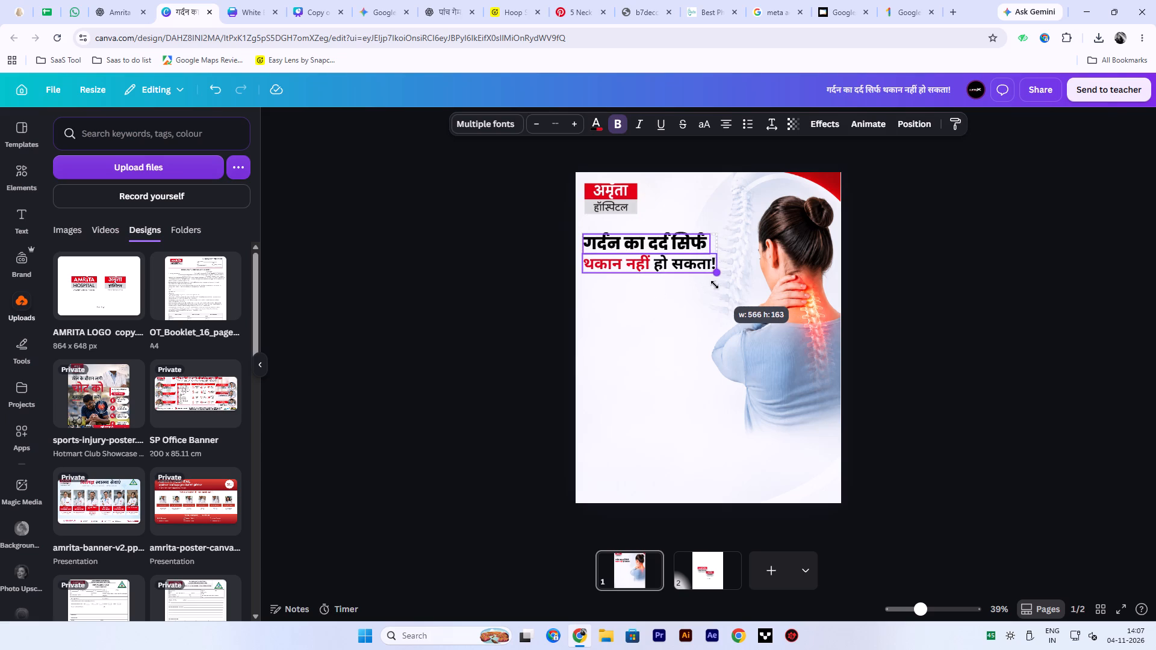
drag(715, 285, 718, 286)
drag(985, 291, 992, 290)
triple_click(992, 290)
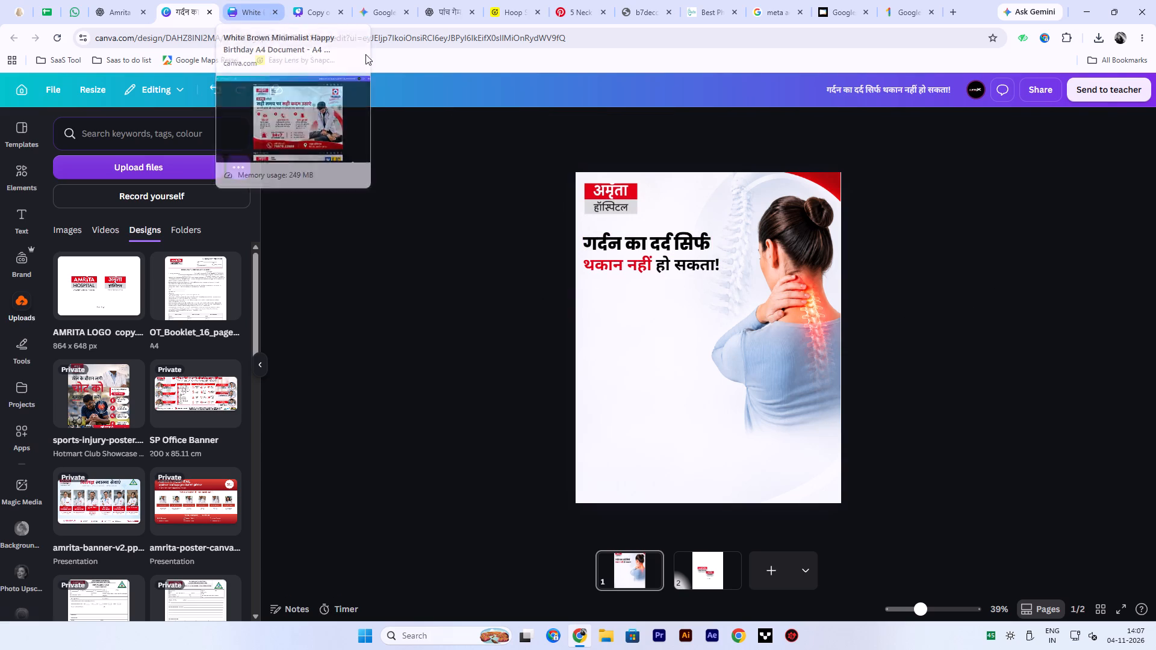
click(523, 0)
scroll(458, 439, down, 20)
scroll(458, 439, down, 17)
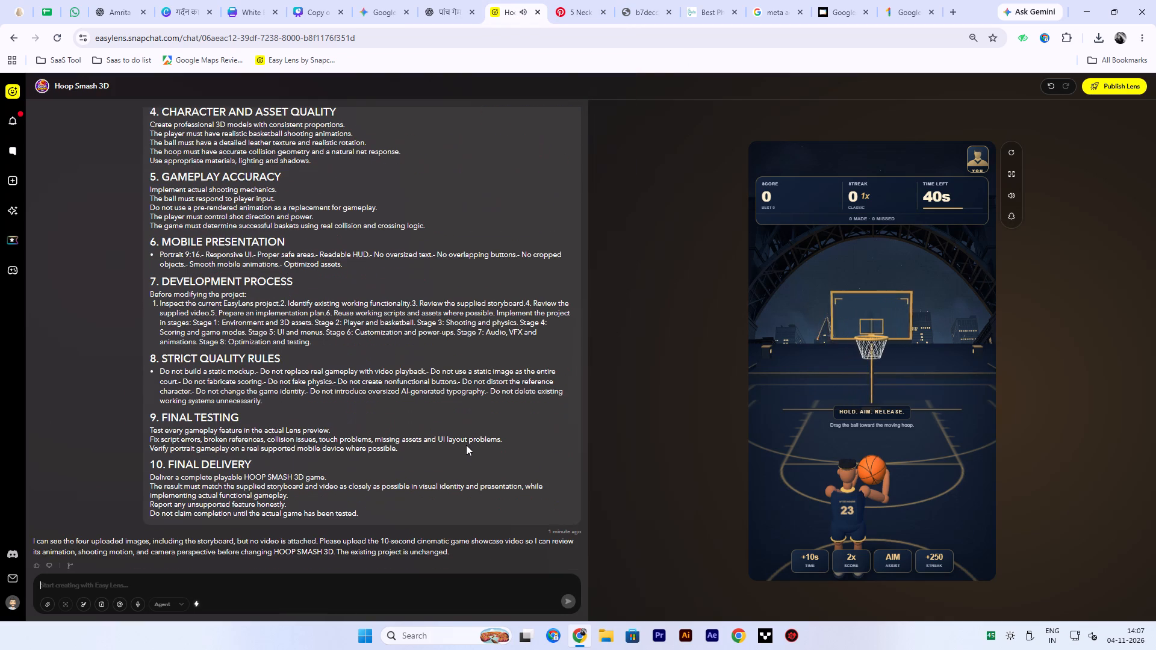
scroll(466, 445, down, 4)
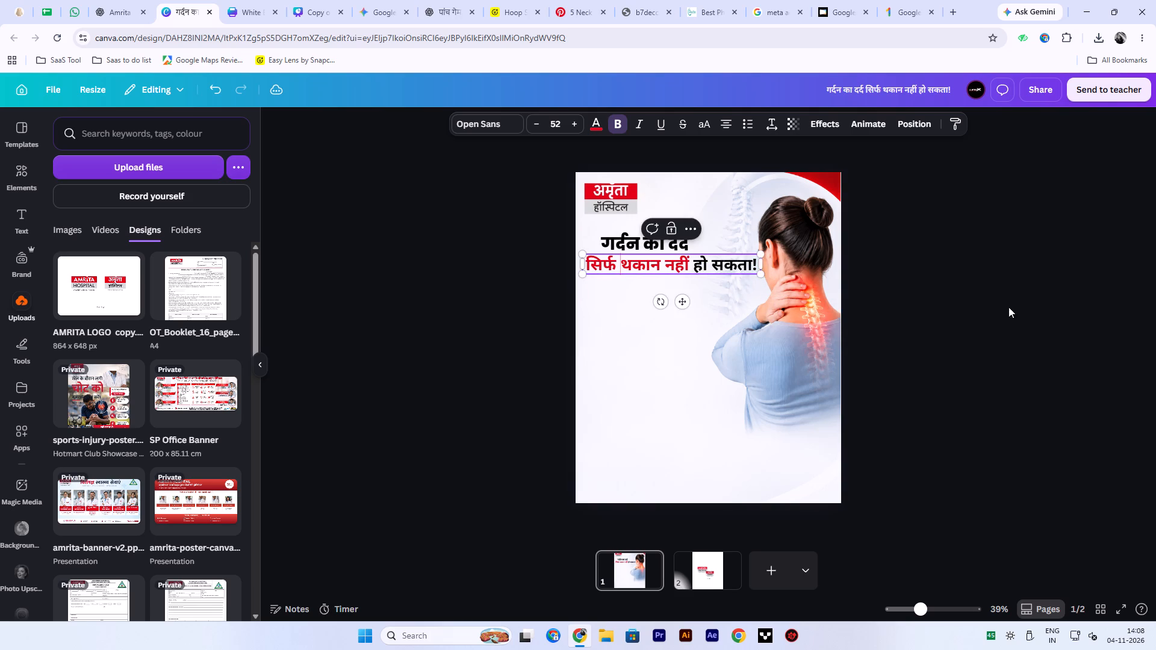
Shift "गर्दन का दर्द" to start level with the second headline line, and scale the second line down to font size 44.2.
drag(1038, 307, 1032, 307)
drag(673, 243, 655, 241)
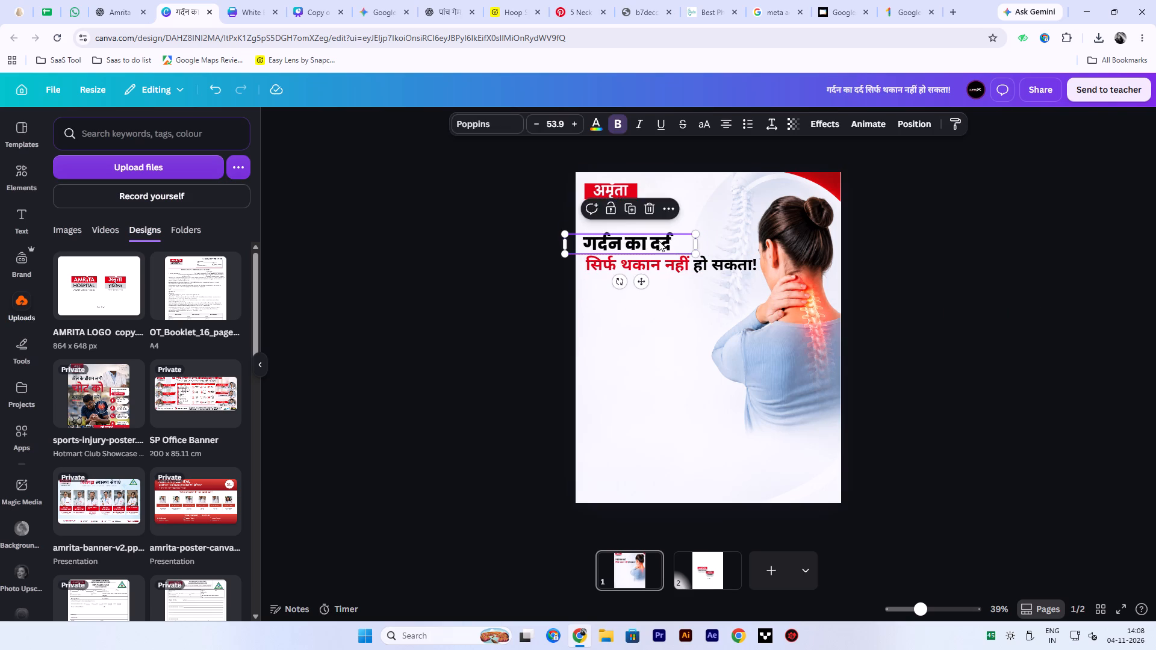
click(992, 269)
click(705, 271)
drag(763, 274, 727, 268)
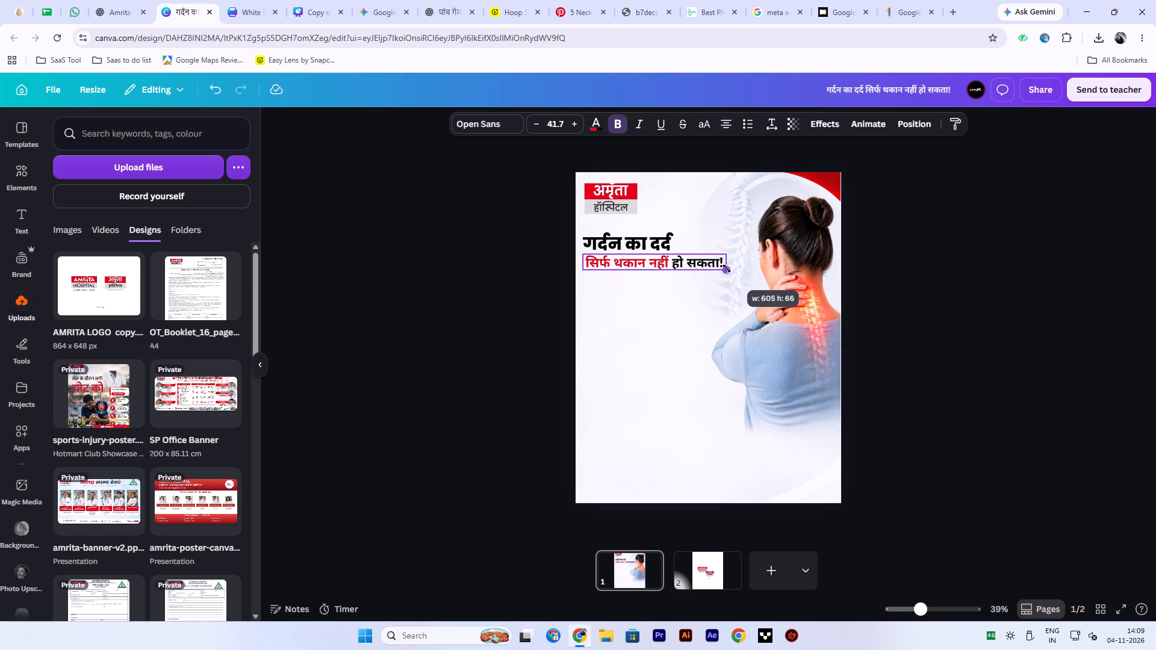
drag(727, 268, 737, 266)
click(988, 290)
Narrow the "गर्दन का दर्द" text box to fit its text and align both headline lines along their left edge.
ctrl+scroll(574, 315, up, 10)
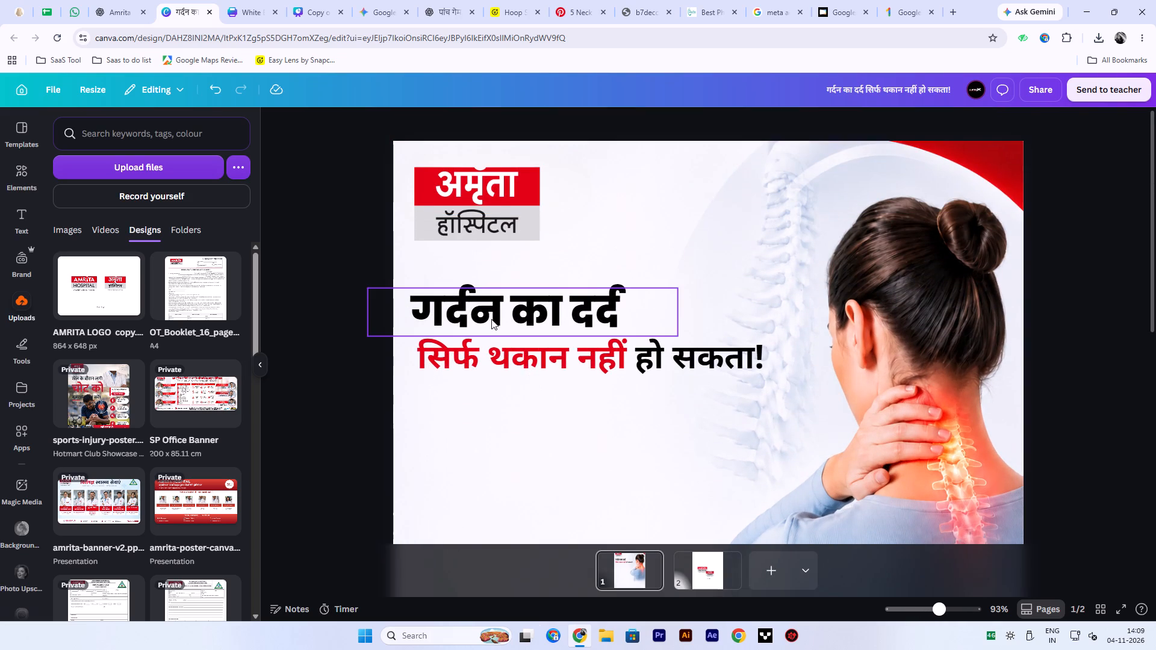
click(491, 319)
drag(683, 311, 589, 303)
drag(460, 310, 497, 309)
click(478, 387)
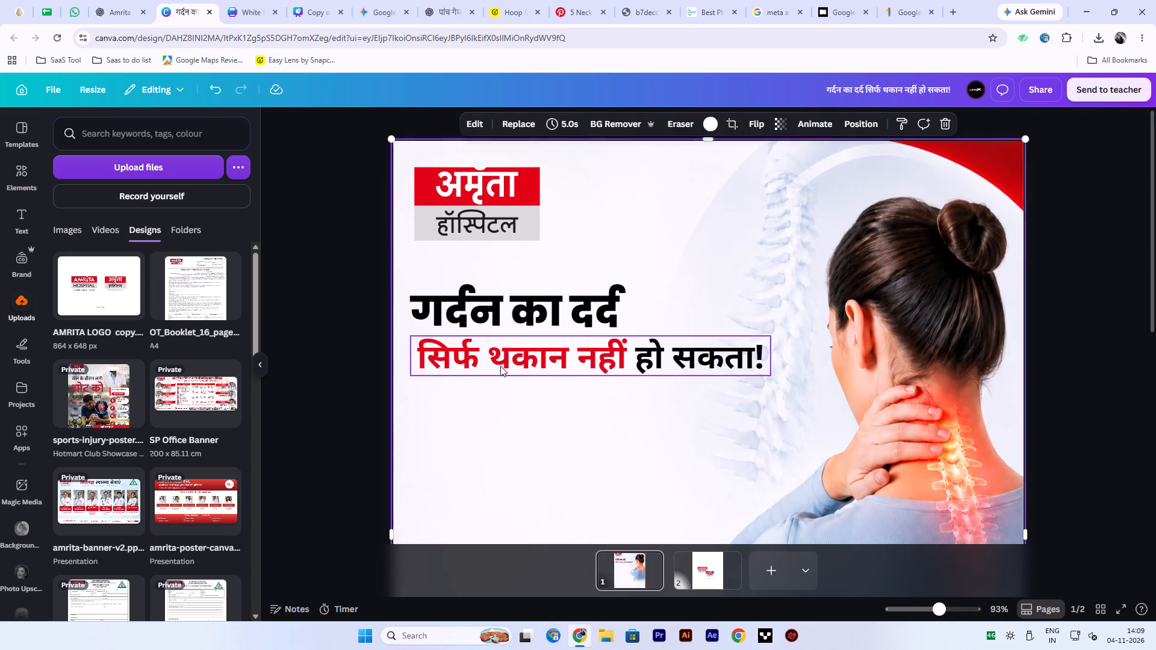
drag(506, 360, 500, 357)
click(521, 399)
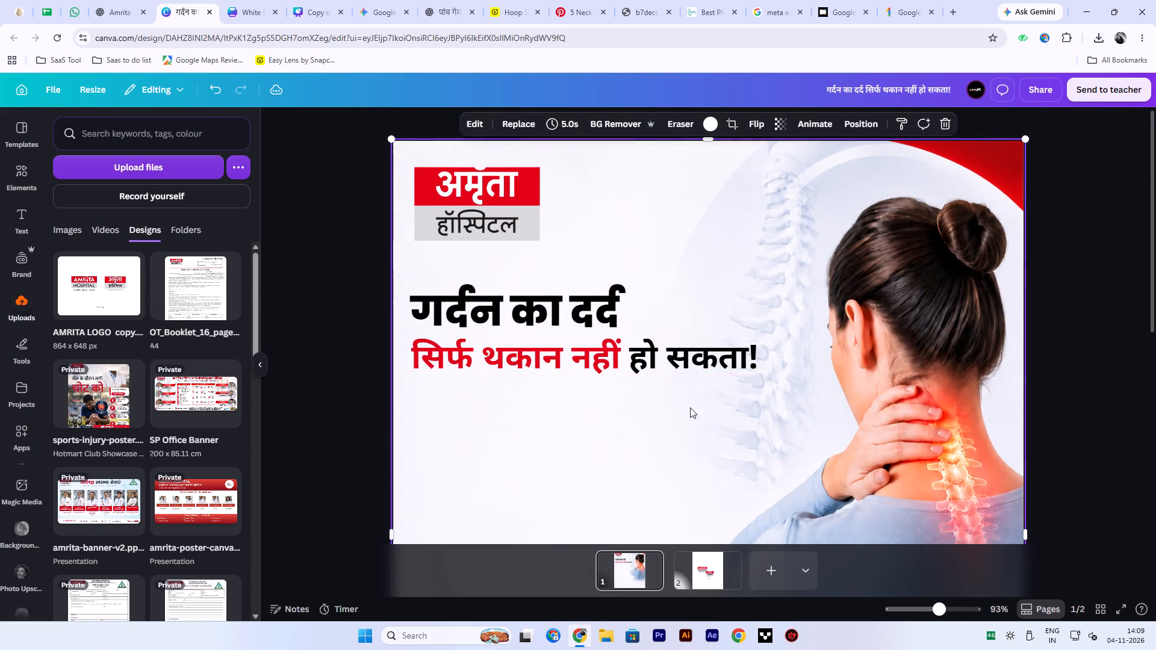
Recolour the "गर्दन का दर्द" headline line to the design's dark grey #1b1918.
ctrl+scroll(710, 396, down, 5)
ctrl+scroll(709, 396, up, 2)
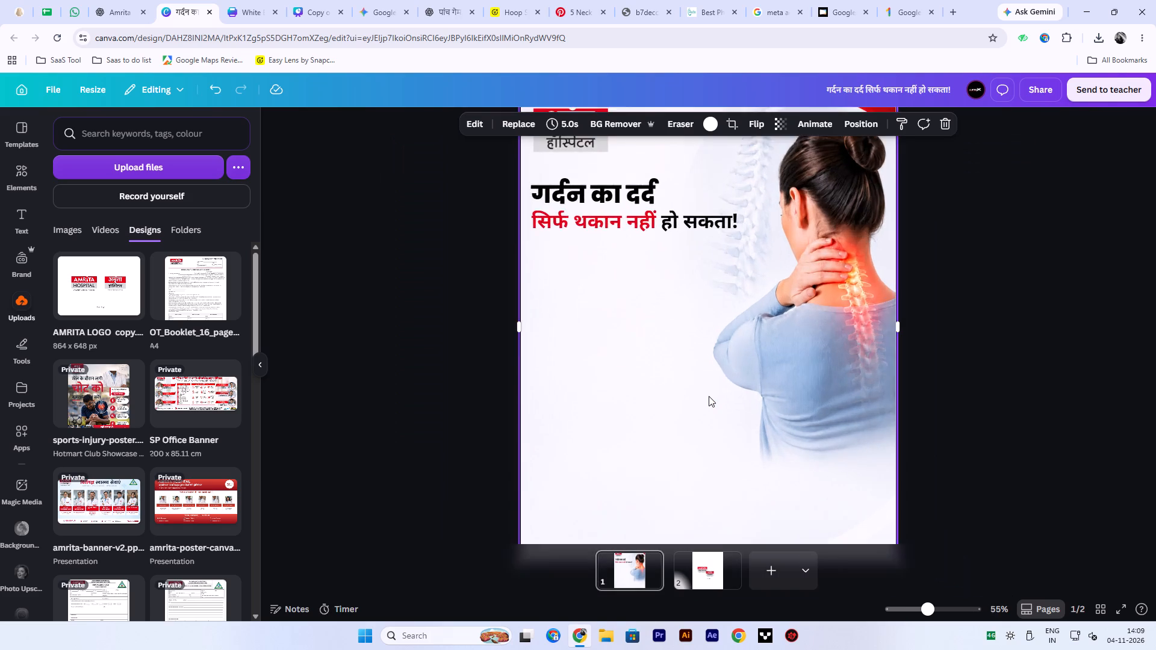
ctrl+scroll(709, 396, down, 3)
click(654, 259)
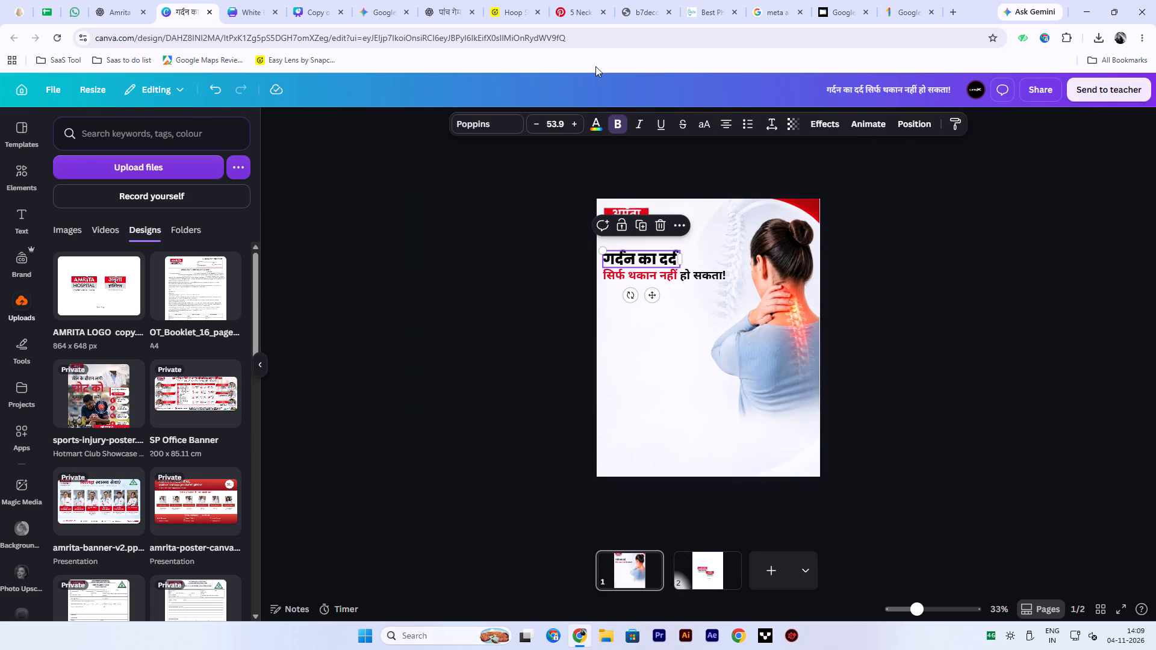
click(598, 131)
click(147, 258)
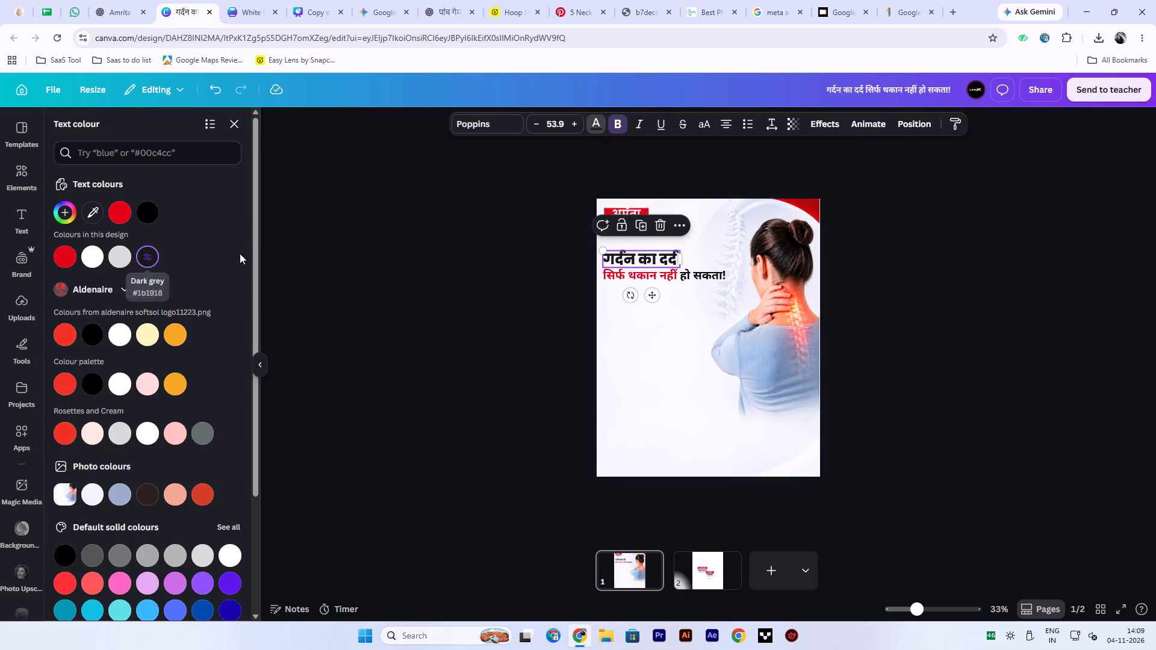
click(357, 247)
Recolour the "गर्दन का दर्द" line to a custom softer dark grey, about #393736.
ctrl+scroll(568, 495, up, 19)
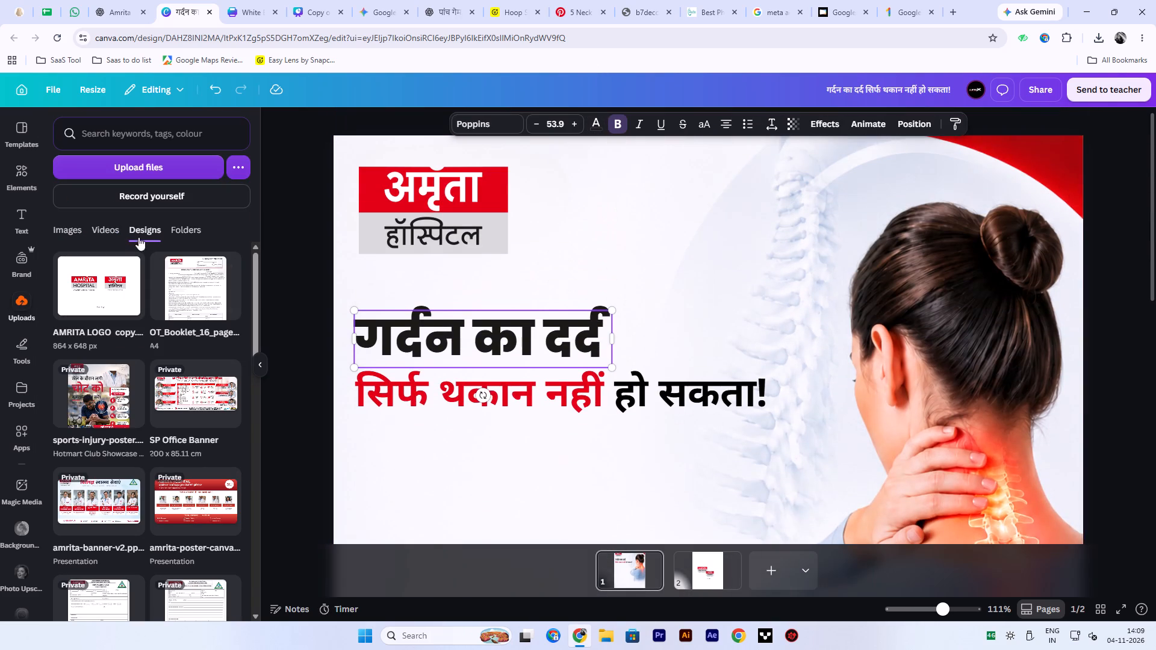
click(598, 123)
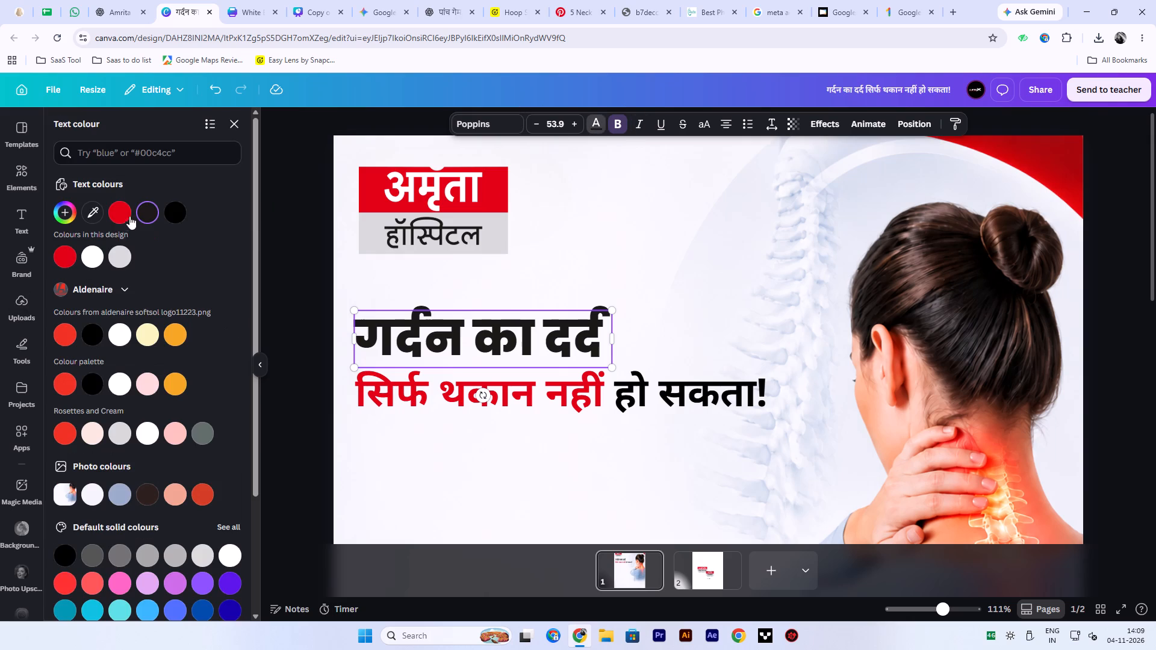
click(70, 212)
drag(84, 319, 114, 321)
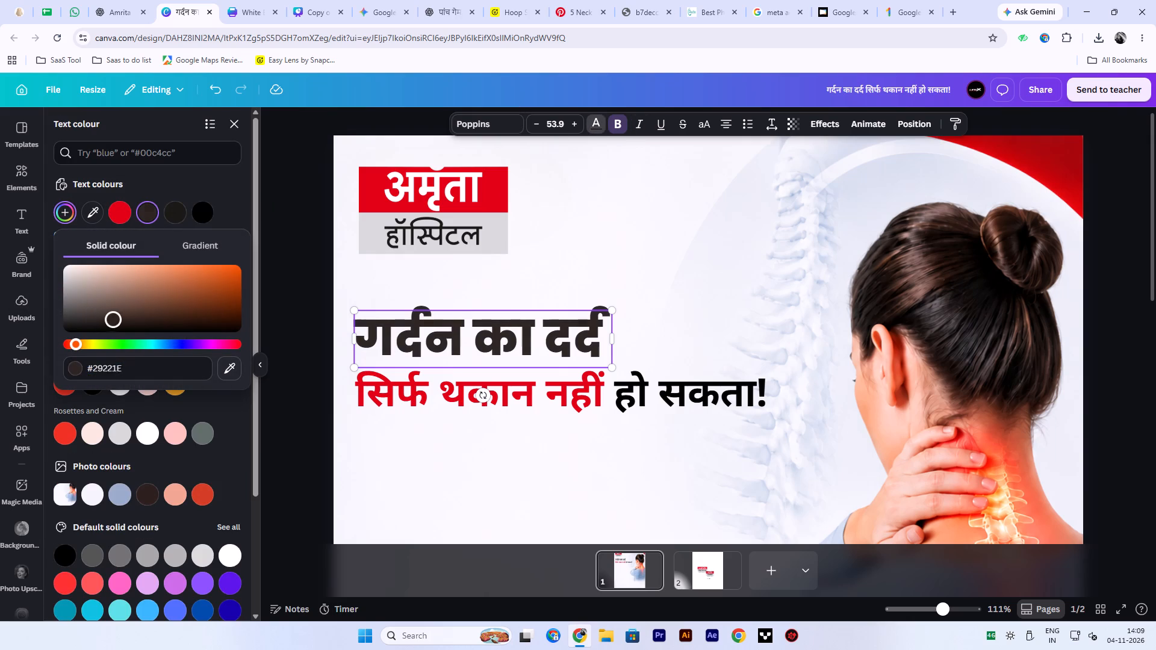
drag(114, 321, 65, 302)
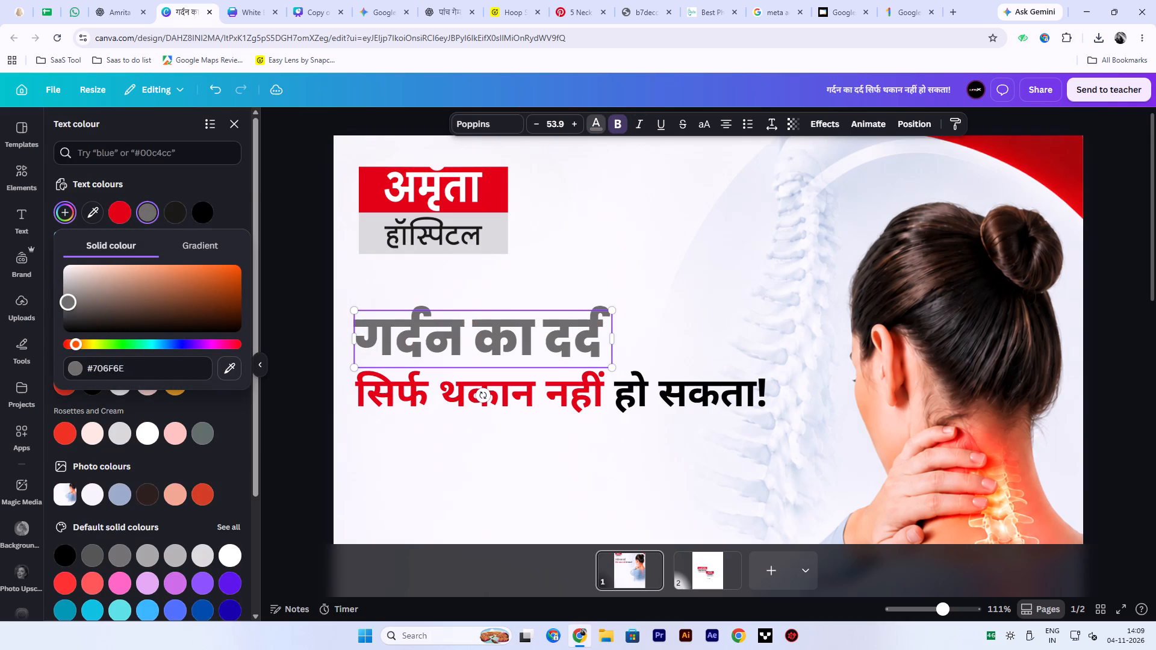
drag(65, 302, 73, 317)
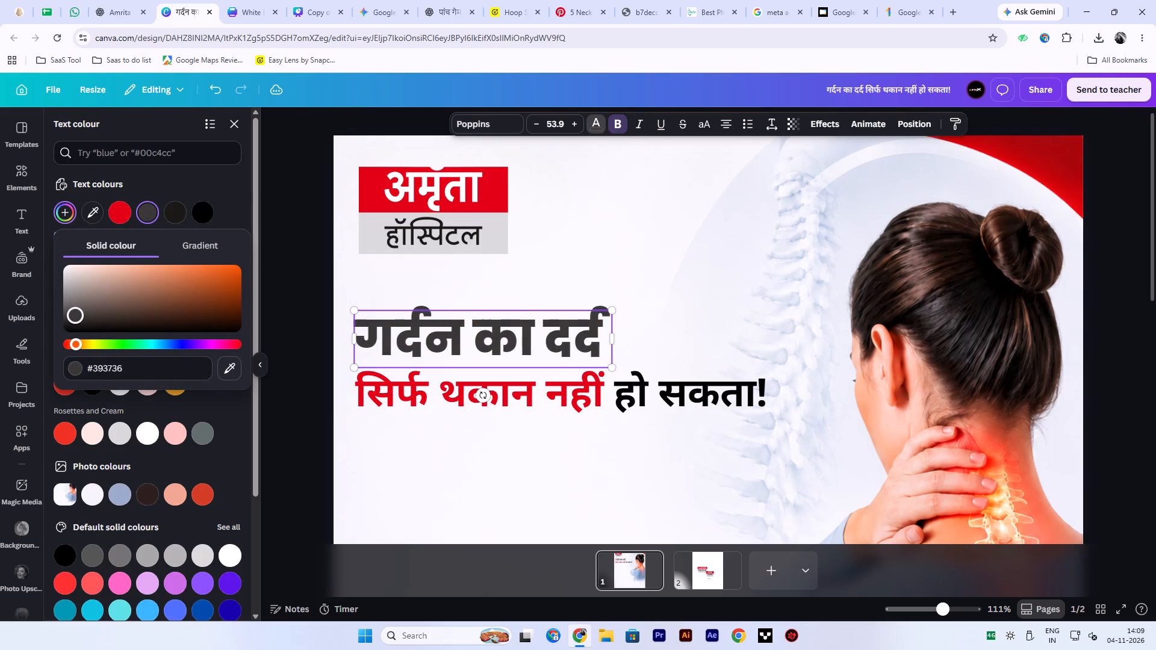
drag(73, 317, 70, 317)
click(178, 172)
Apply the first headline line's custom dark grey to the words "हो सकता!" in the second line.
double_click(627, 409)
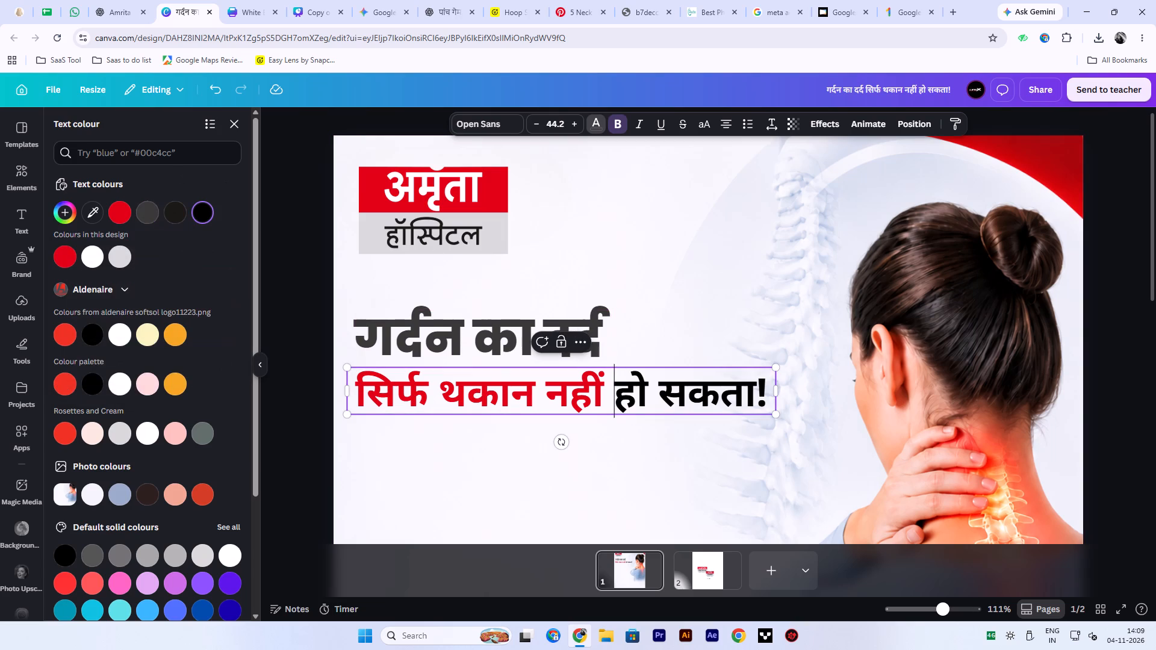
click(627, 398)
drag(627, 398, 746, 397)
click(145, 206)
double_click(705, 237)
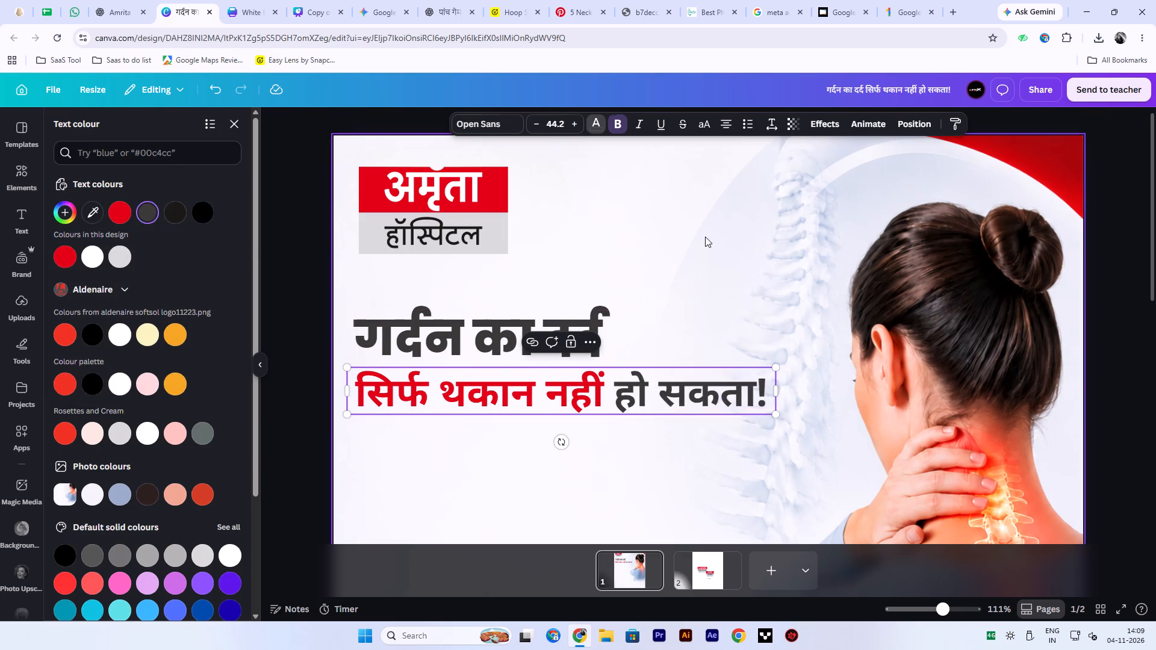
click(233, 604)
Set the text colour of the "गर्दन का दर्द" line to the custom dark grey #2E2C2A.
ctrl+scroll(600, 427, down, 5)
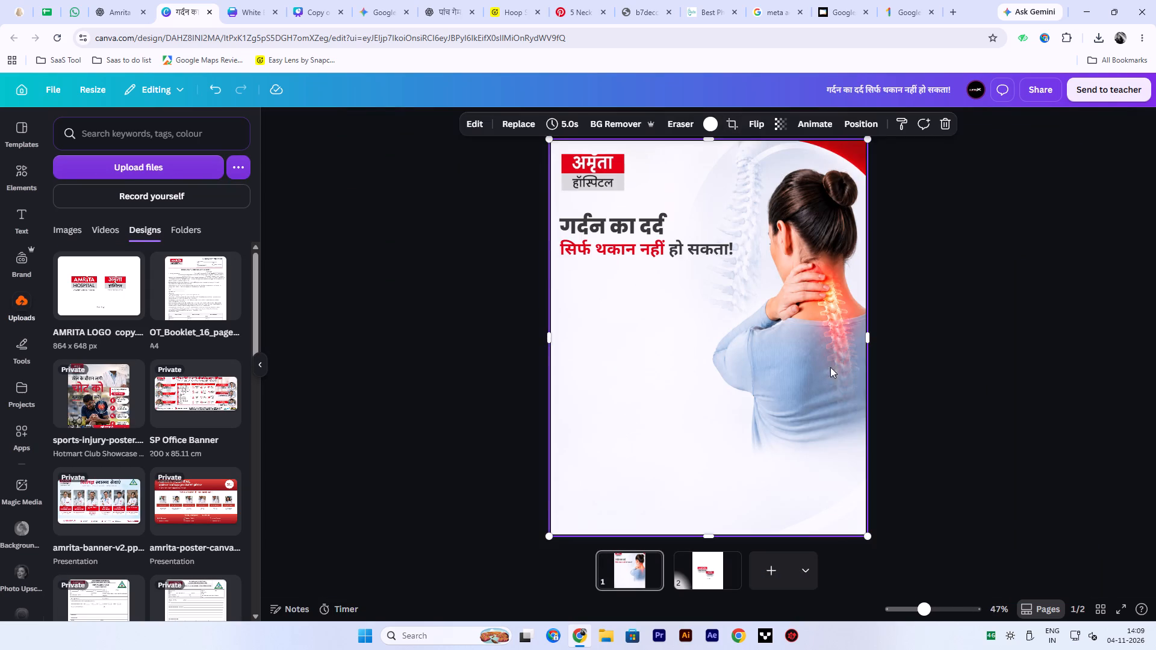
click(956, 321)
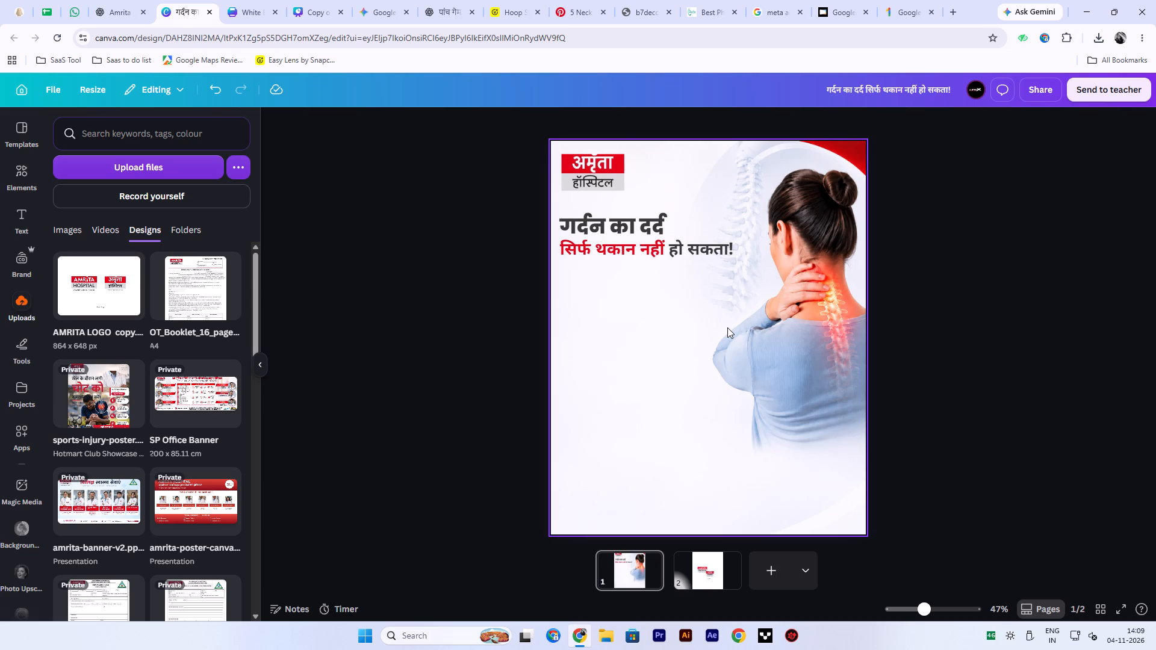
ctrl+scroll(649, 274, up, 5)
double_click(690, 217)
scroll(613, 336, up, 3)
double_click(364, 273)
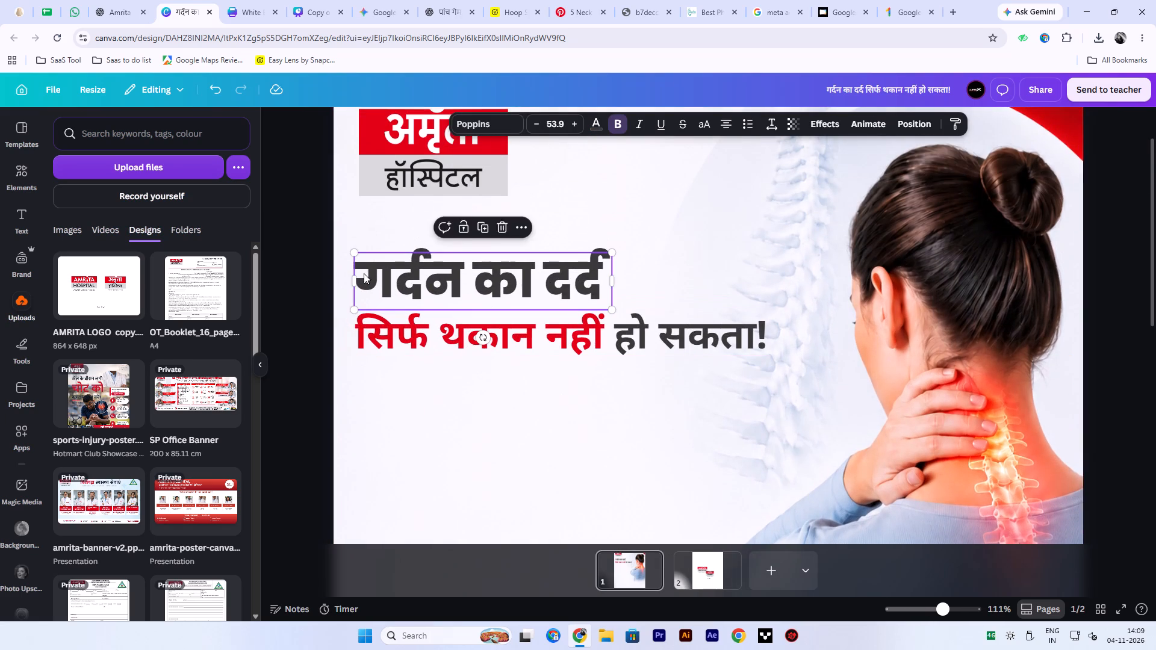
click(611, 142)
click(555, 259)
click(598, 122)
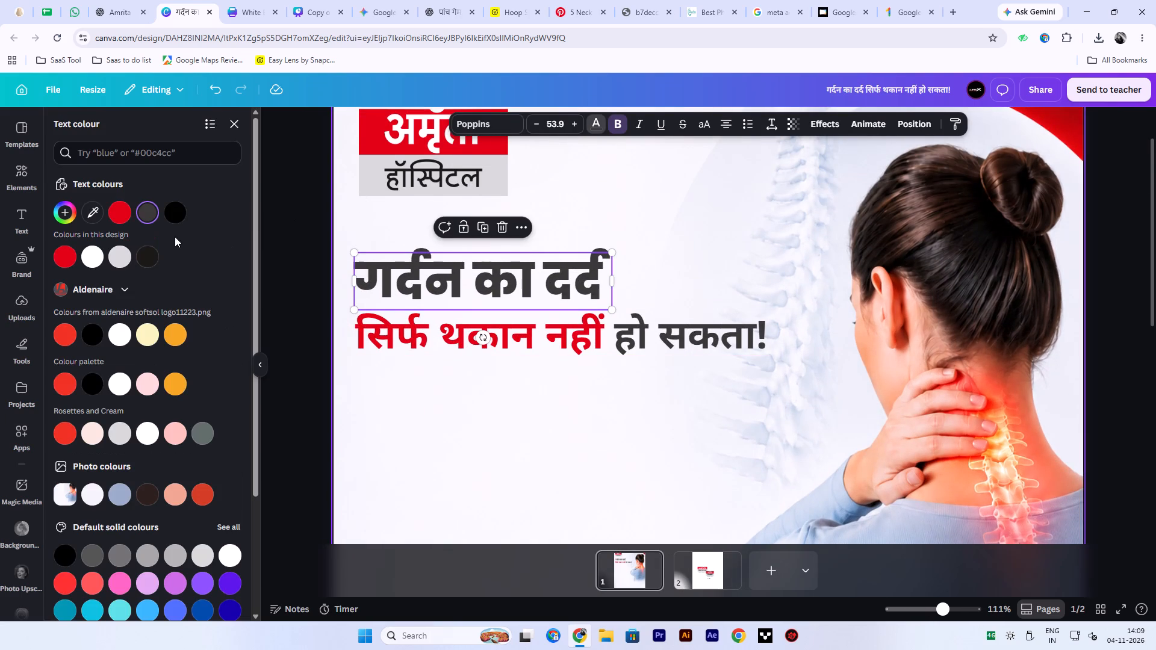
click(61, 210)
drag(70, 315, 69, 311)
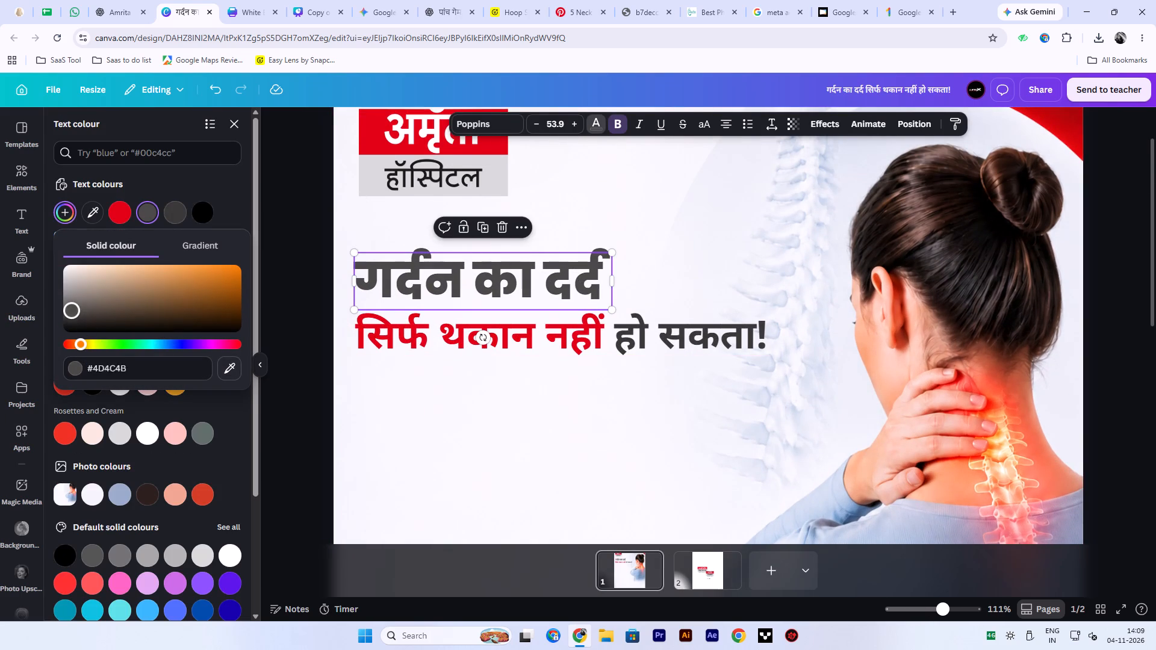
drag(69, 311, 73, 321)
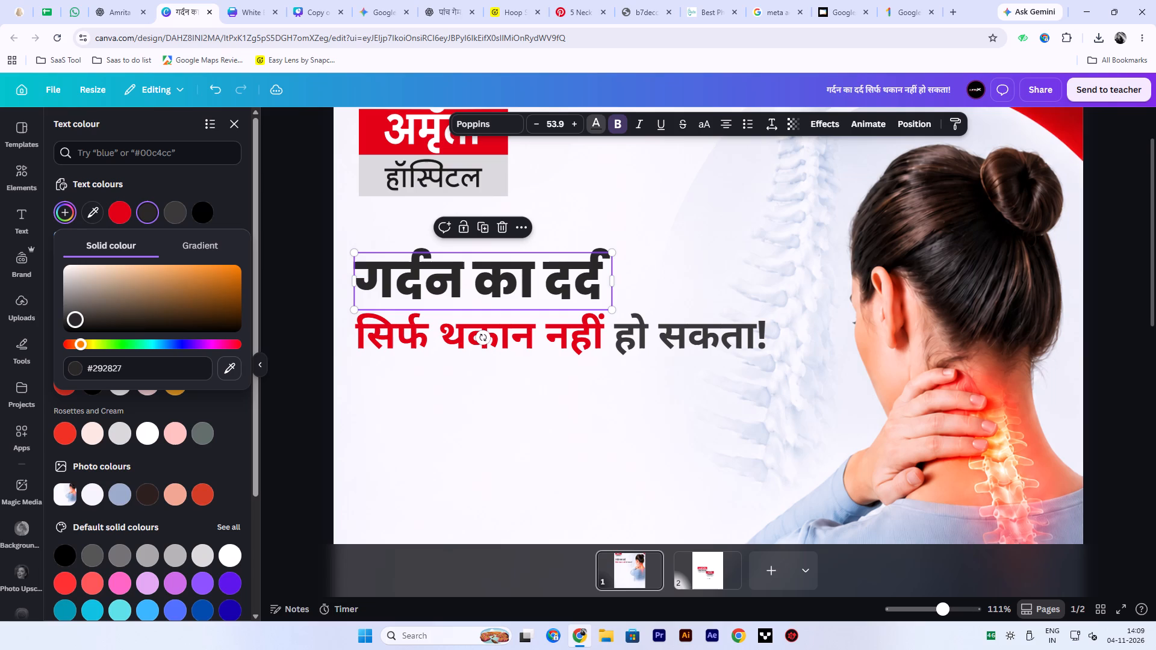
drag(73, 321, 78, 320)
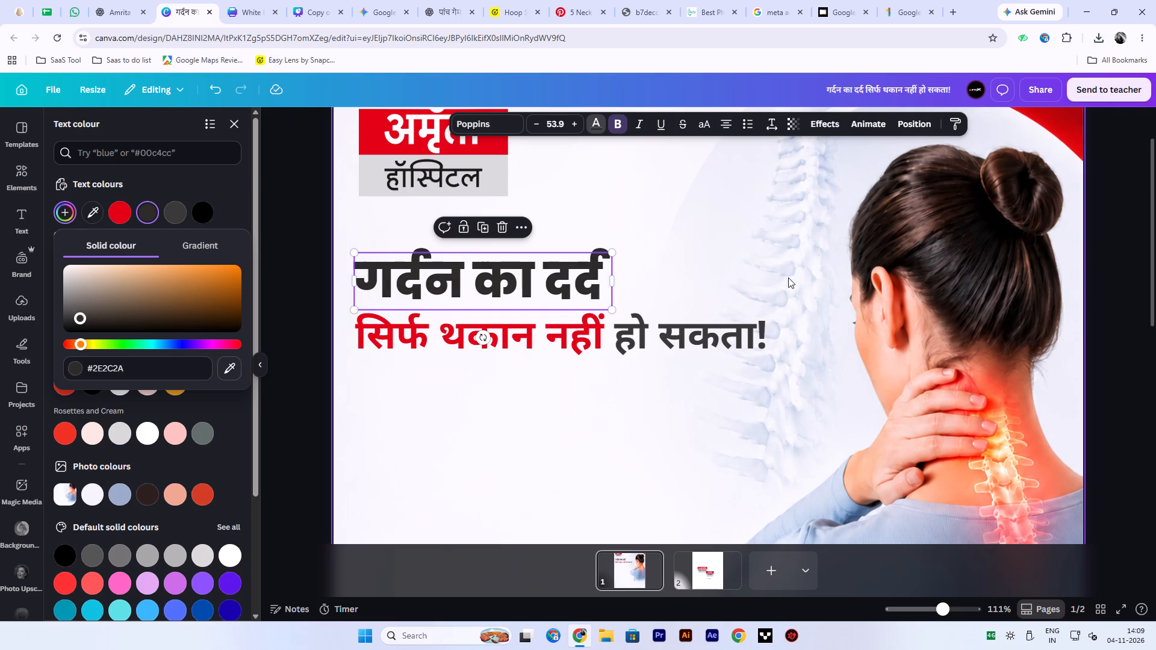
click(786, 273)
Recolour only "हो सकता!" in the second headline line with the same dark grey #2E2C2A.
double_click(676, 332)
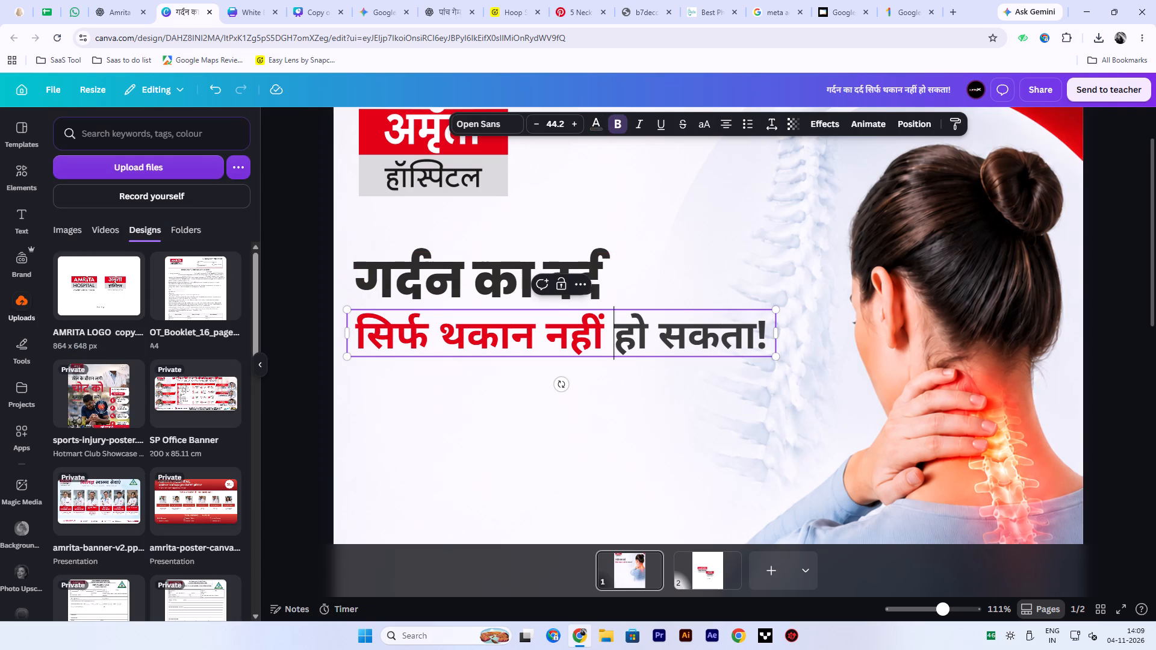
click(624, 332)
drag(624, 331, 777, 334)
click(599, 122)
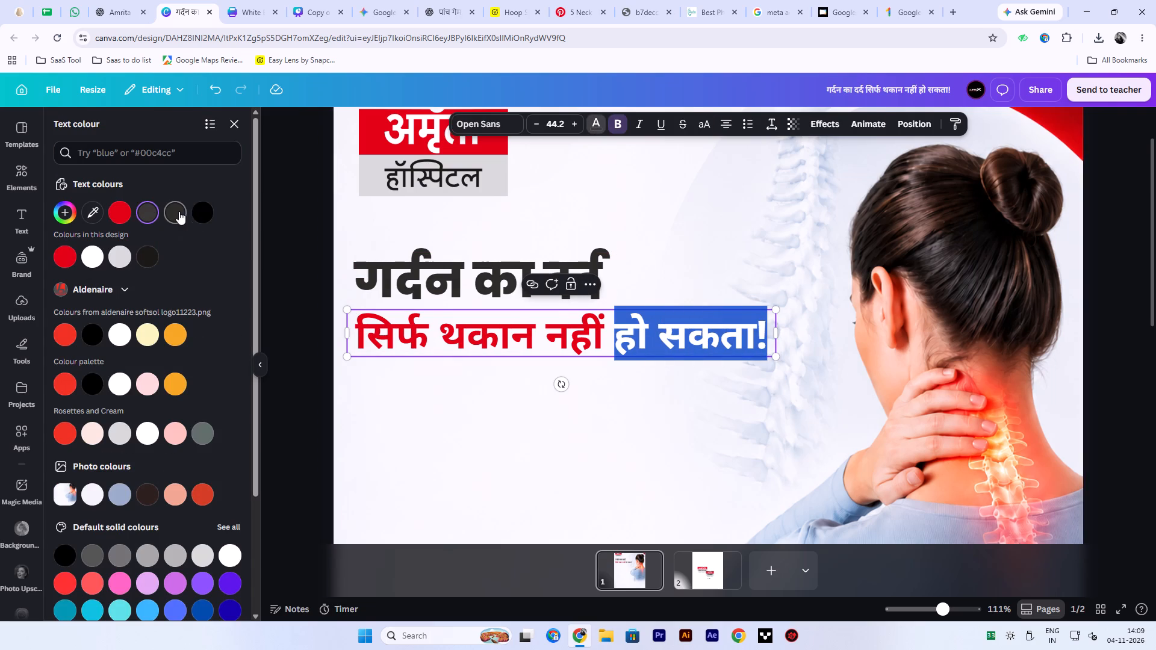
click(178, 211)
double_click(650, 250)
click(459, 354)
click(222, 601)
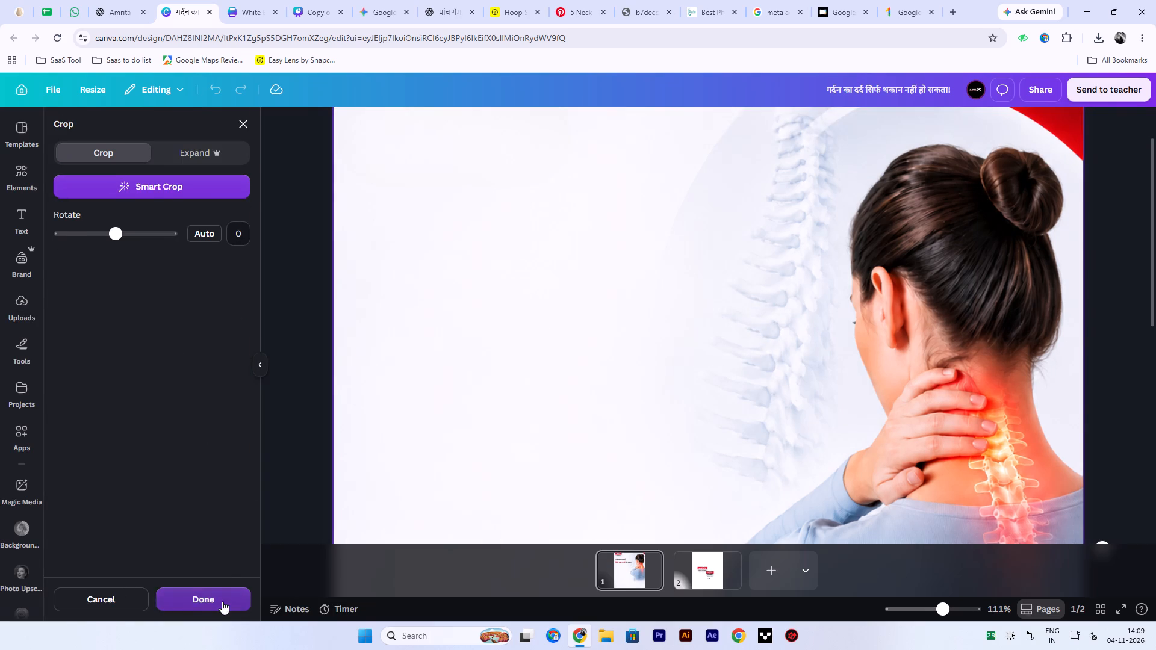
ctrl+scroll(556, 501, down, 5)
Check the progress of the Hoop Smash 3D build in Easy Lens and return to the Canva poster.
click(505, 0)
scroll(337, 358, down, 8)
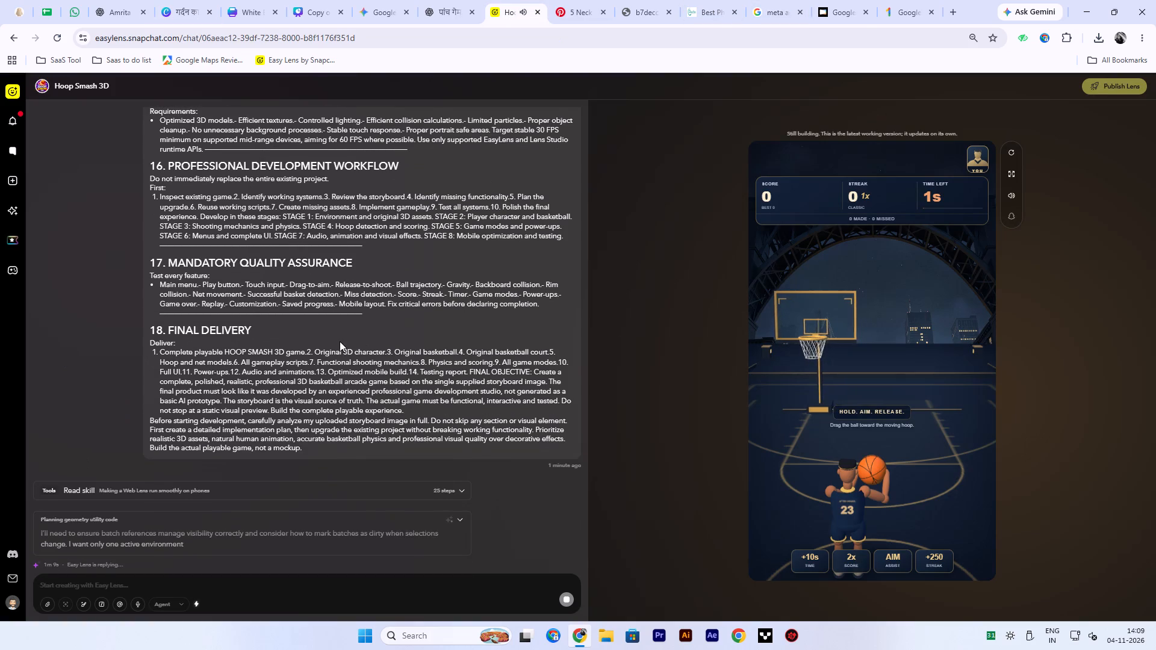
scroll(340, 341, down, 9)
click(173, 0)
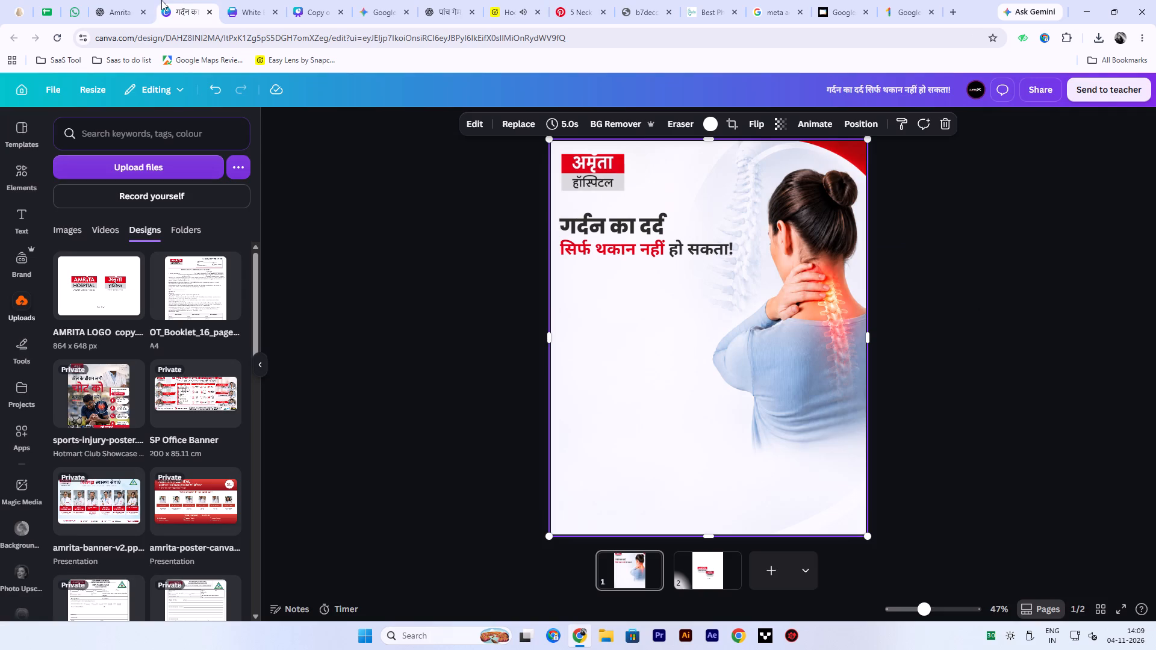
click(127, 0)
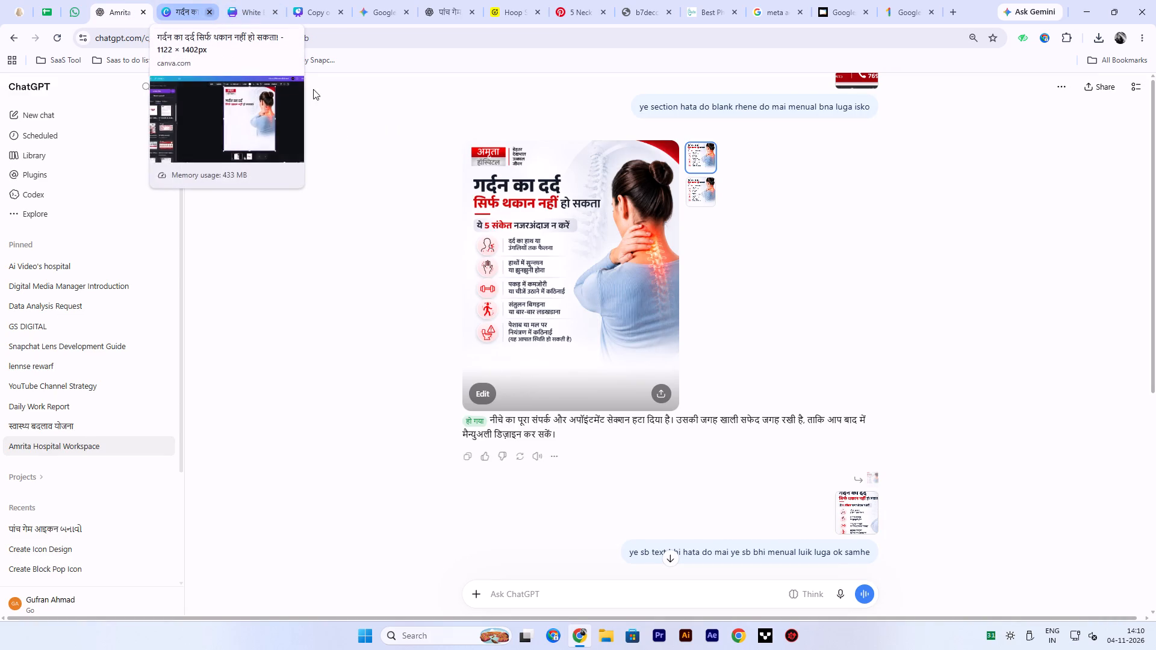
scroll(541, 342, down, 17)
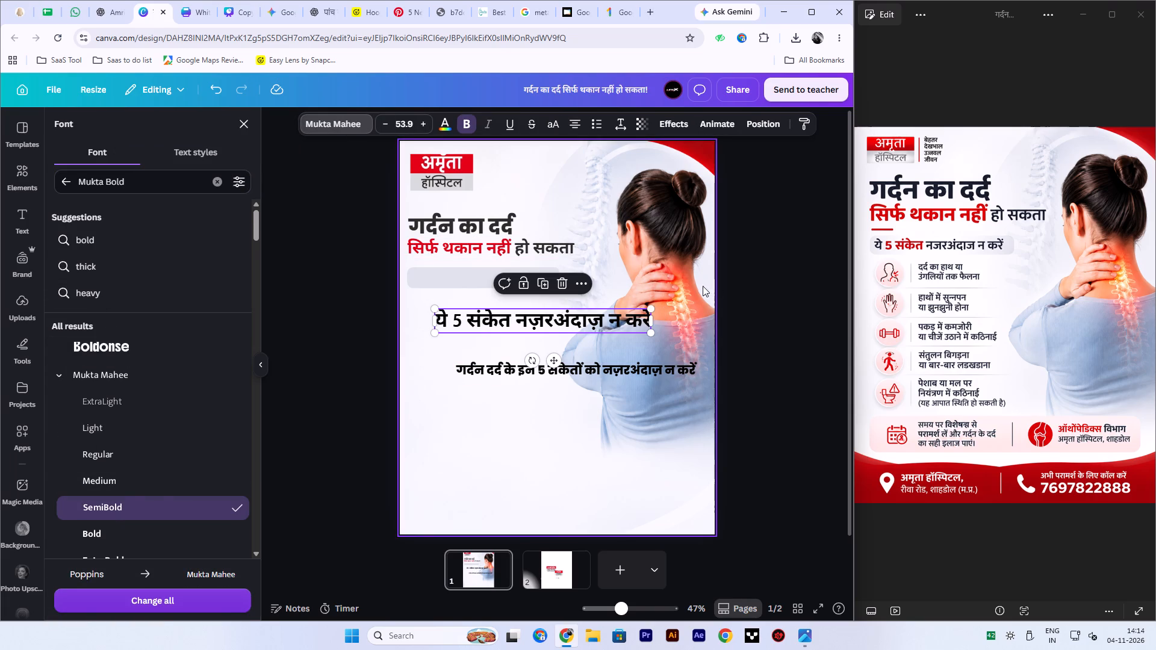
click(711, 285)
Move the "ये 5 संकेत" line onto the grey bar and scale it down to a font size of about 34.8.
drag(565, 329, 541, 286)
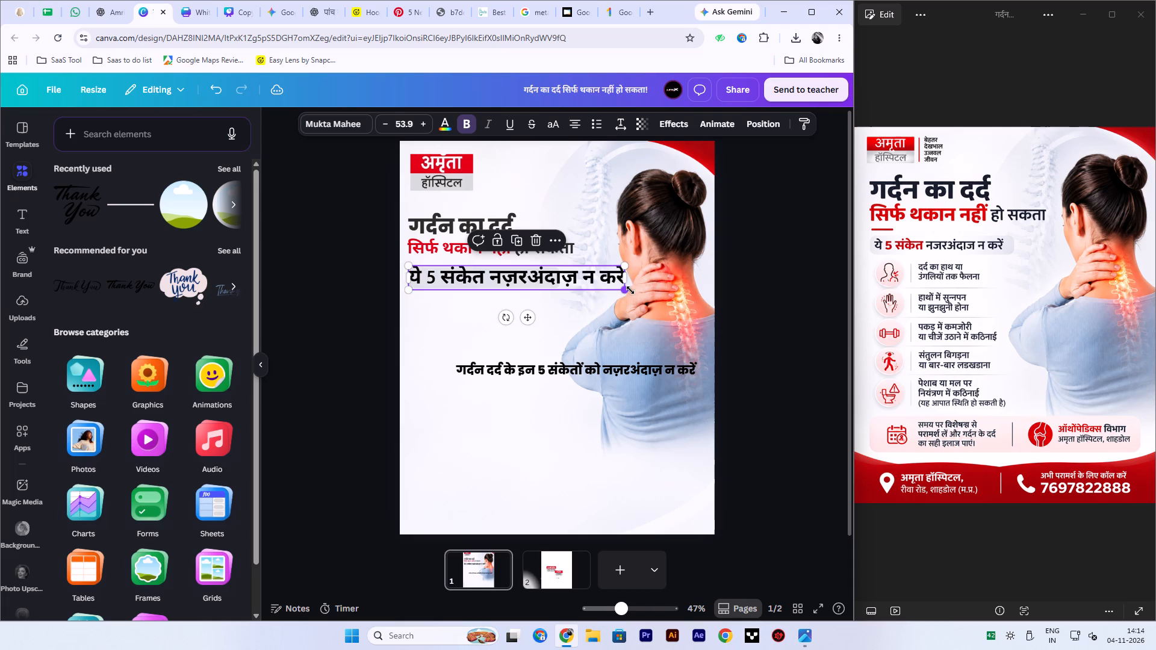
drag(627, 291, 548, 299)
click(617, 301)
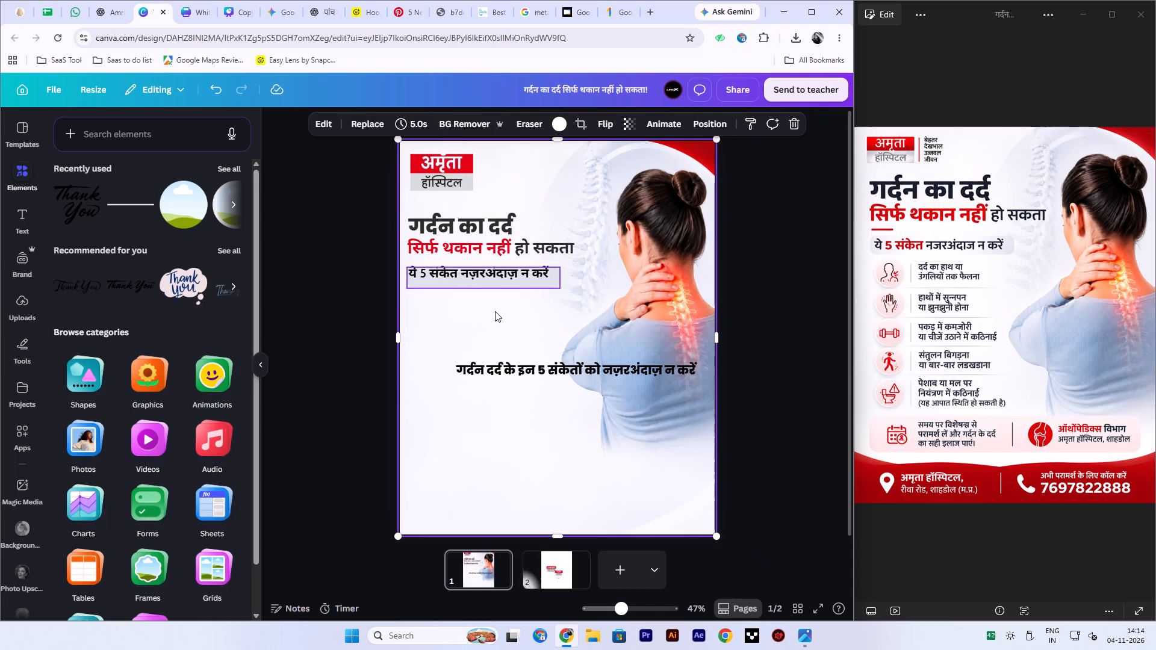
Reposition the "ये 5 संकेत" line down and slightly right so it sits centred inside the grey bar.
ctrl+scroll(495, 311, up, 4)
drag(450, 241, 455, 252)
click(652, 268)
click(496, 248)
key(Down)
key(Down)
key(Down)
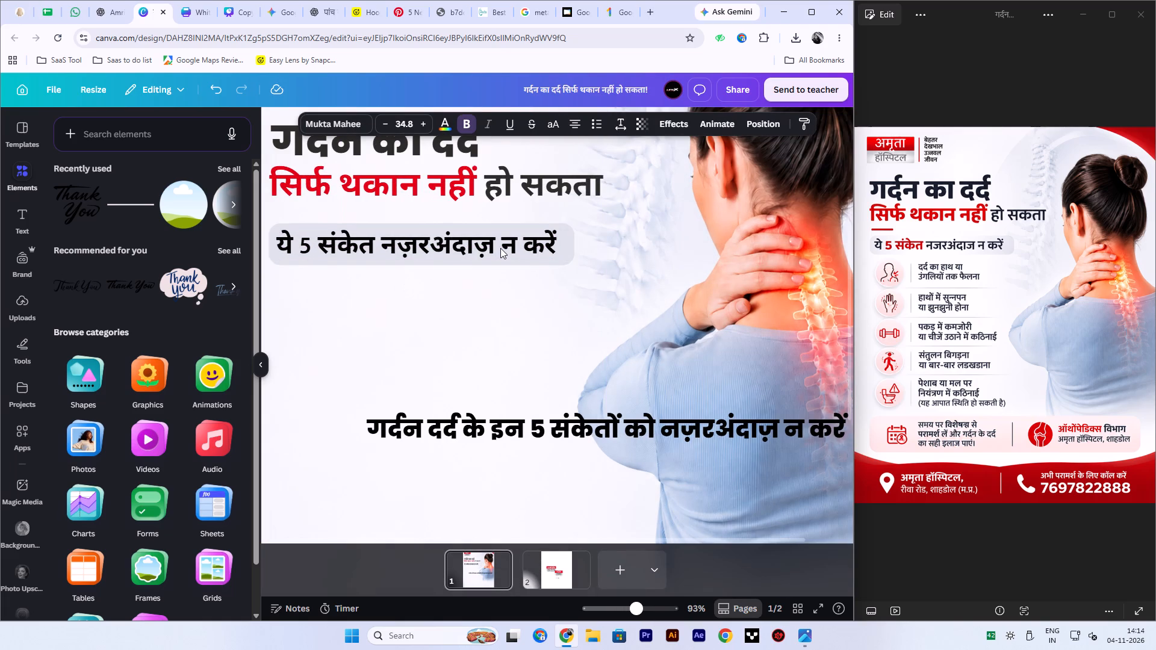
key(Right)
key(Right)
key(Right)
key(Right)
key(Right)
key(Down)
key(Up)
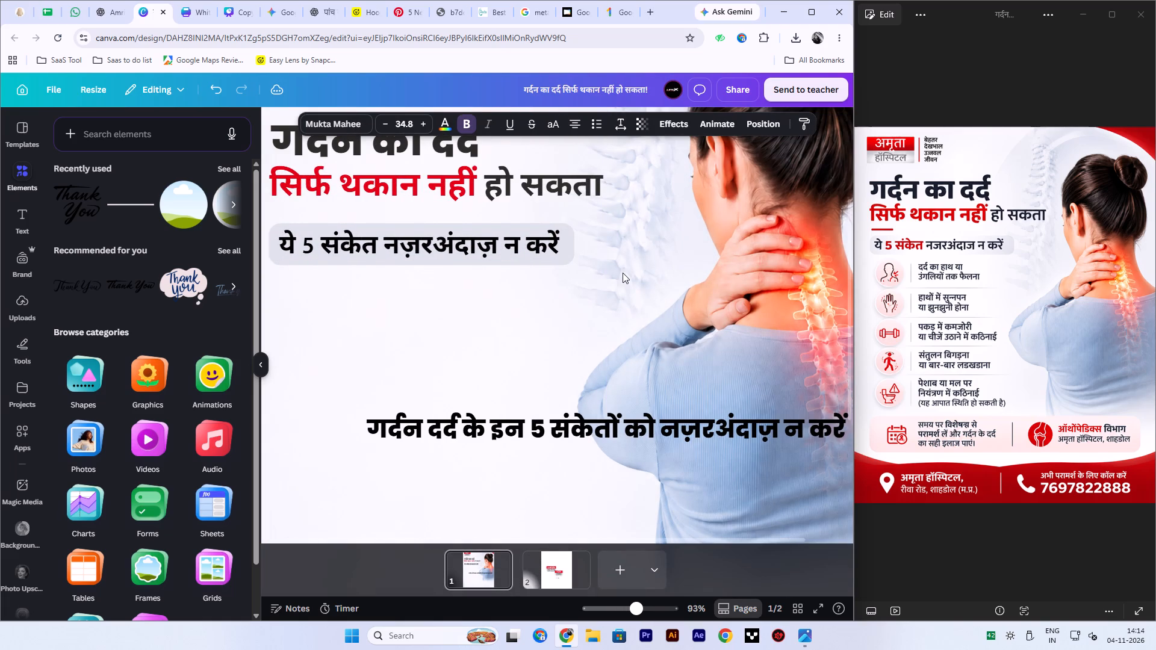
click(476, 304)
Recolour the "ये 5 संकेत" line with the dark charcoal already used in the headline text.
click(318, 251)
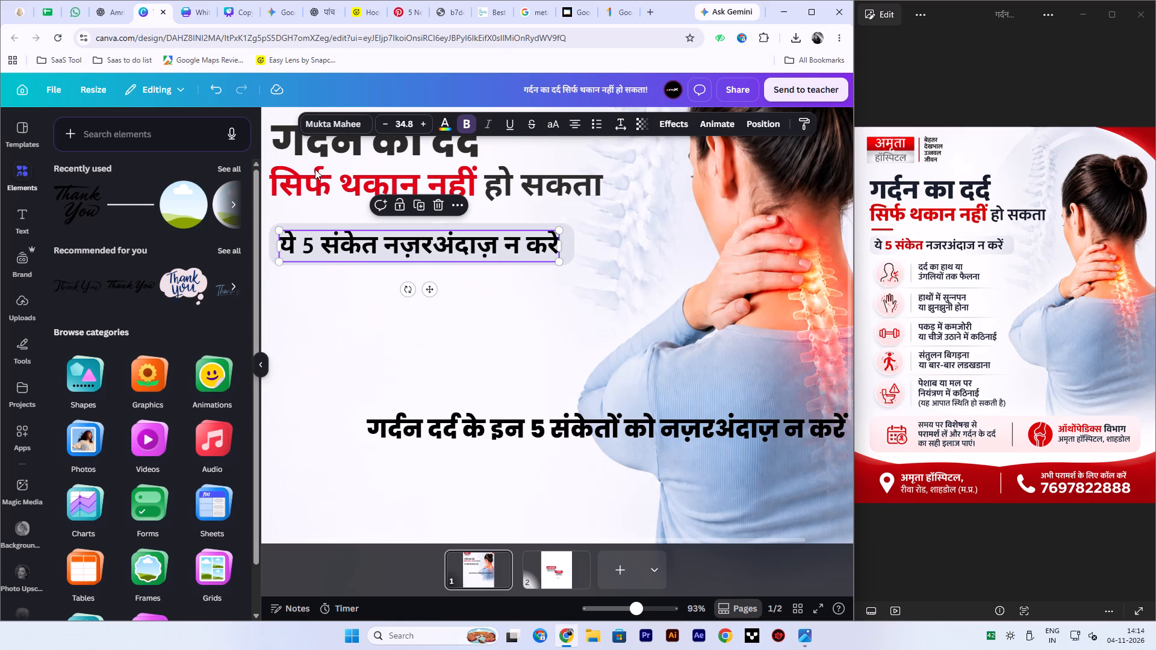
click(451, 127)
click(149, 209)
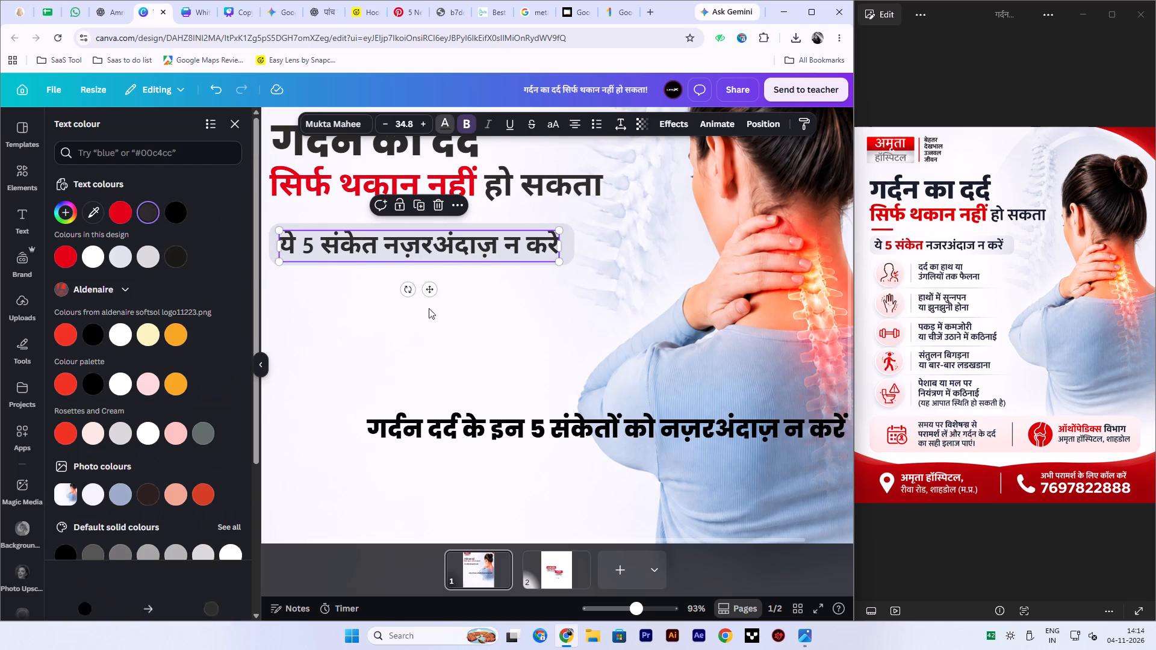
click(474, 326)
Recolour only the words "5 संकेत" in the subheading with the headline's red.
double_click(309, 250)
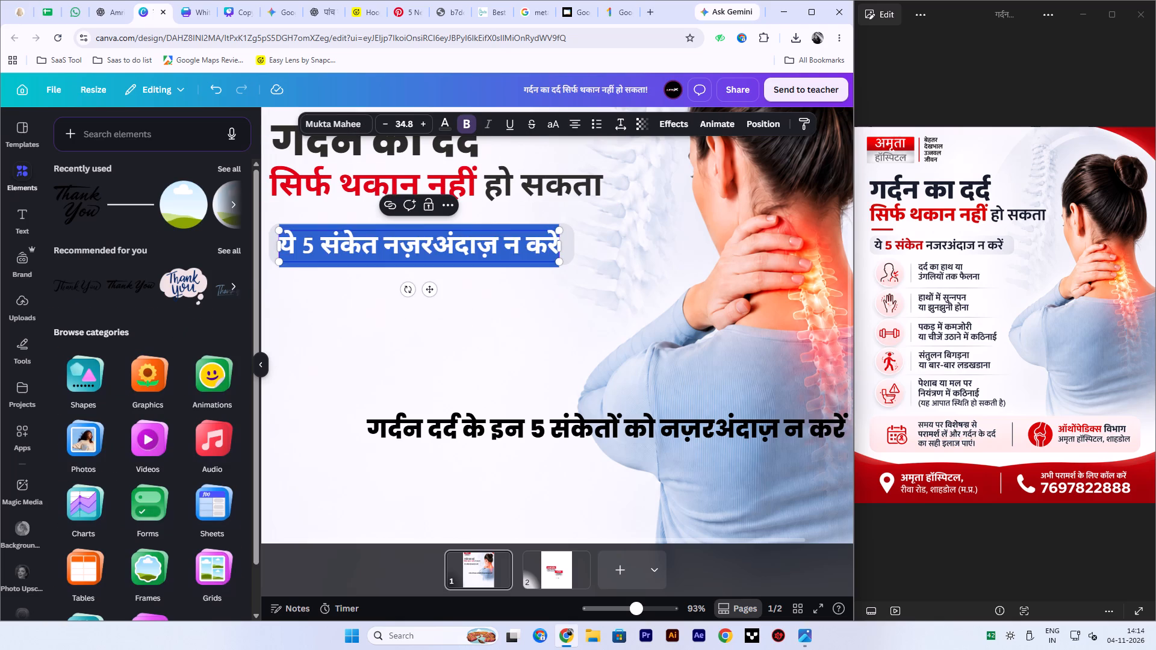
click(306, 246)
drag(306, 246, 344, 247)
click(445, 125)
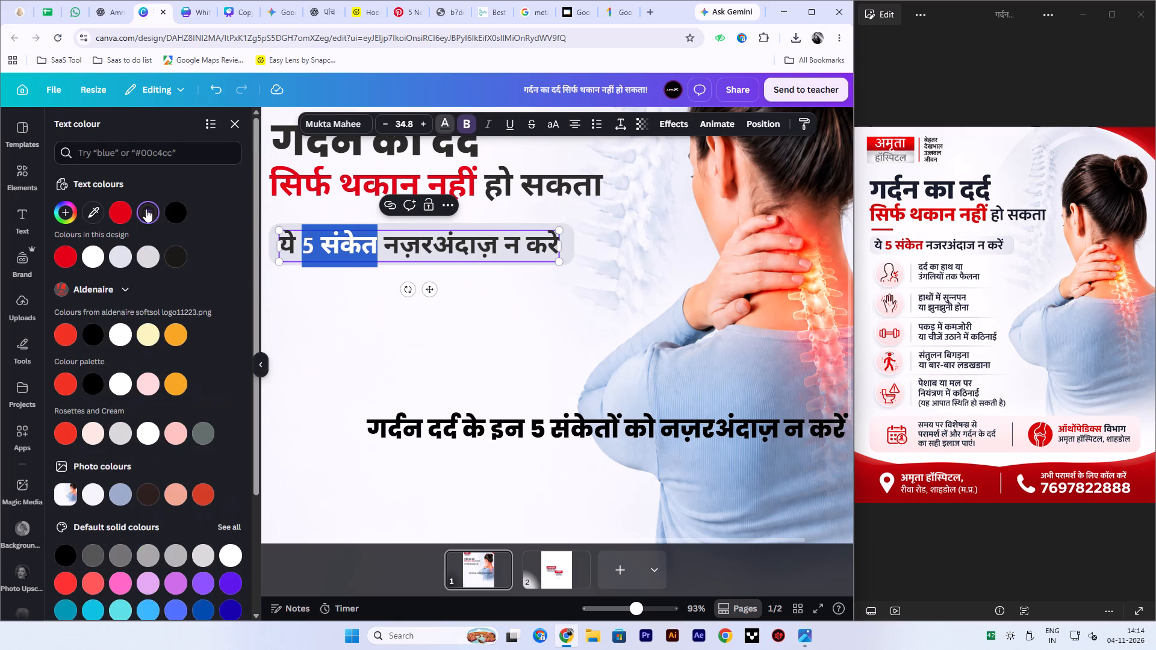
click(126, 210)
click(523, 299)
Select the grey bar together with its subheading text and nudge both up slightly, closer to the headline.
ctrl+scroll(526, 300, down, 3)
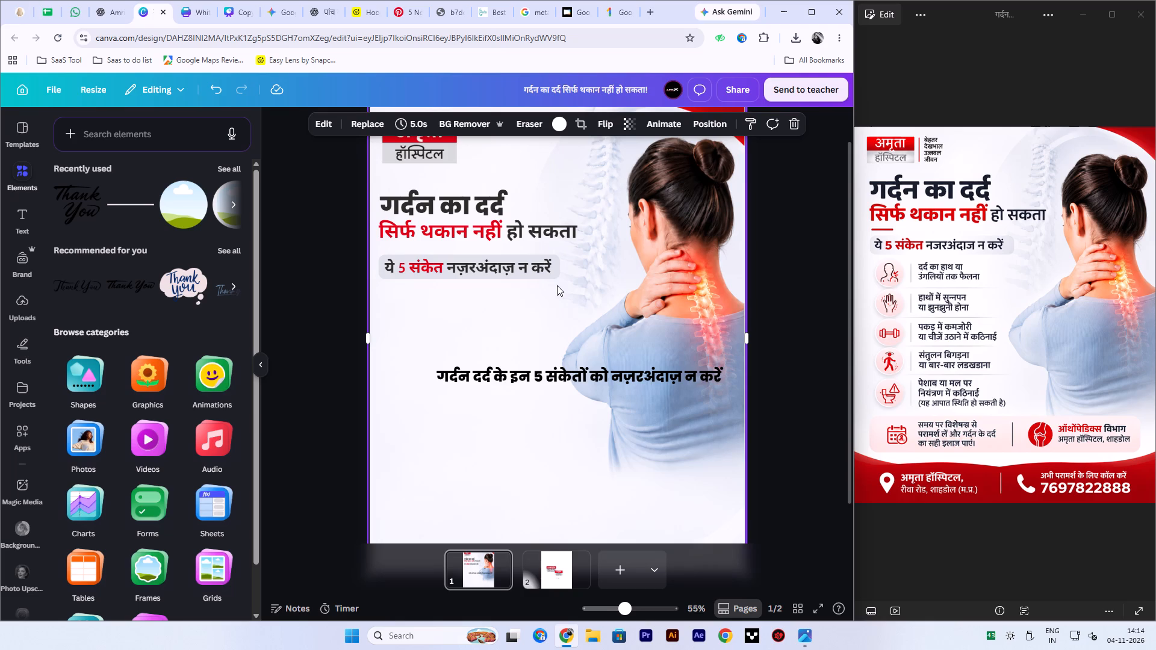
ctrl+scroll(514, 322, up, 2)
ctrl+scroll(514, 322, down, 4)
ctrl+scroll(514, 322, up, 1)
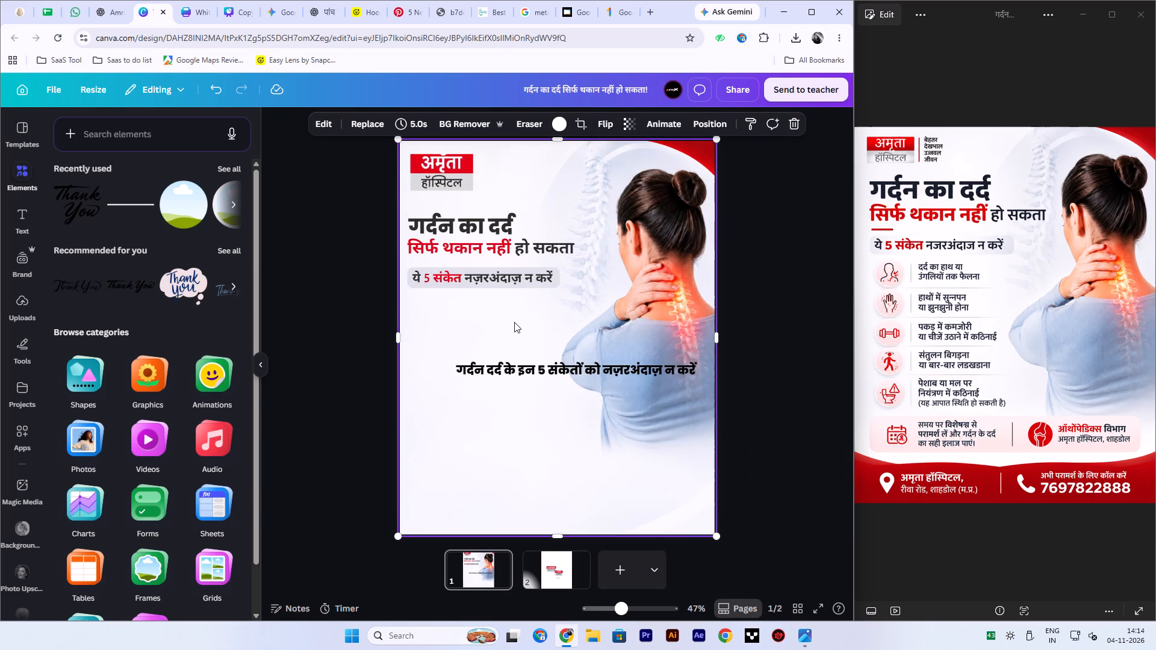
drag(356, 289, 475, 279)
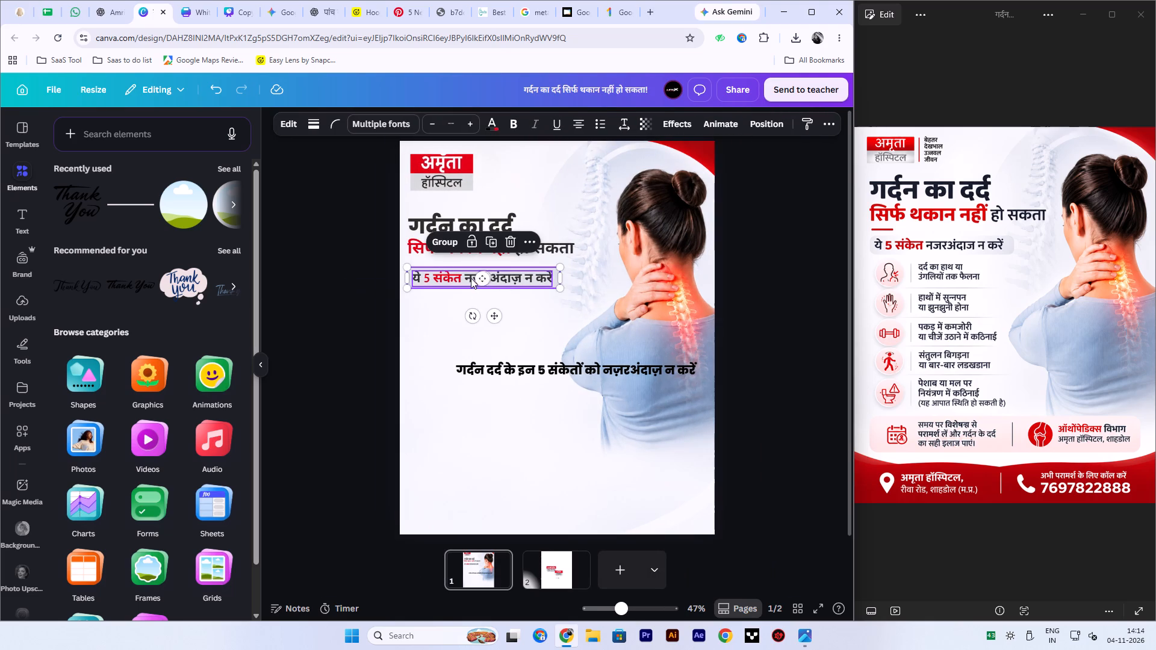
key(Up)
key(Up)
key(Up)
key(Up)
key(Up)
key(Up)
key(Up)
key(Up)
key(Up)
key(Up)
key(Up)
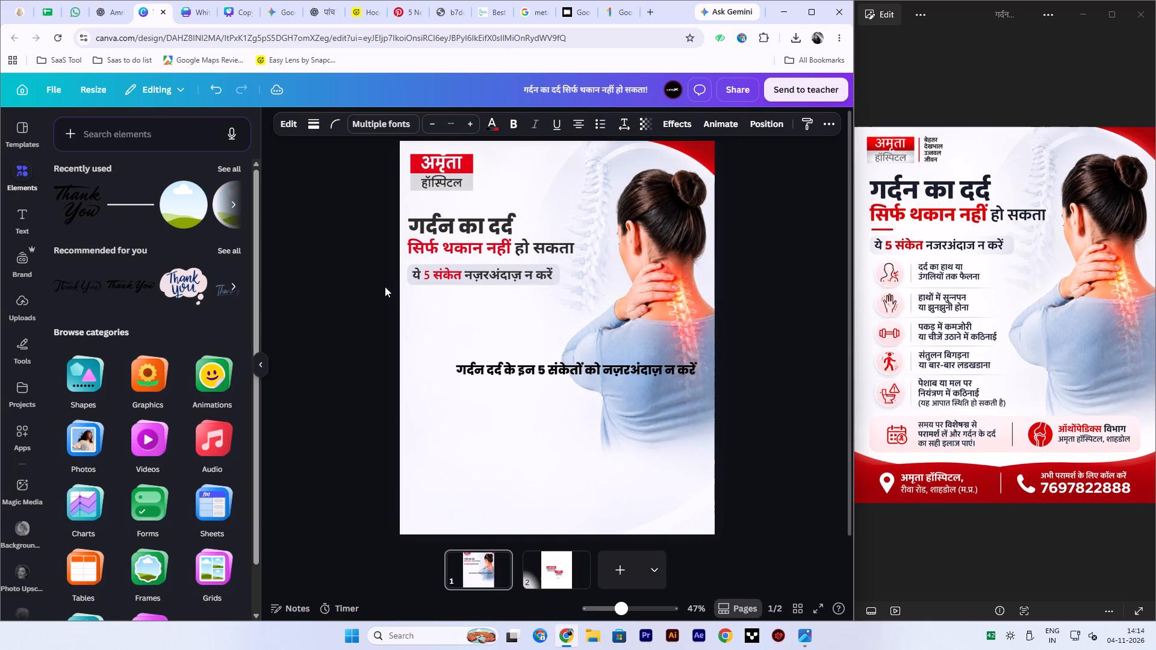
key(Up)
key(Up)
click(345, 290)
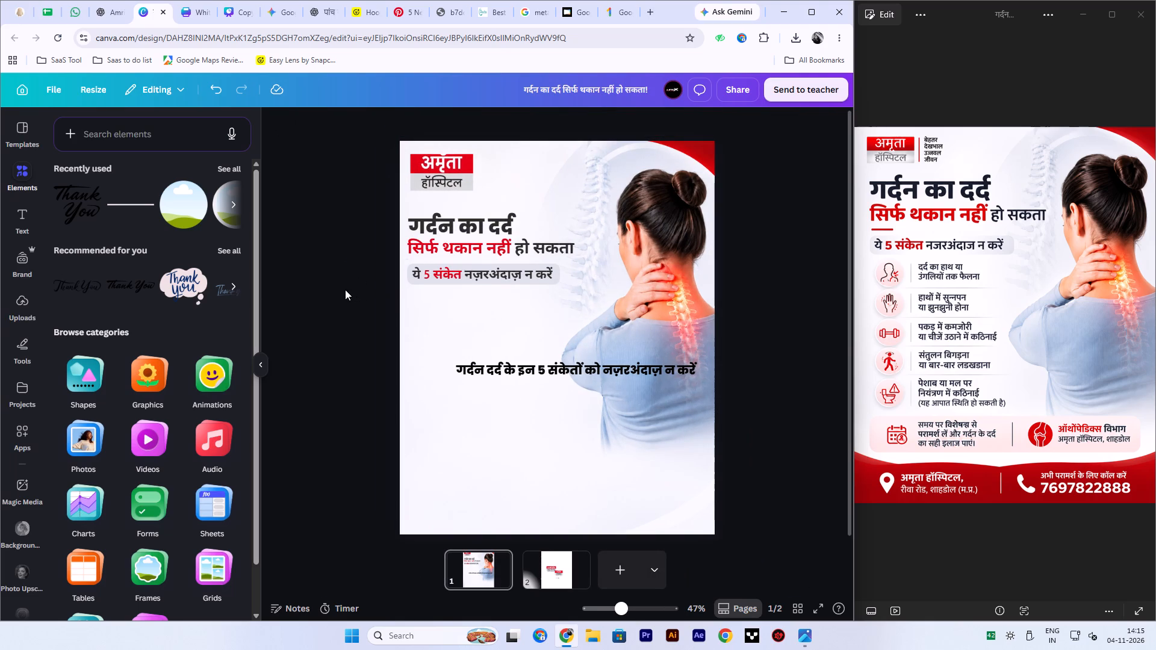
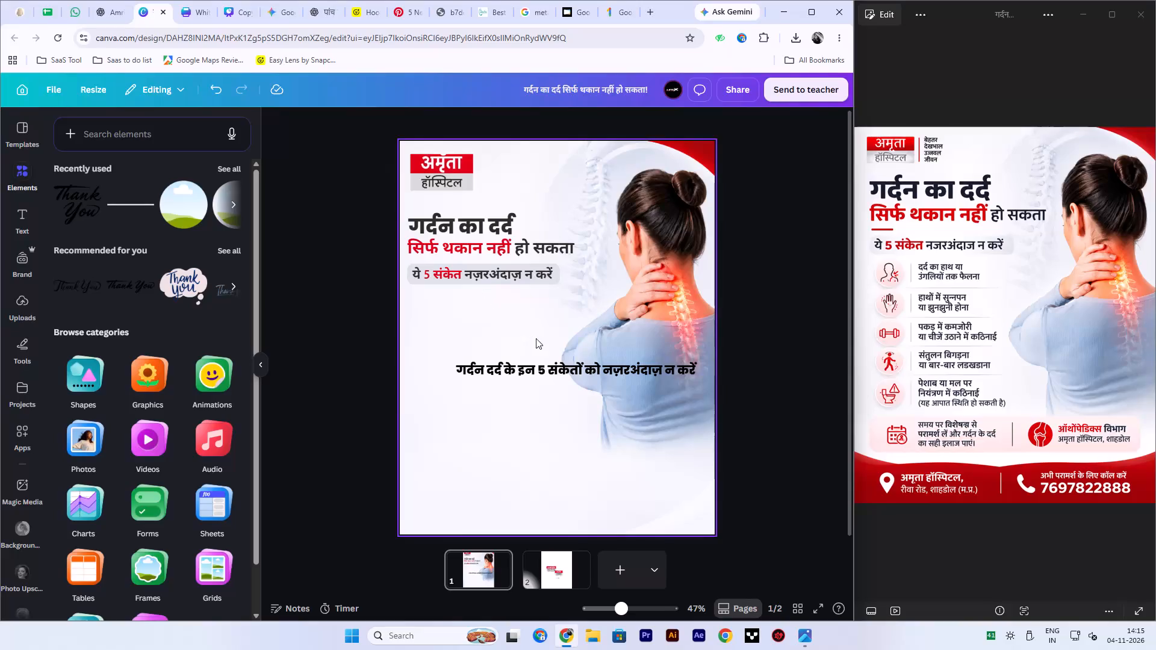
Recolour the headline "गर्दन का दर्द" with the dark navy sampled from the same headline in the reference poster.
click(344, 312)
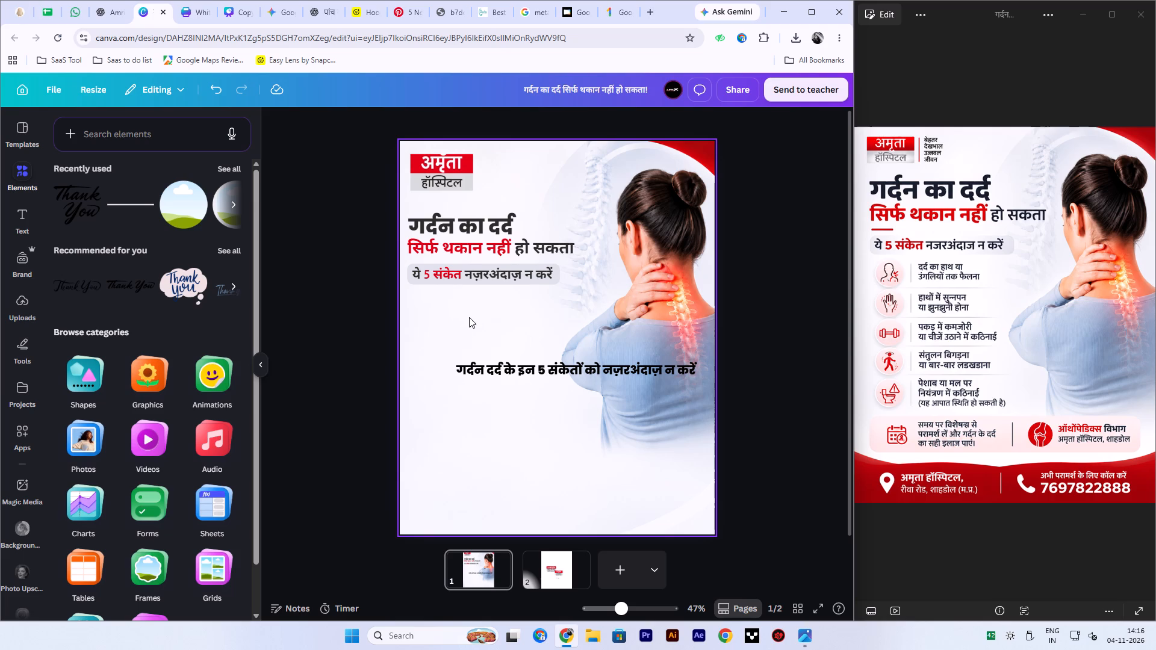
scroll(1017, 277, up, 8)
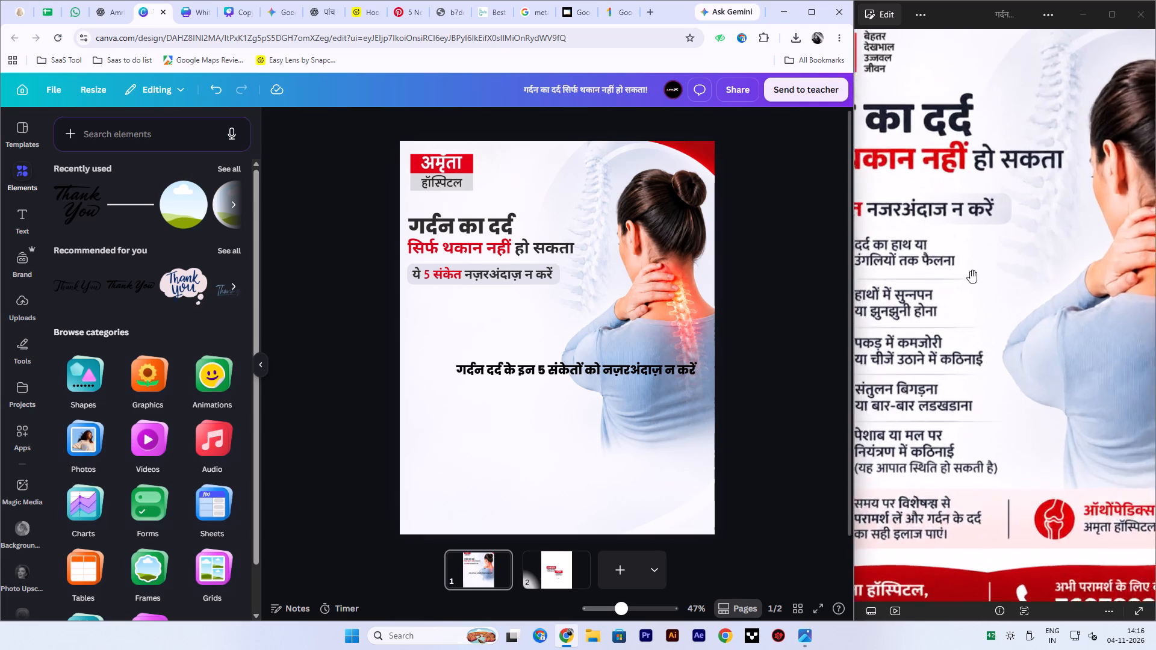
scroll(970, 270, up, 2)
drag(925, 190, 1038, 454)
click(485, 223)
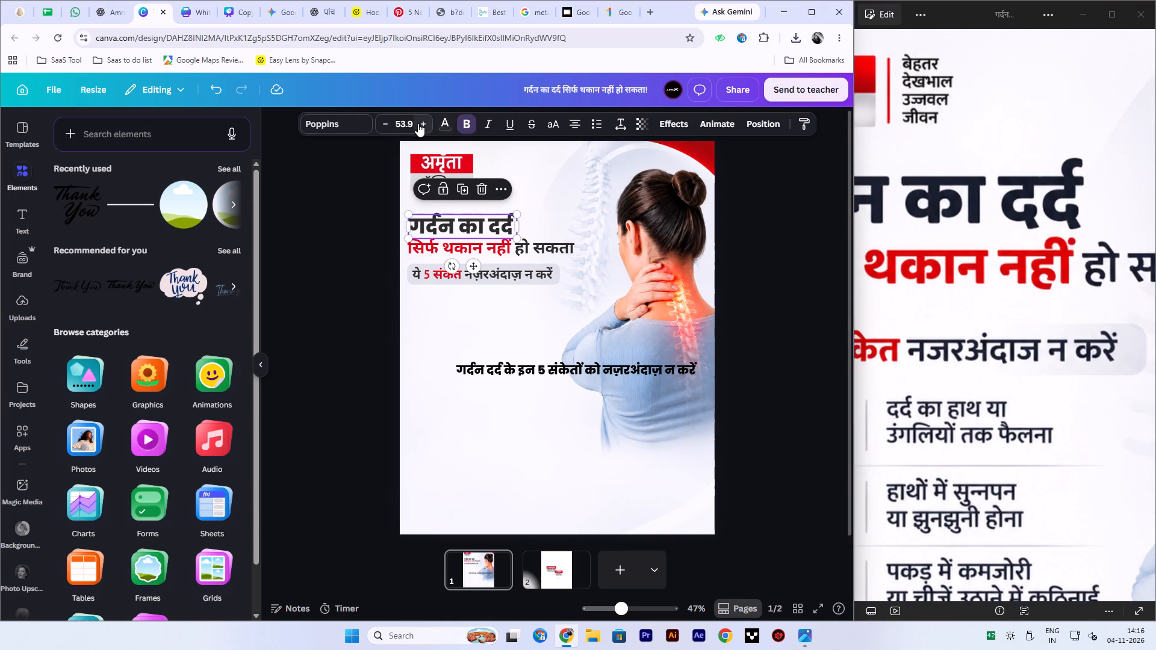
click(439, 121)
click(84, 213)
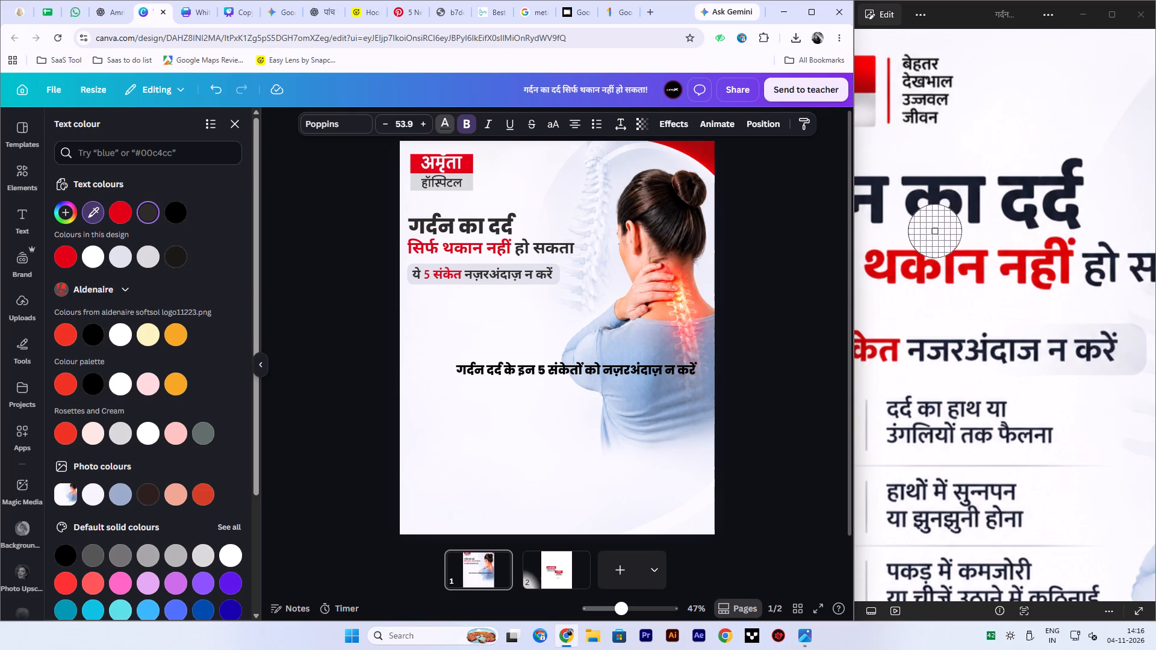
click(931, 203)
click(756, 231)
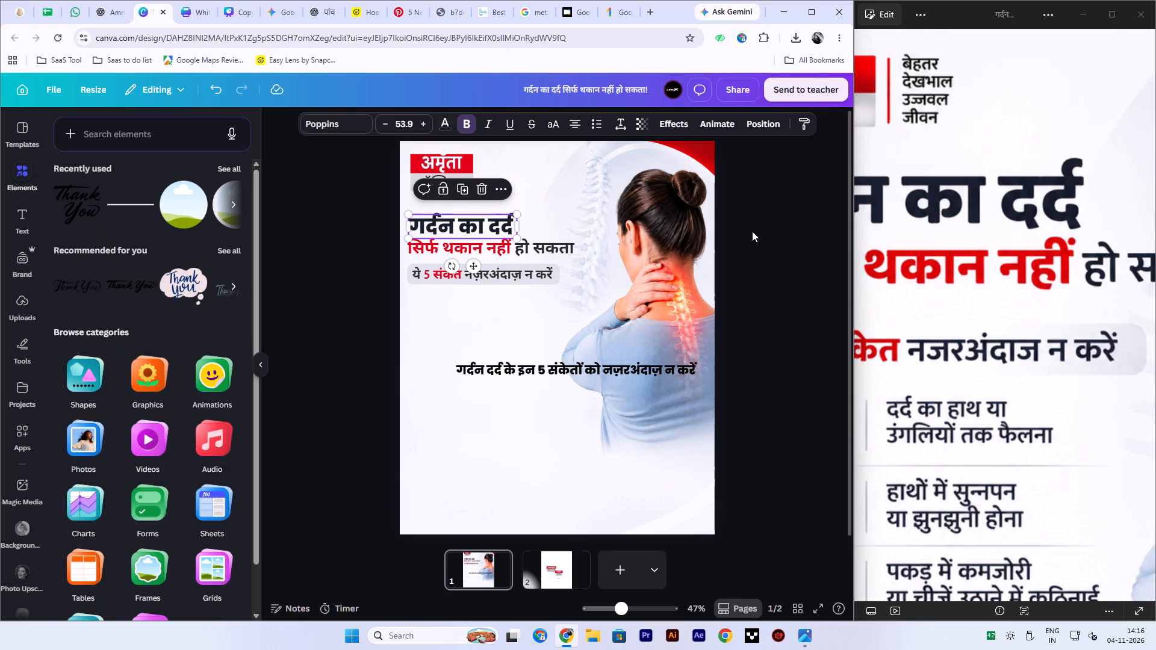
Recolour only the words "हो सकता" in the second headline line with the headline's dark navy.
double_click(526, 248)
click(520, 249)
drag(520, 249, 564, 249)
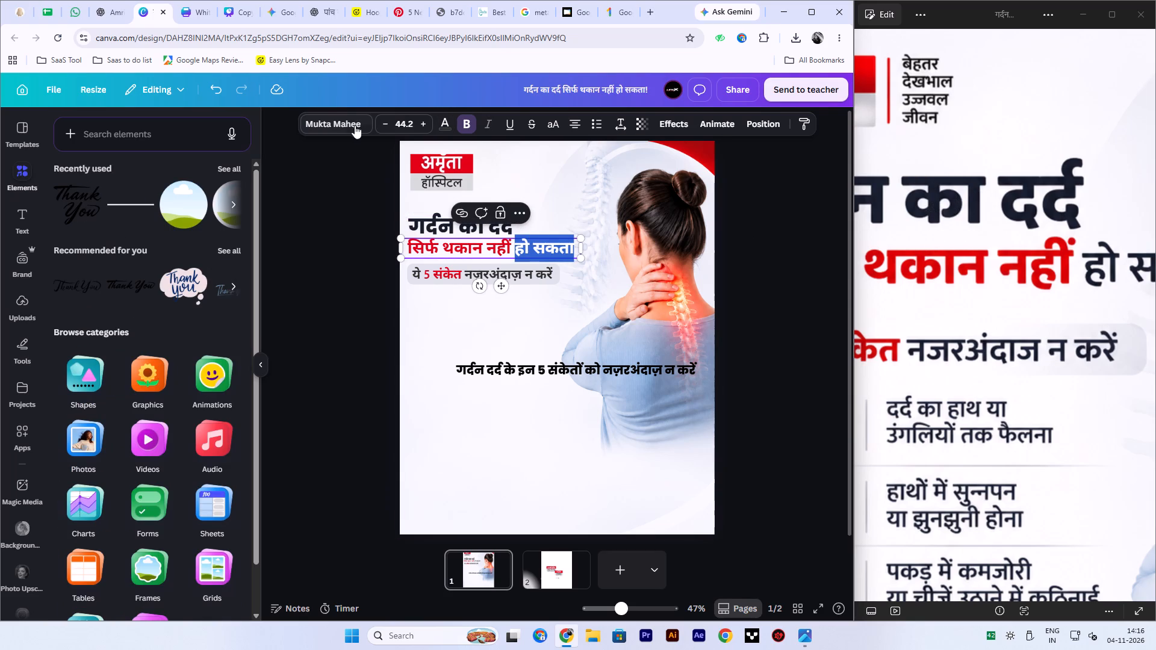
click(452, 125)
click(176, 209)
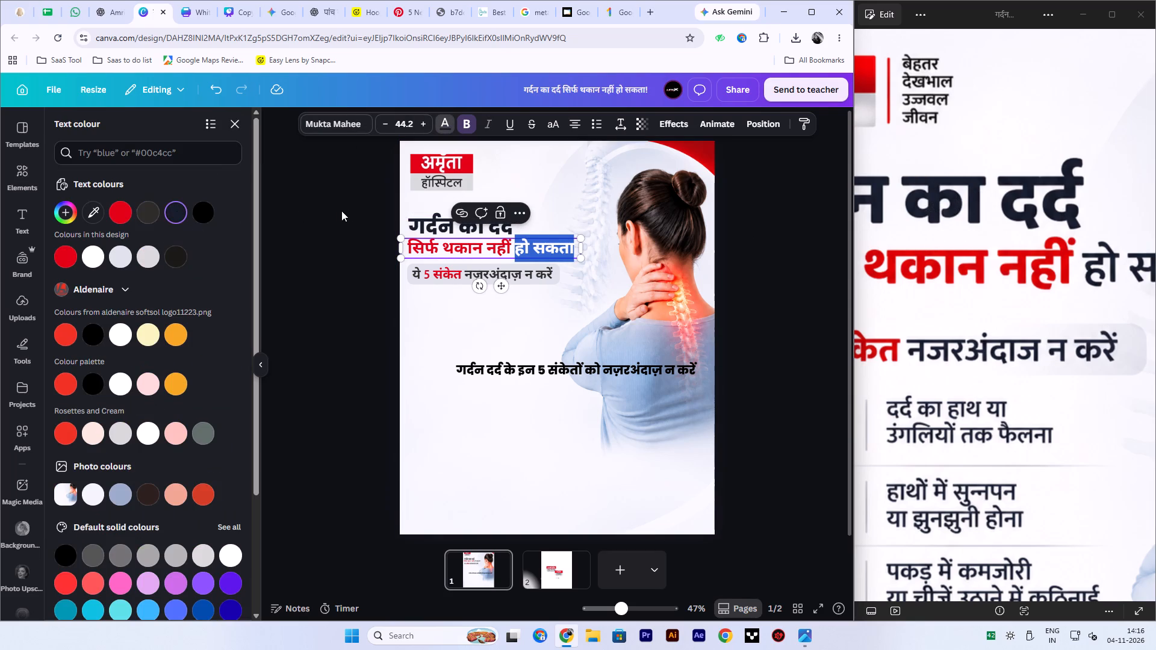
click(325, 213)
Recolour "नज़रअंदाज़ न करें" and "ये" in the subheading with the same dark navy, leaving "5 संकेत" red.
double_click(476, 272)
click(471, 275)
drag(471, 275, 550, 274)
click(448, 122)
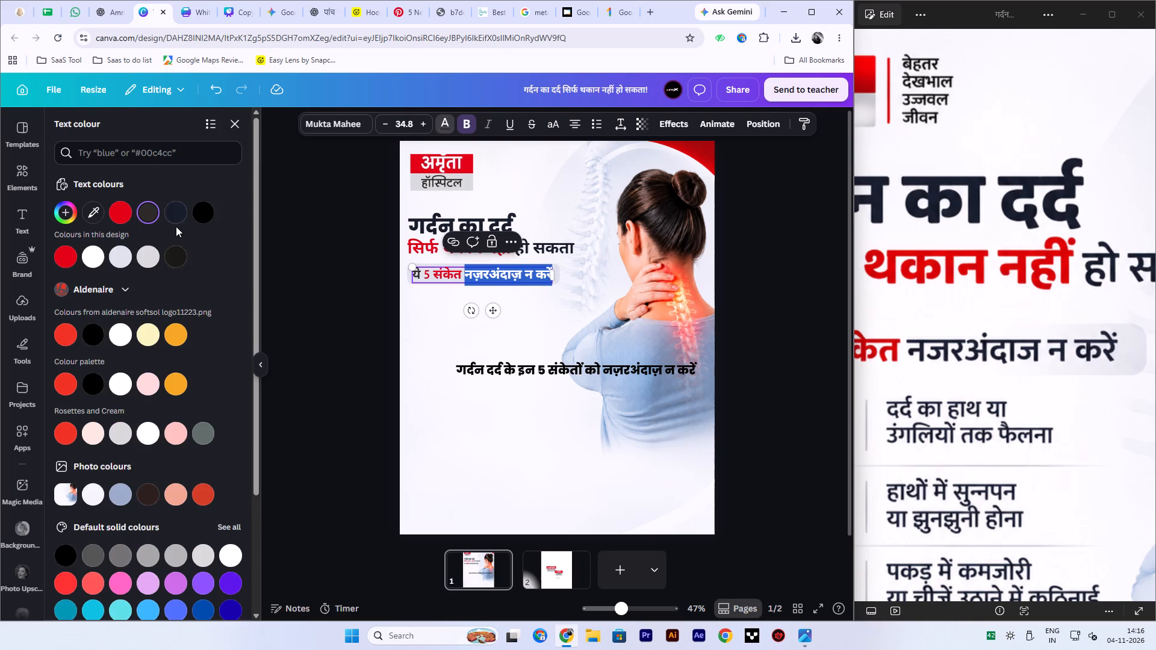
click(176, 212)
click(294, 227)
double_click(420, 280)
drag(419, 276, 412, 276)
double_click(415, 275)
click(444, 124)
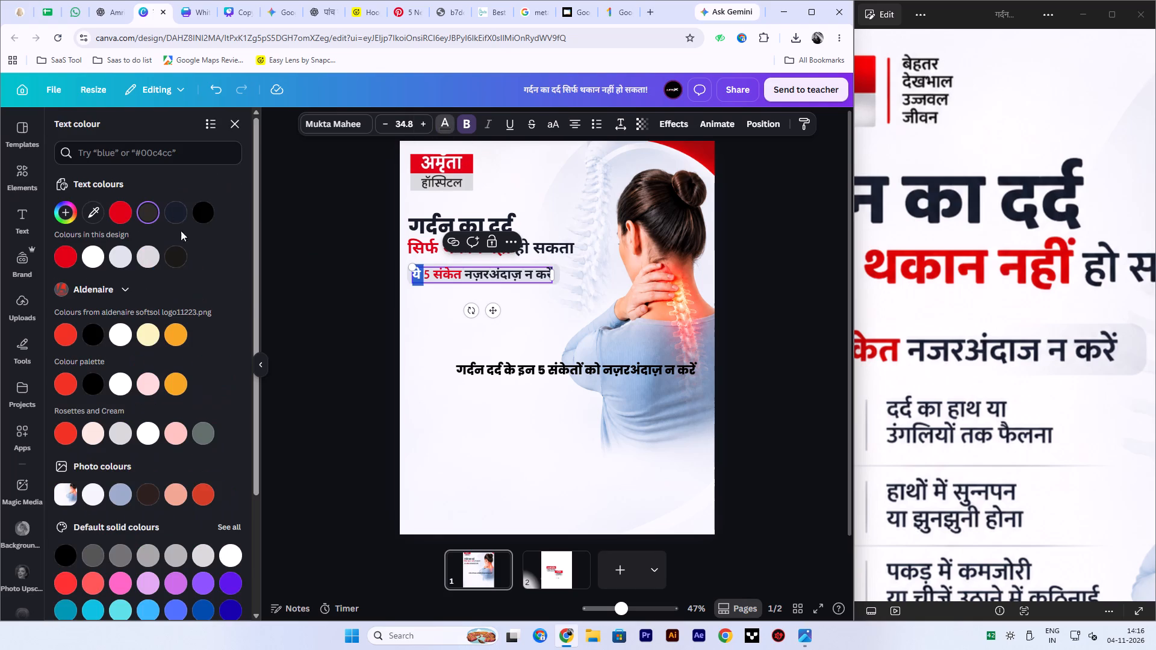
click(176, 217)
double_click(283, 227)
click(305, 378)
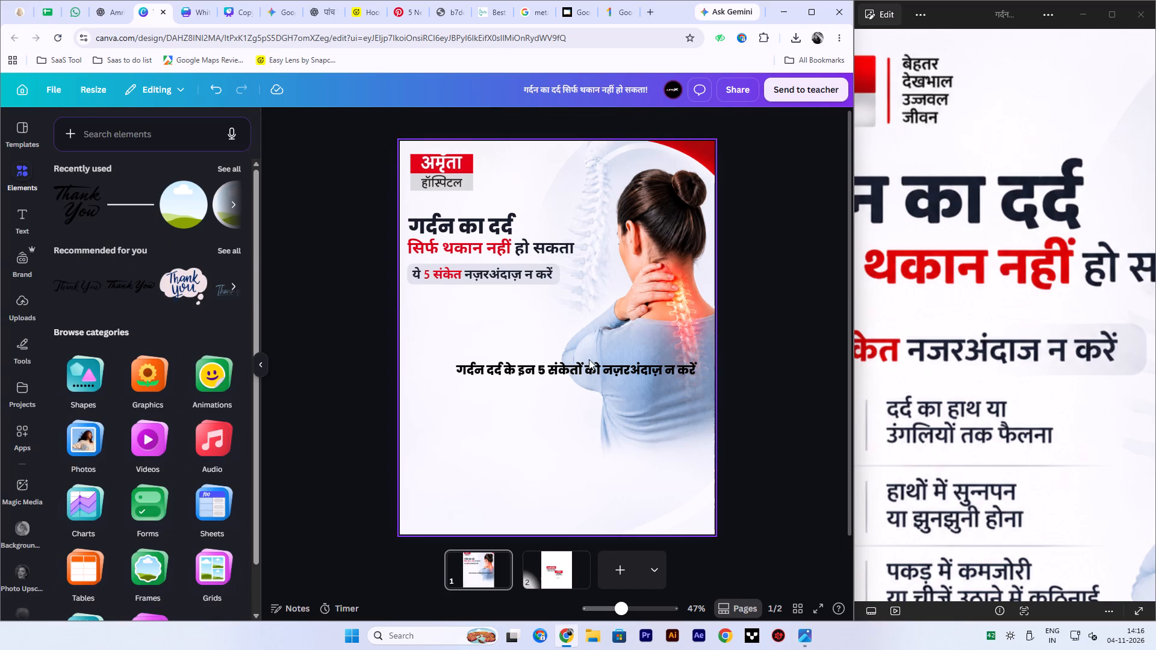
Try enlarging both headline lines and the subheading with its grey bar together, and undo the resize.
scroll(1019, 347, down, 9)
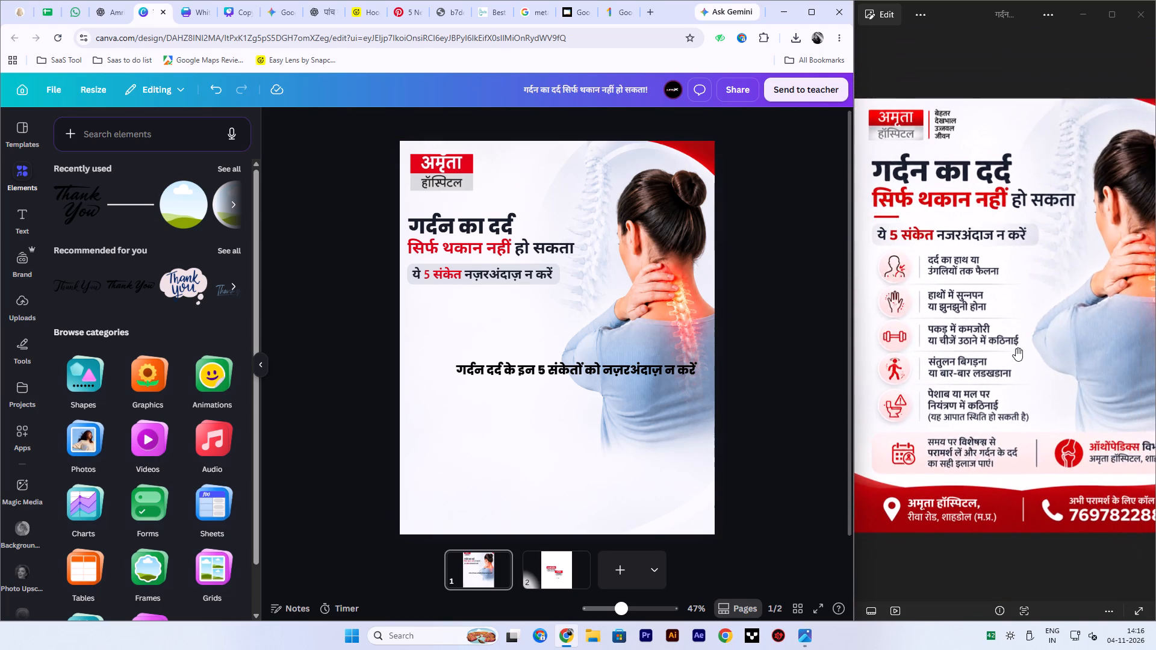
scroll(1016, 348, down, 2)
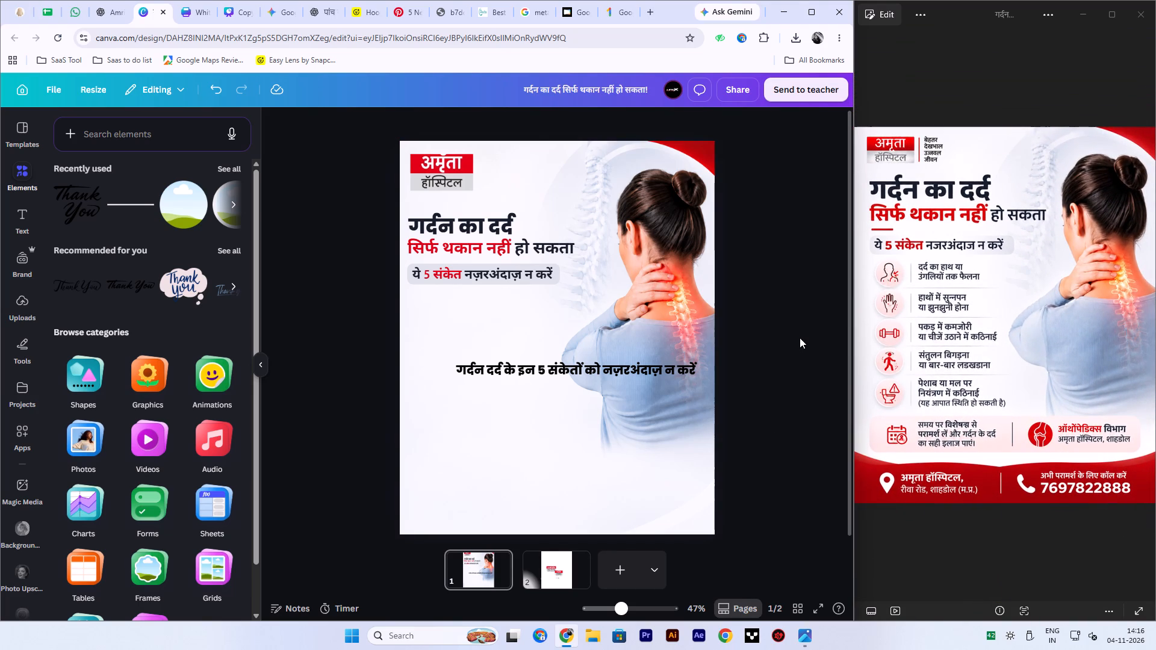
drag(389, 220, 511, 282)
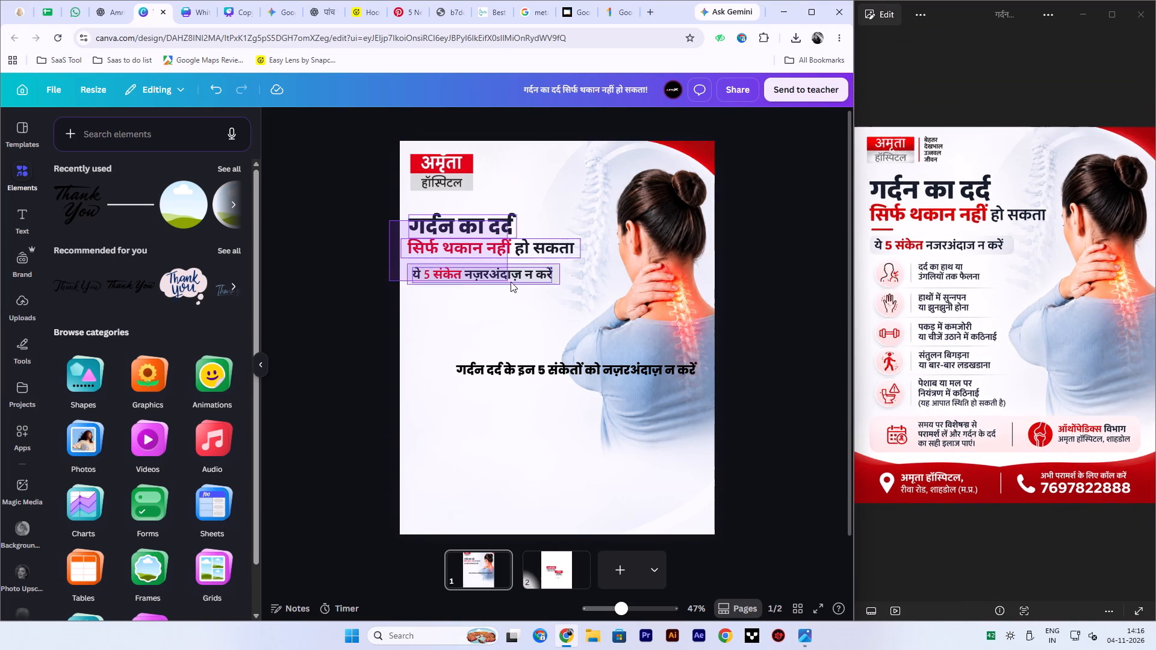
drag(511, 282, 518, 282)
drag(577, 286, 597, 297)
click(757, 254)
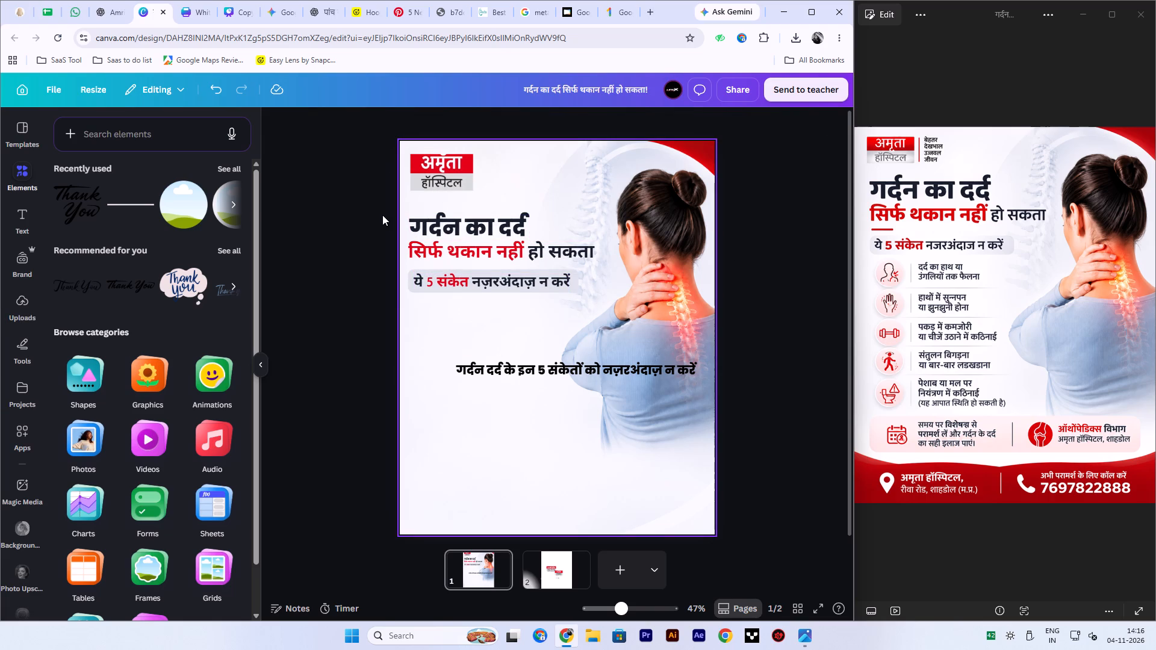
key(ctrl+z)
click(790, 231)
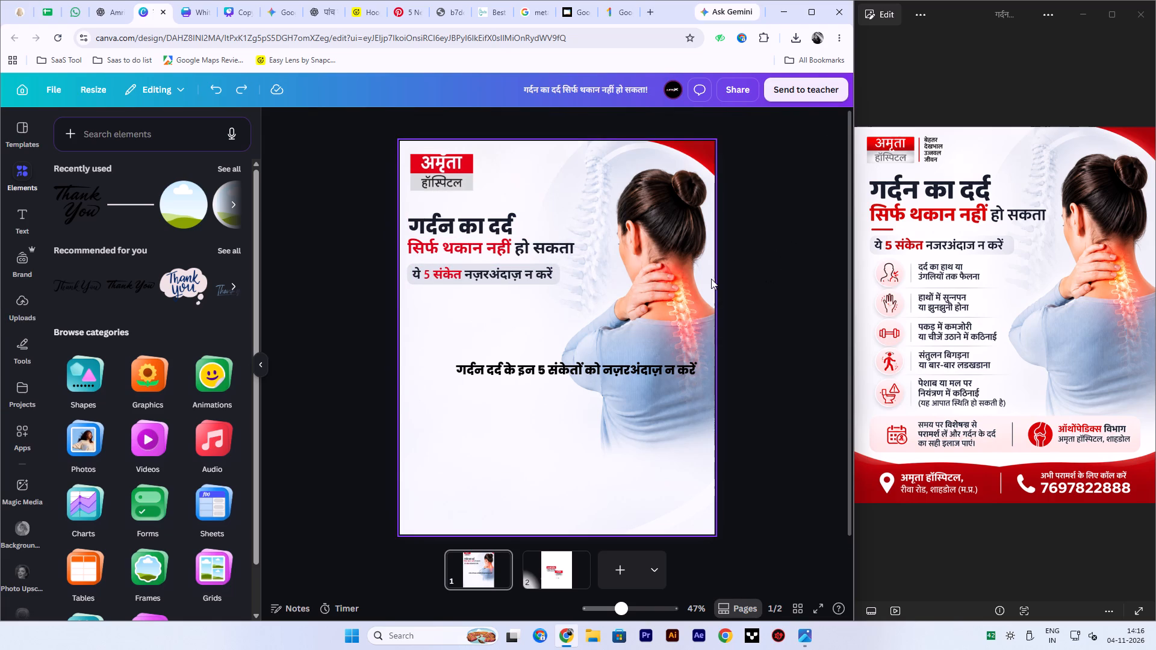
Open the fill colours of the grey bar behind the subheading and find the default gradient colours.
click(556, 278)
click(459, 125)
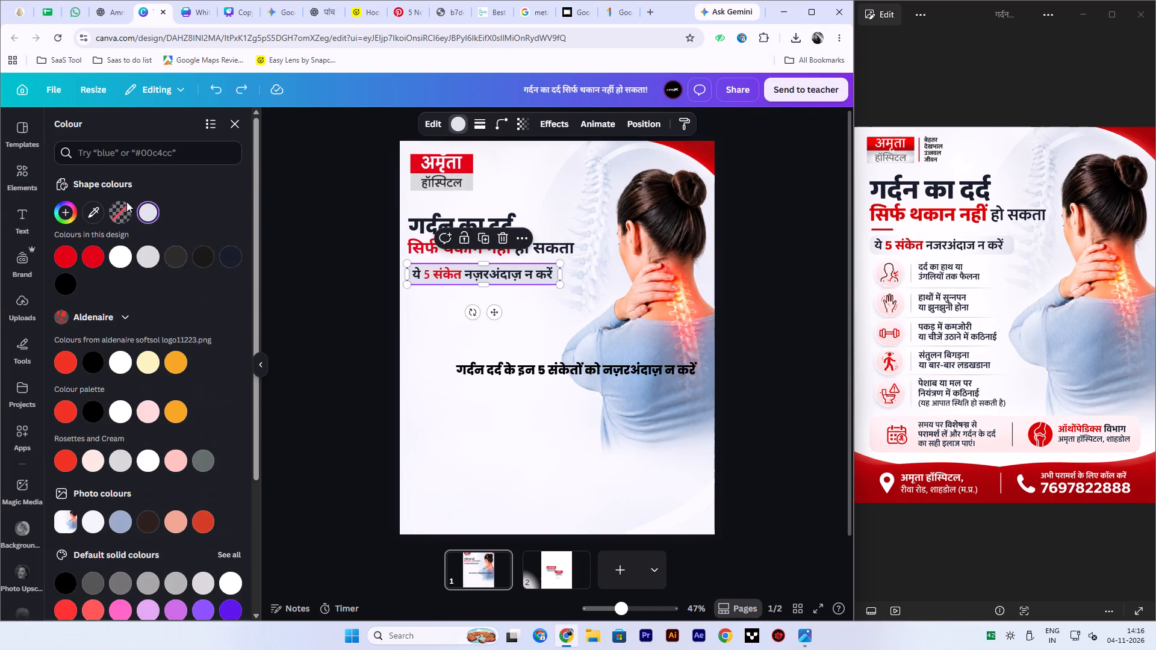
scroll(111, 402, down, 5)
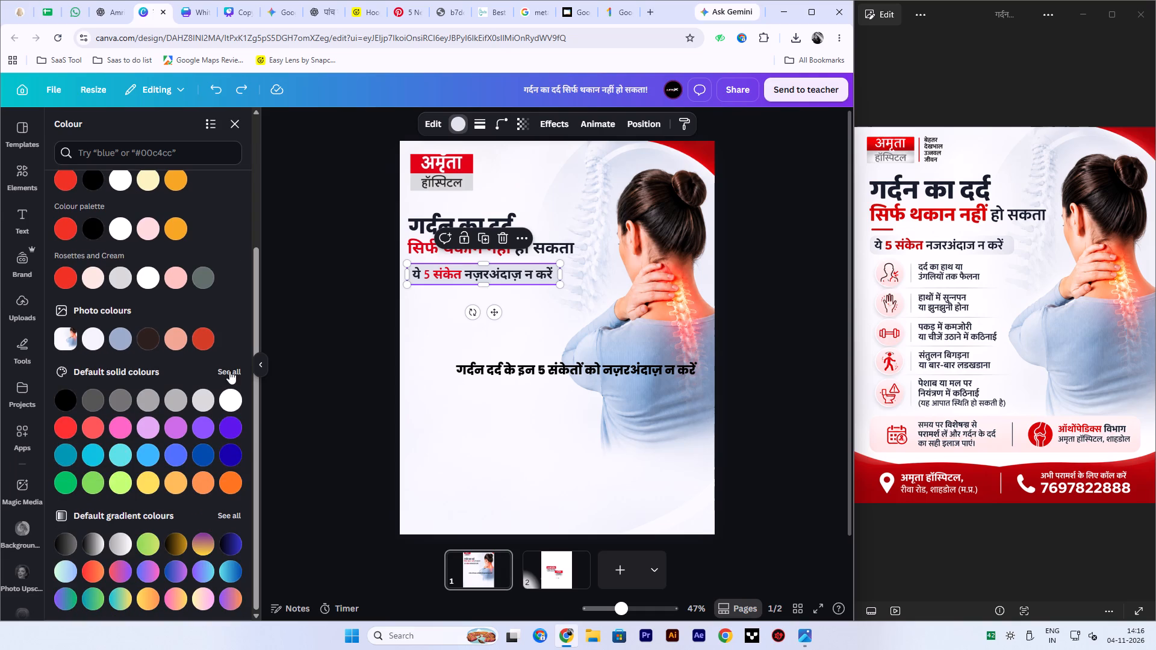
scroll(228, 375, down, 3)
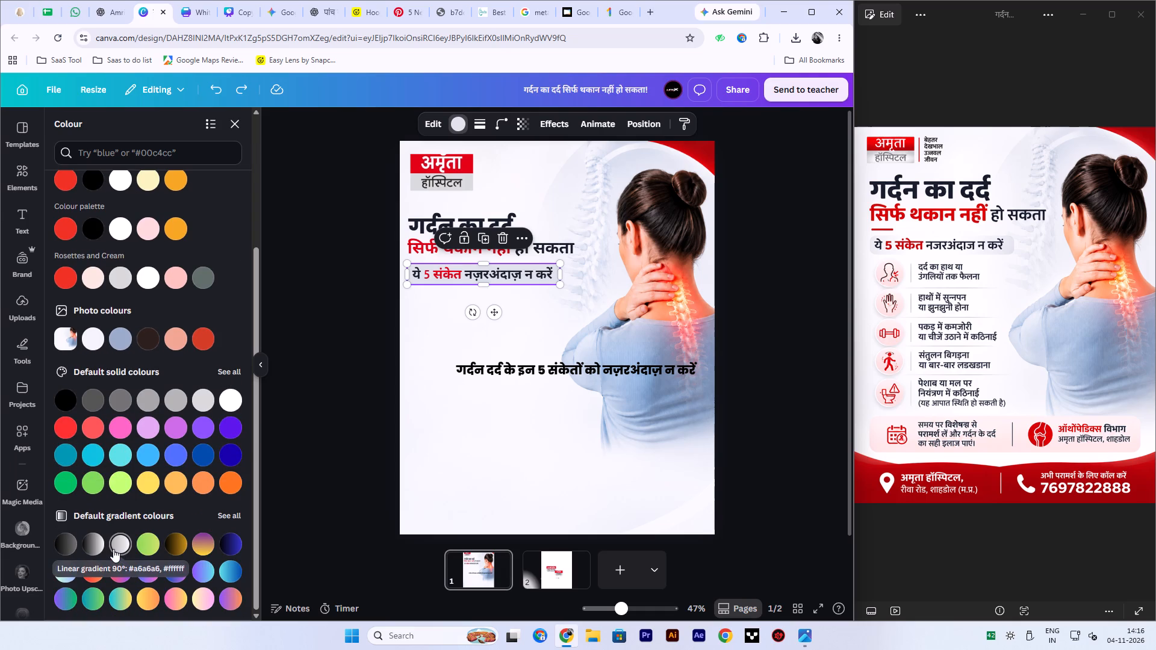
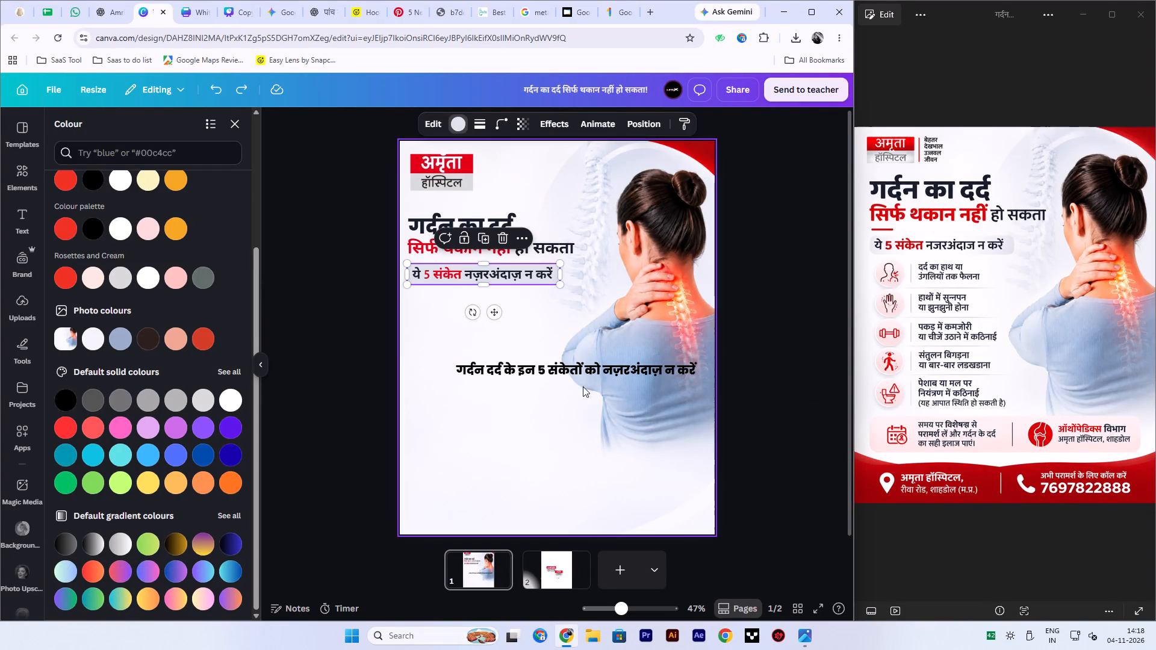
click(591, 365)
key(Delete)
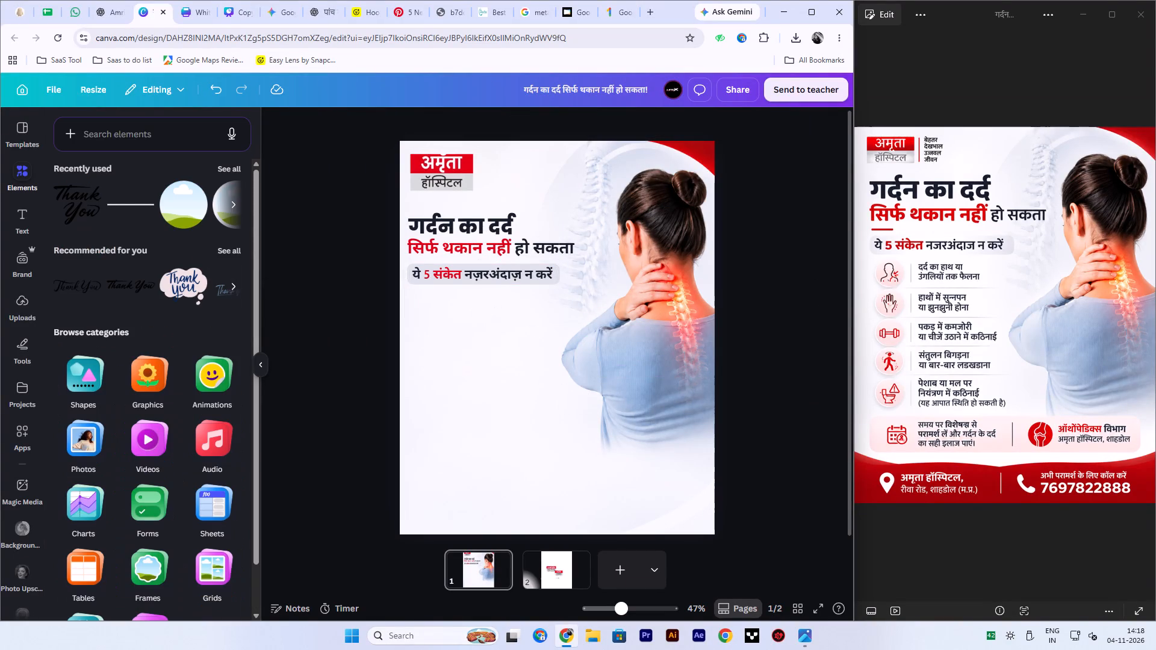
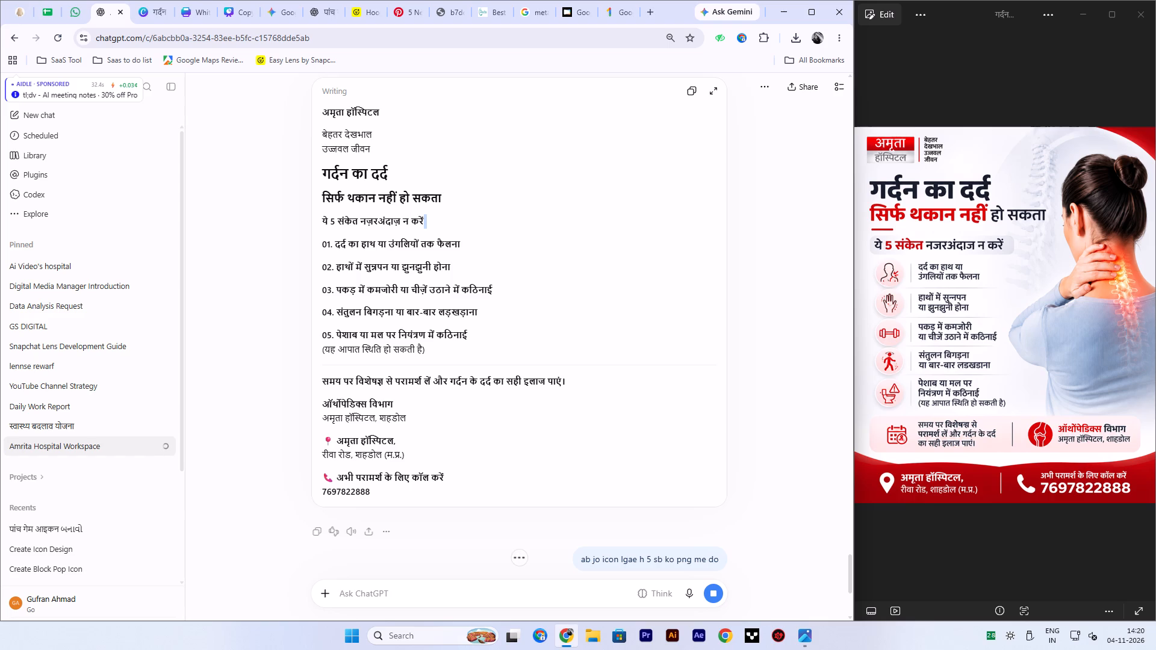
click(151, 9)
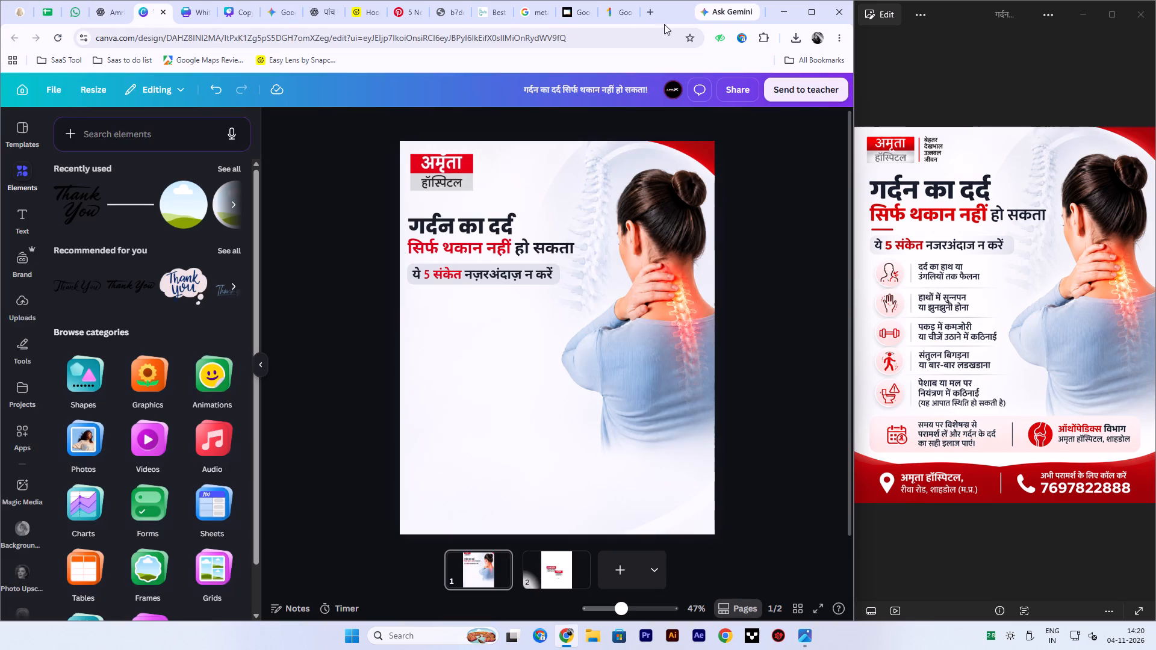
Switch to the Hoop Smash 3D project in Easy Lens, start a Classic Challenge round and test one shot at the hoop.
click(364, 14)
scroll(377, 382, down, 5)
scroll(305, 383, down, 6)
click(703, 465)
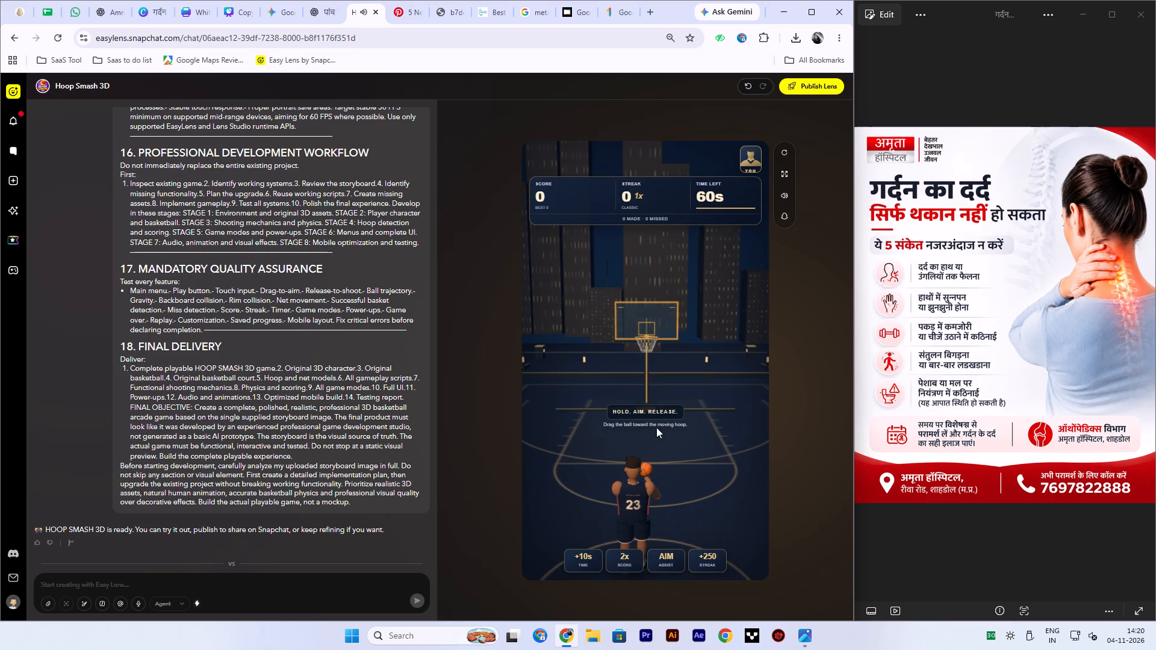
drag(635, 453, 654, 253)
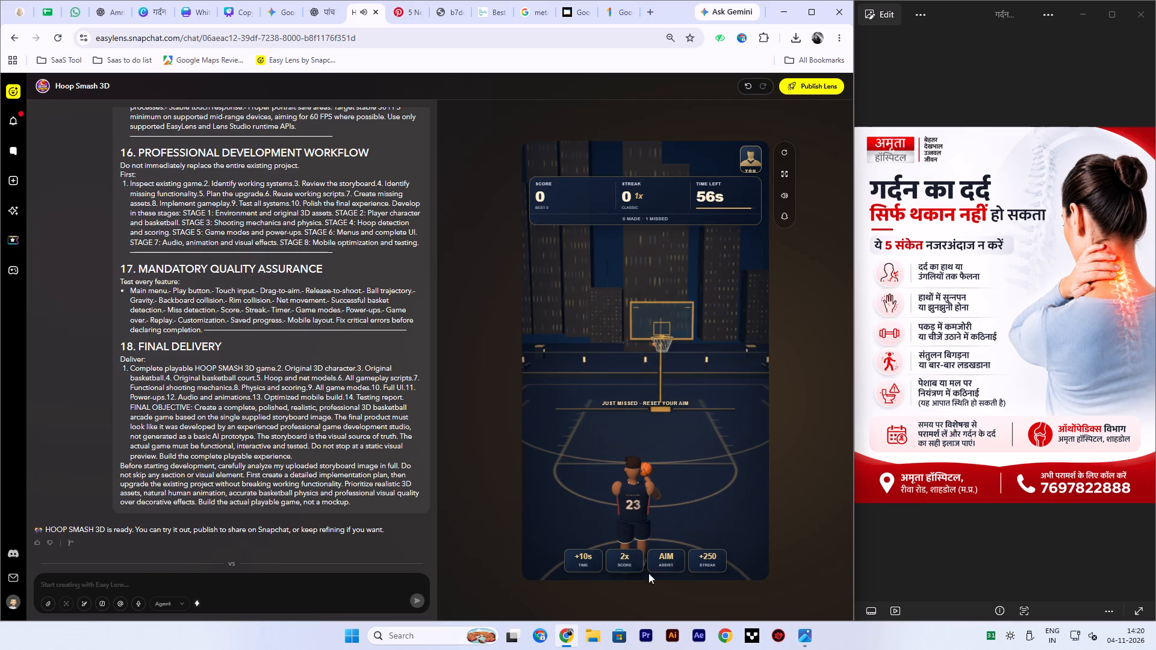
Refresh the game preview, choose the Streak Master game mode and return to the game's main menu.
click(780, 150)
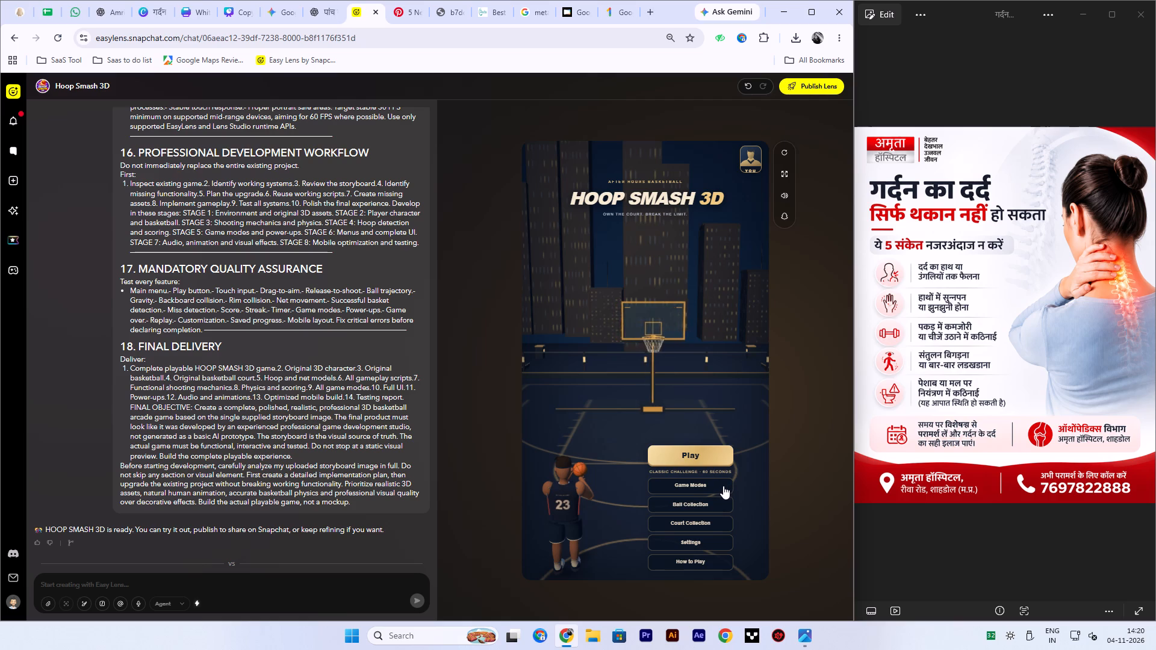
click(722, 486)
click(620, 382)
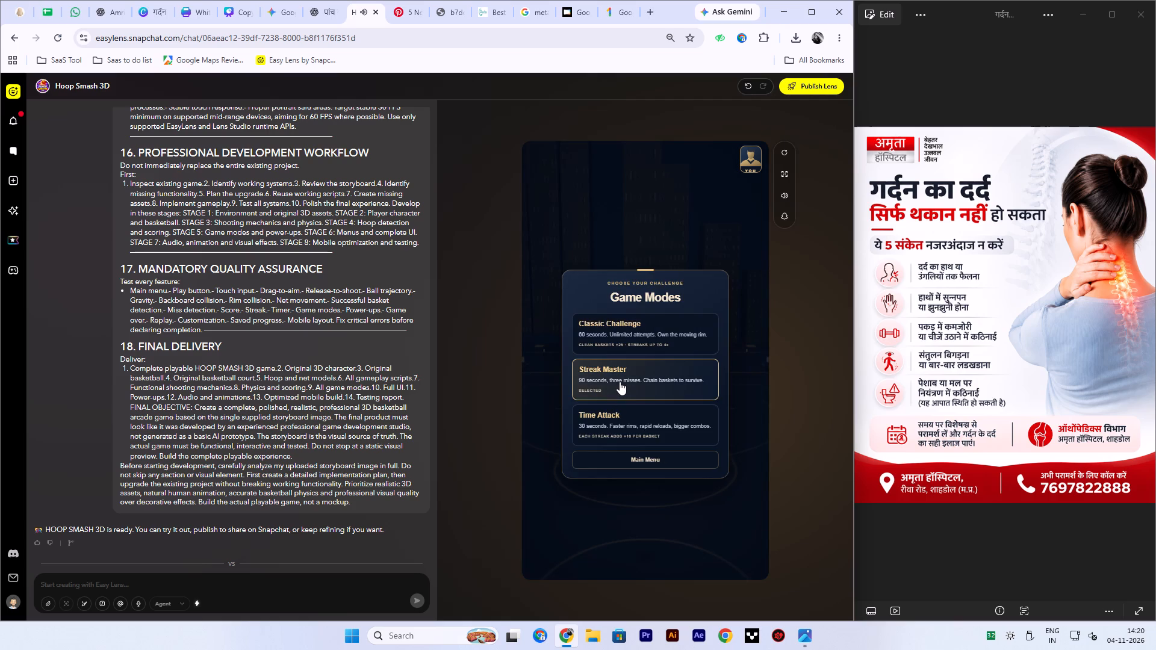
click(648, 387)
triple_click(596, 385)
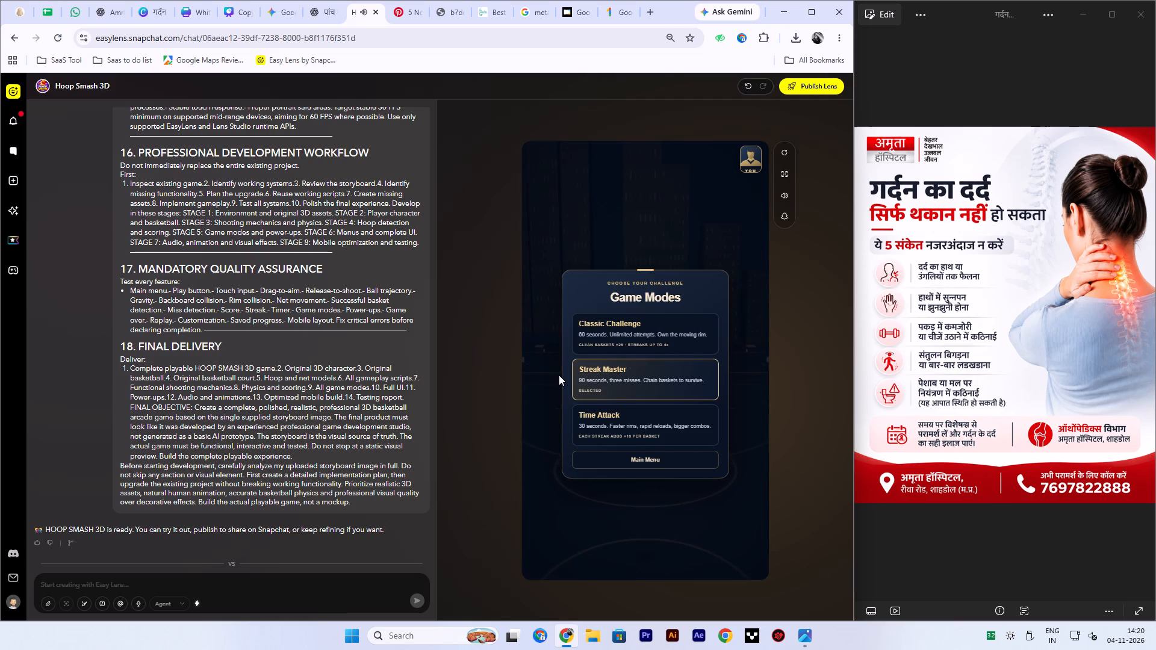
click(559, 375)
click(647, 229)
click(745, 165)
click(645, 466)
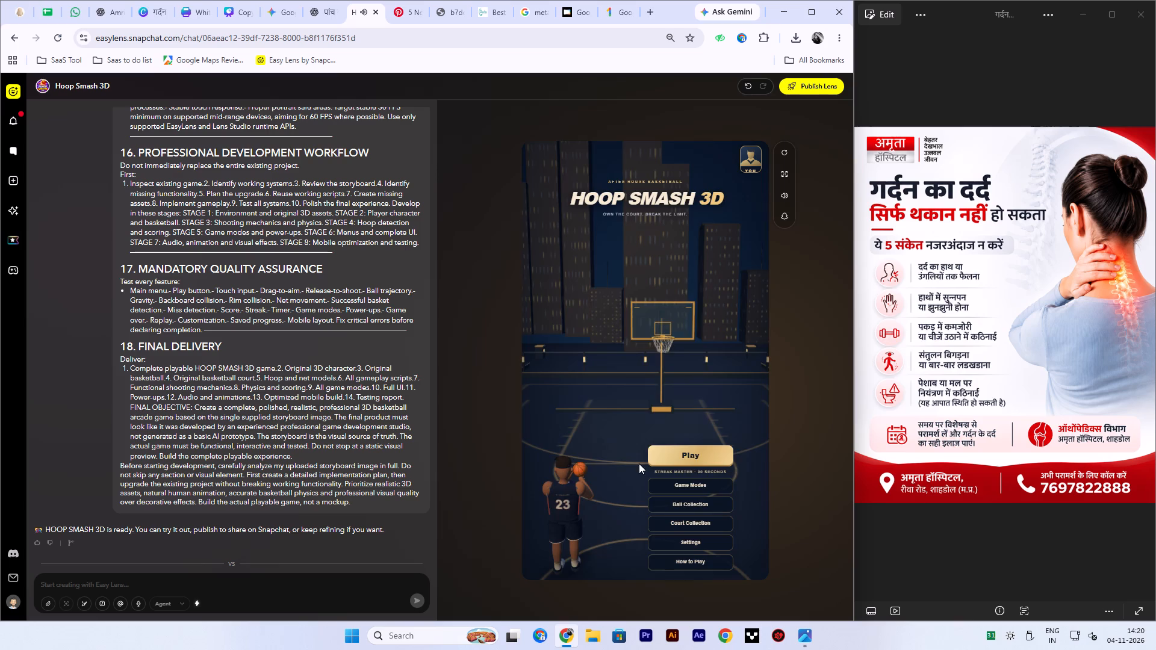
drag(631, 378, 657, 304)
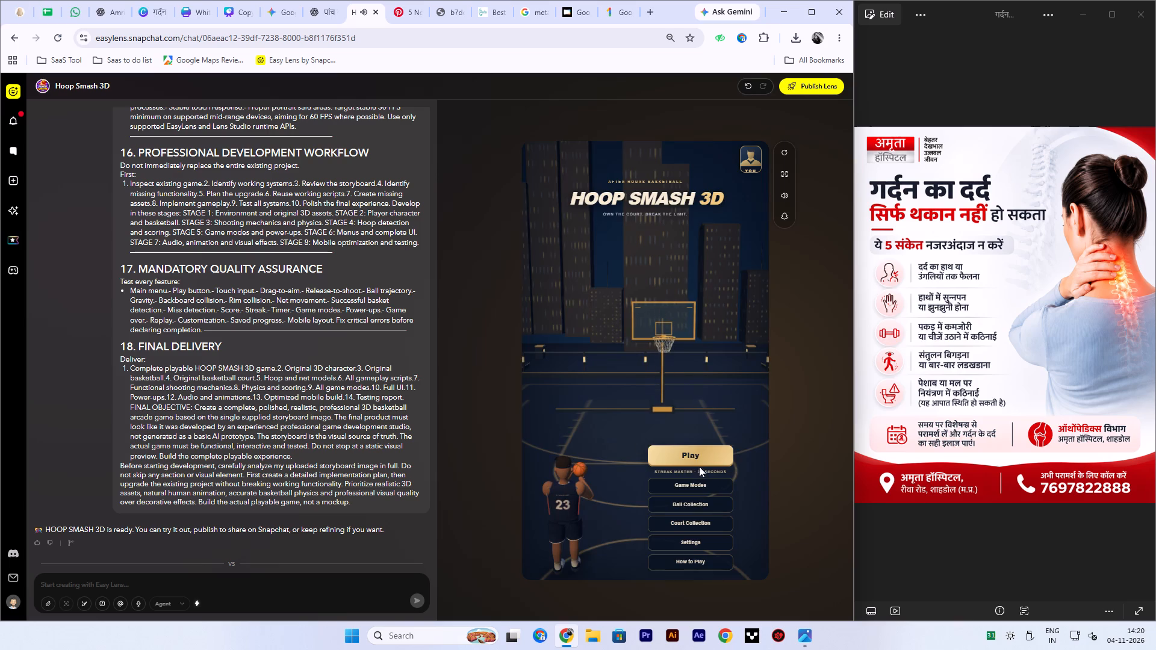
Play a Streak Master round in the preview, testing repeated basketball shots at the moving hoop.
click(689, 455)
drag(638, 459, 653, 369)
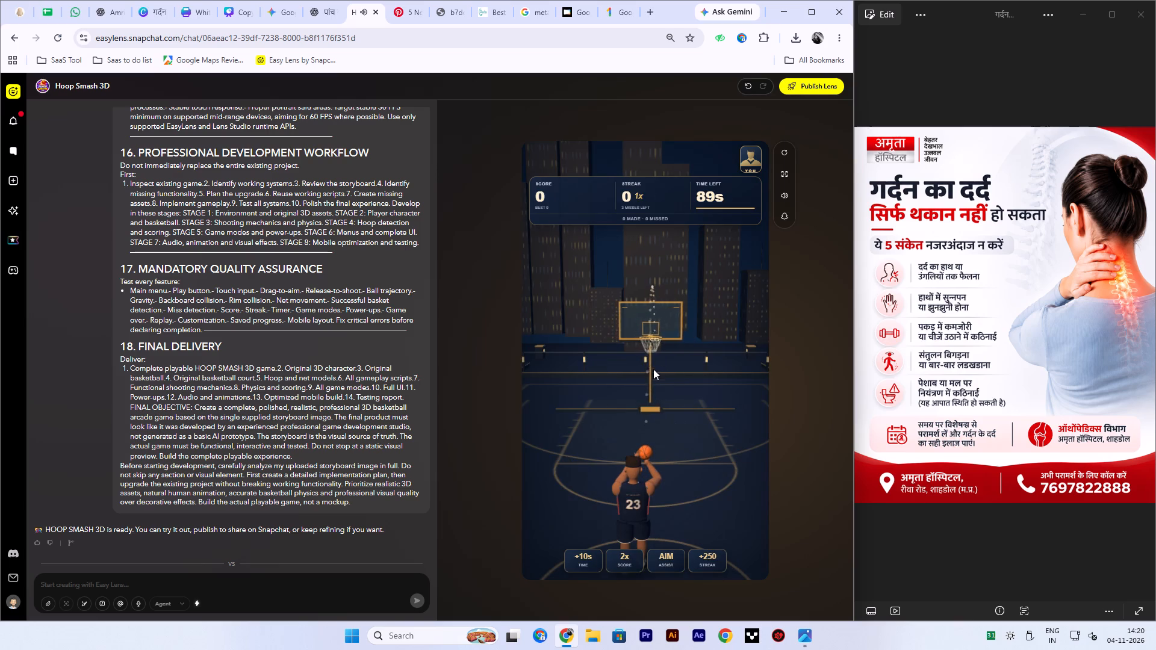
drag(653, 369, 663, 425)
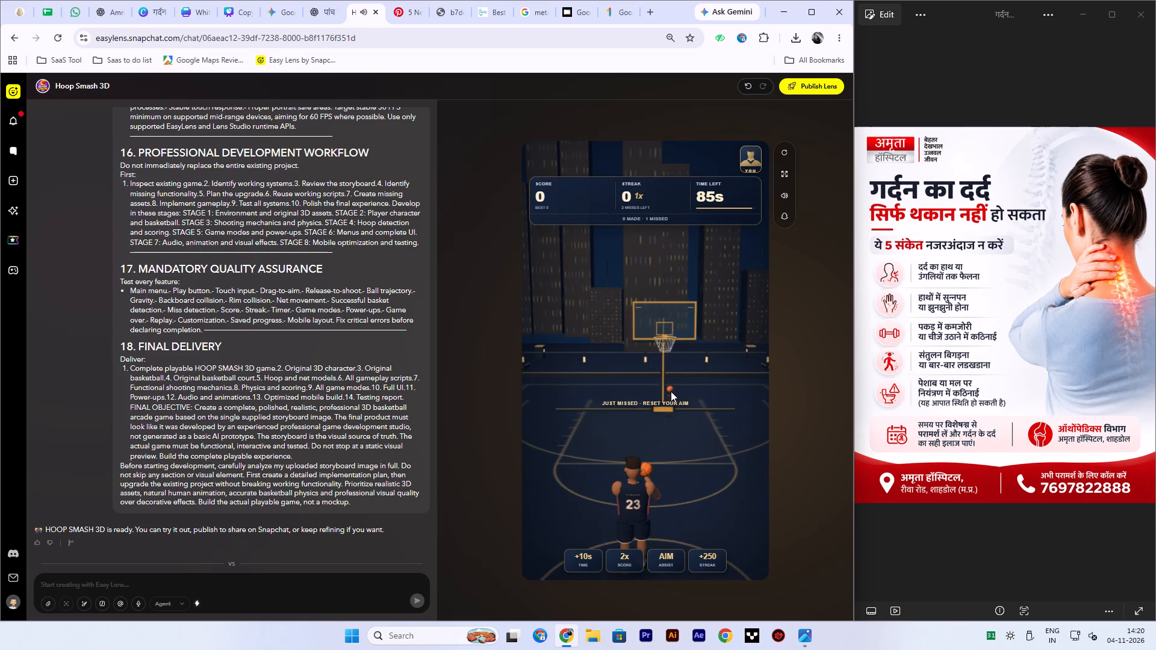
drag(651, 433, 662, 375)
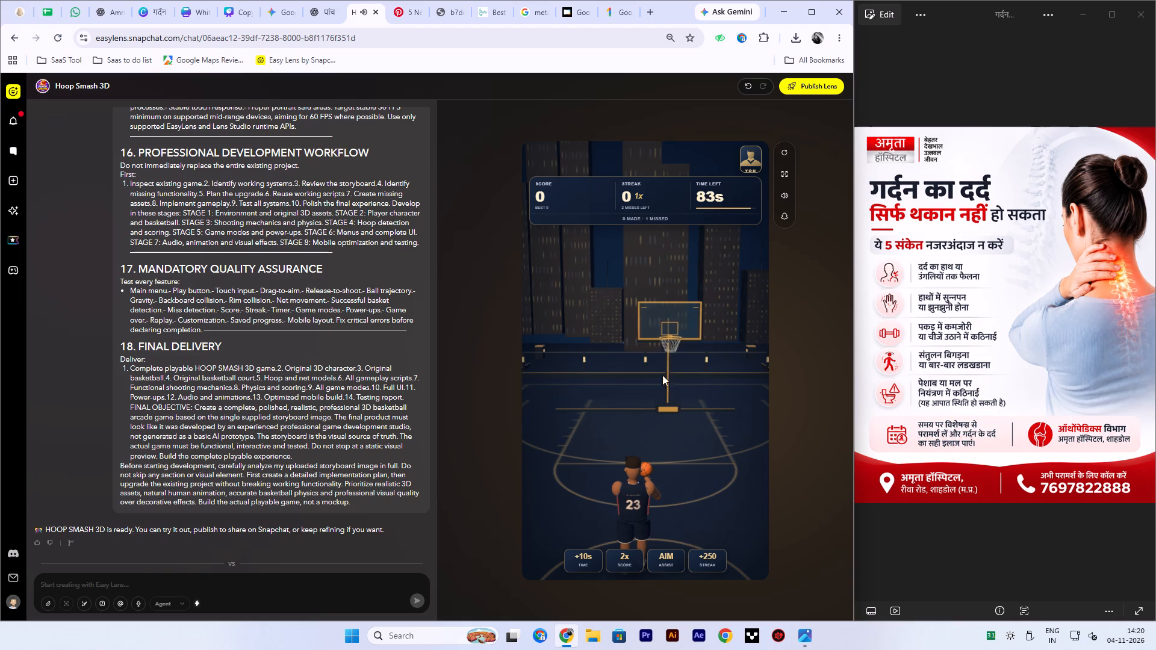
drag(662, 375, 682, 314)
drag(650, 386, 661, 332)
drag(640, 471, 678, 332)
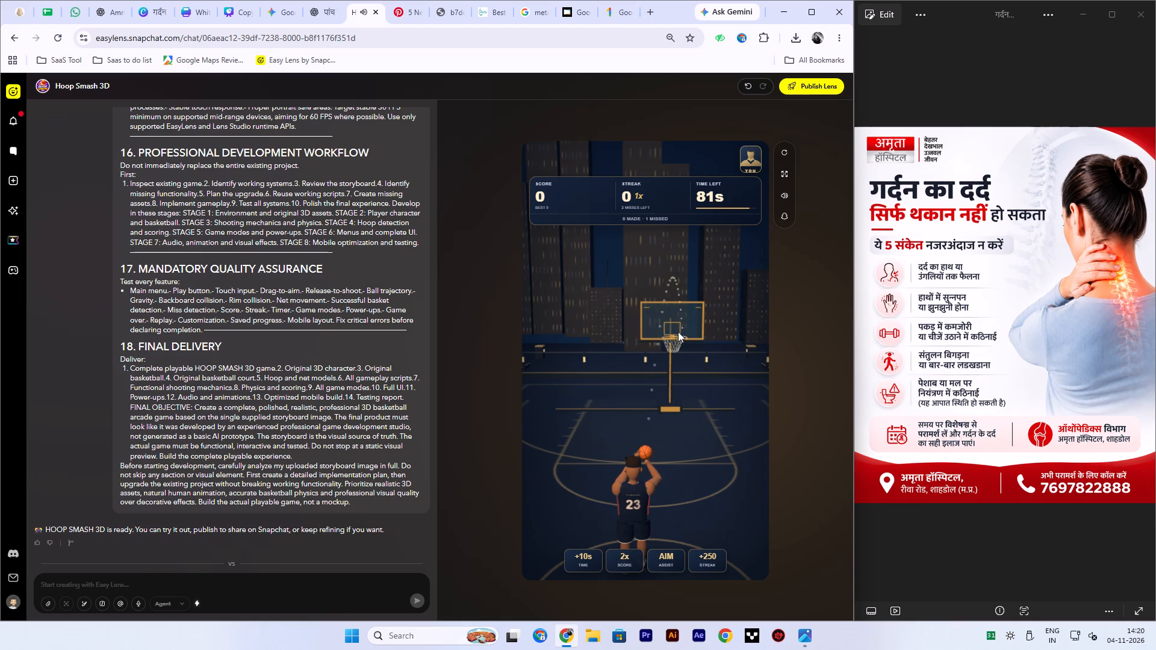
drag(678, 332, 675, 329)
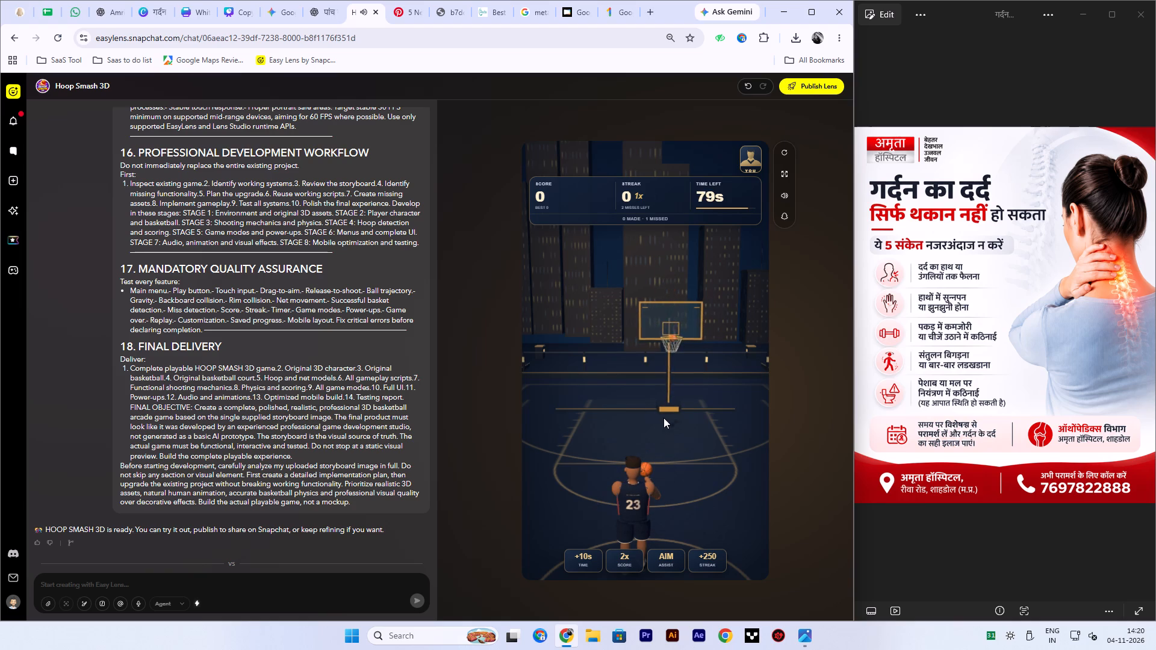
drag(636, 462, 627, 337)
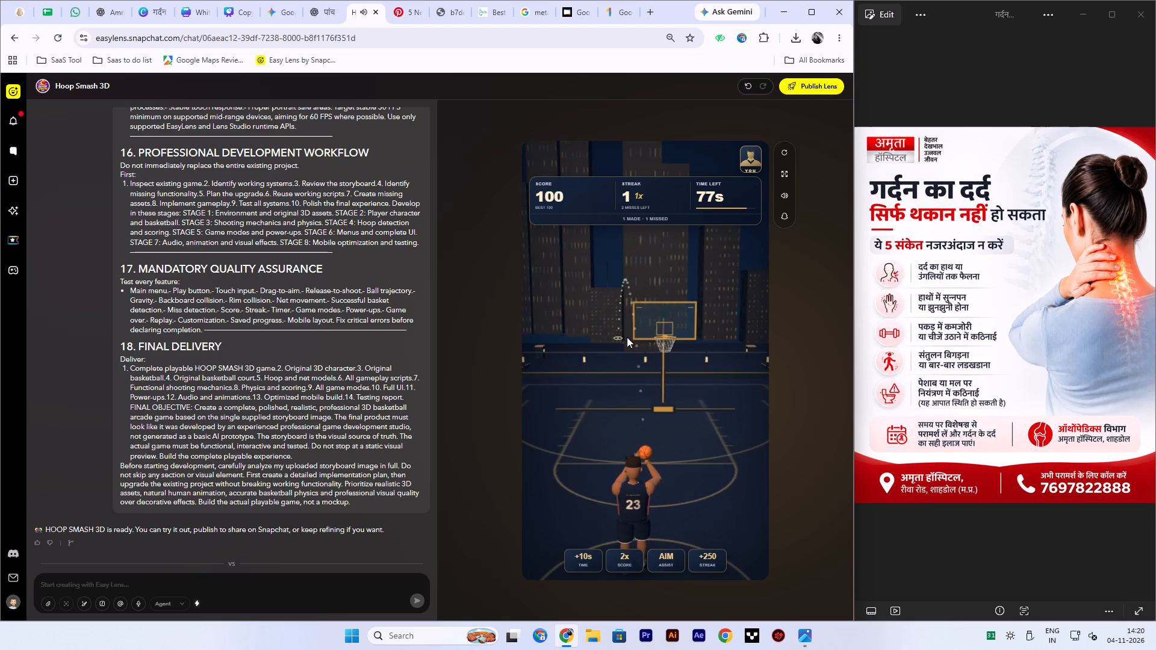
drag(627, 337, 662, 314)
Refresh the game preview, open the Ball Collection and try to select the Electric Blue ball skin.
click(786, 152)
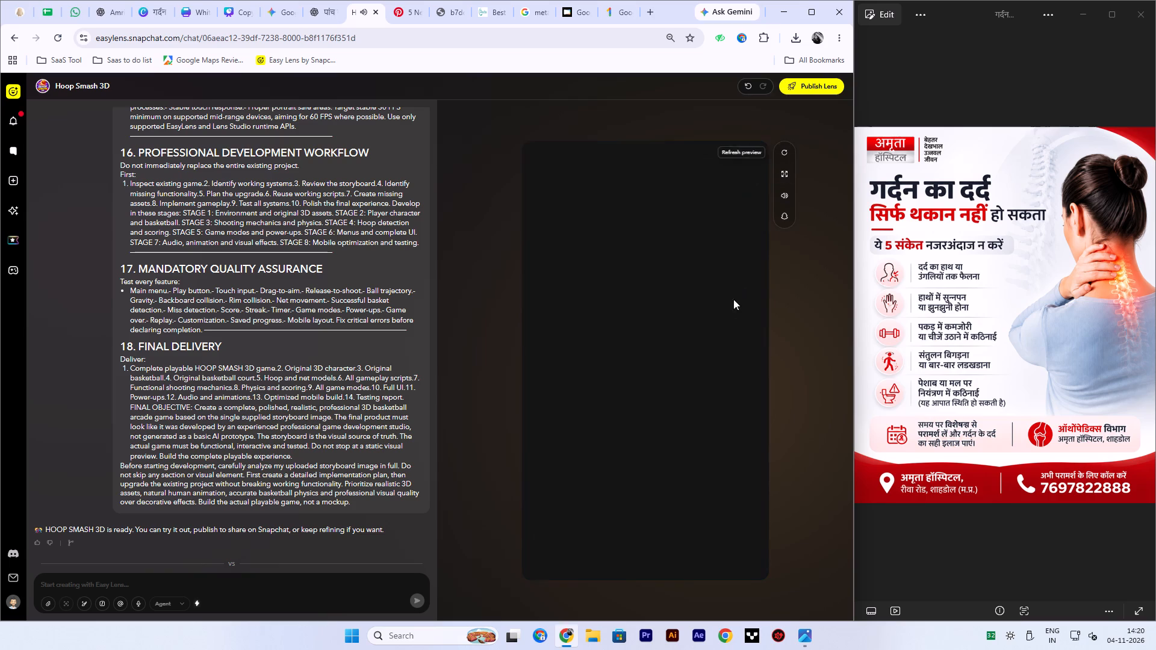
click(698, 506)
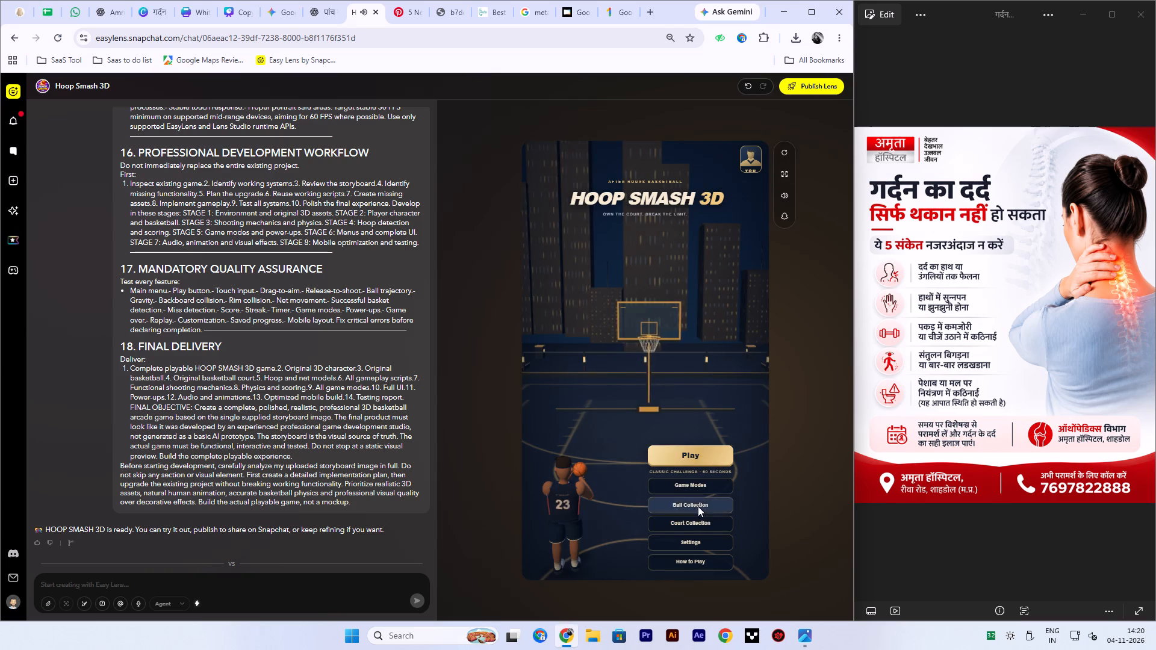
click(656, 365)
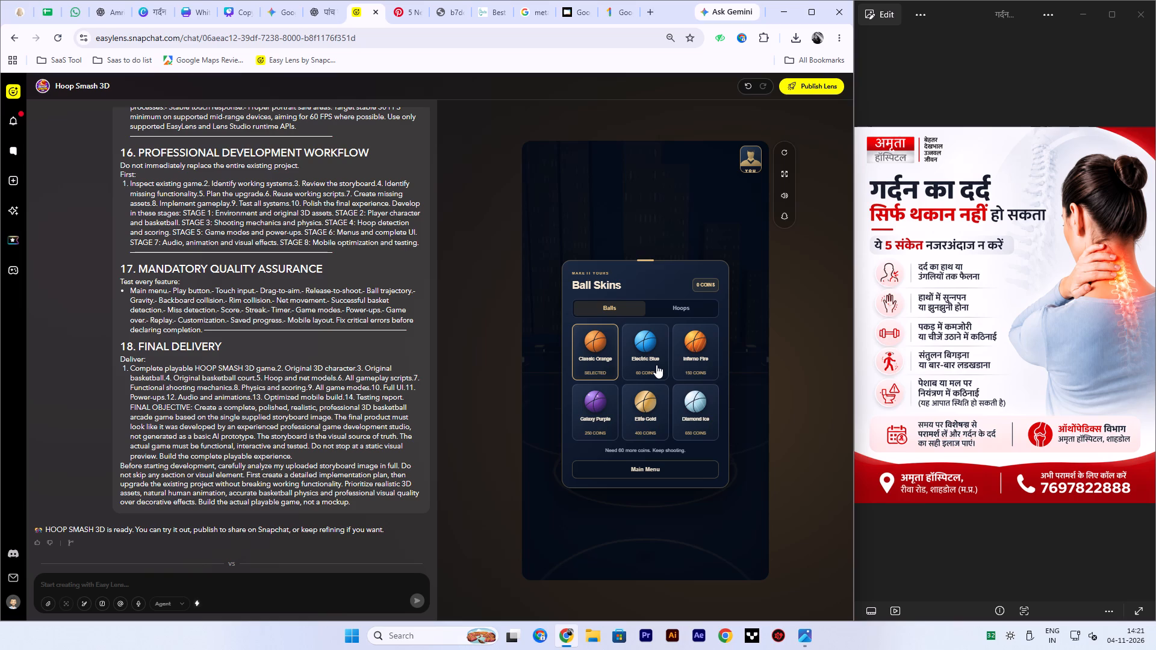
click(653, 357)
click(668, 233)
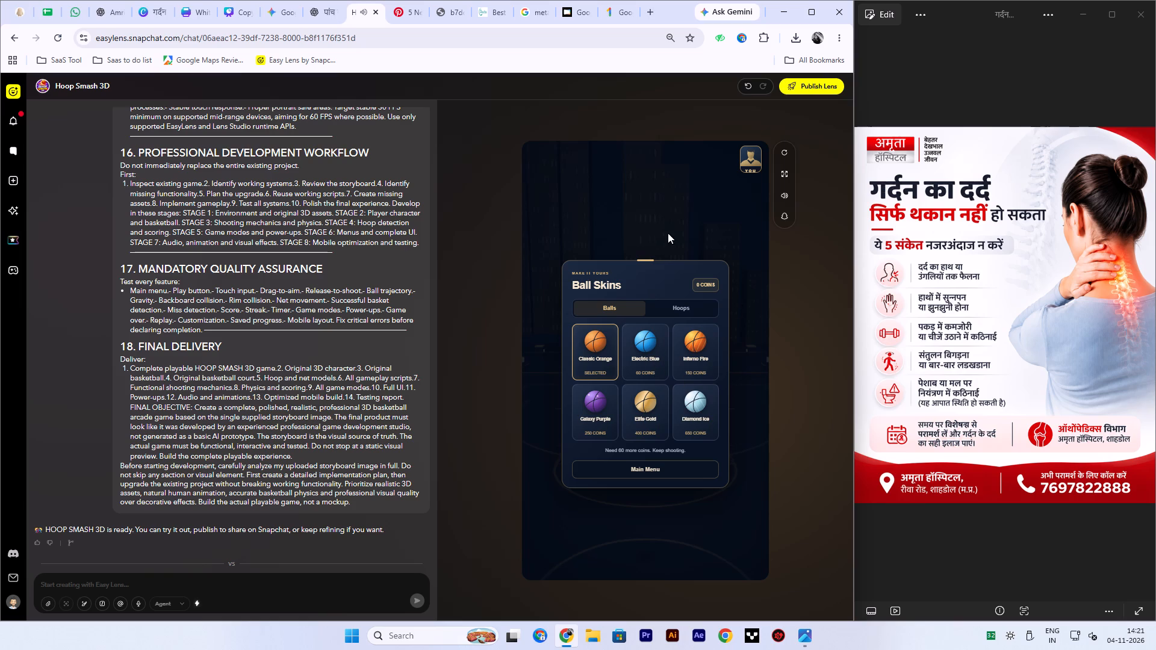
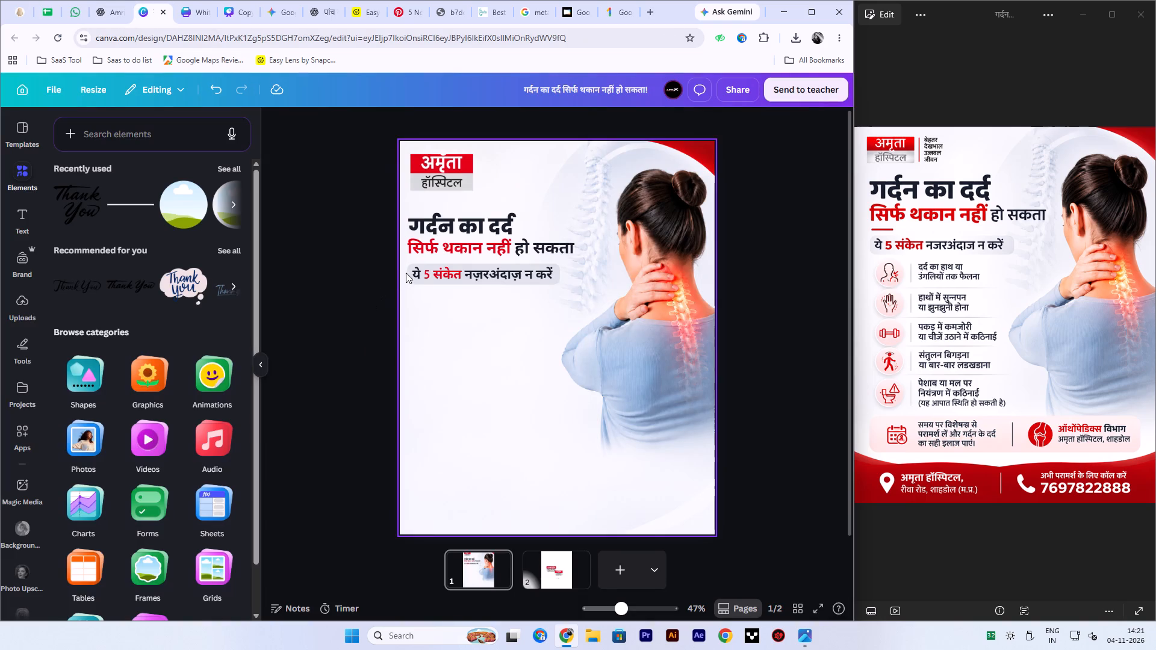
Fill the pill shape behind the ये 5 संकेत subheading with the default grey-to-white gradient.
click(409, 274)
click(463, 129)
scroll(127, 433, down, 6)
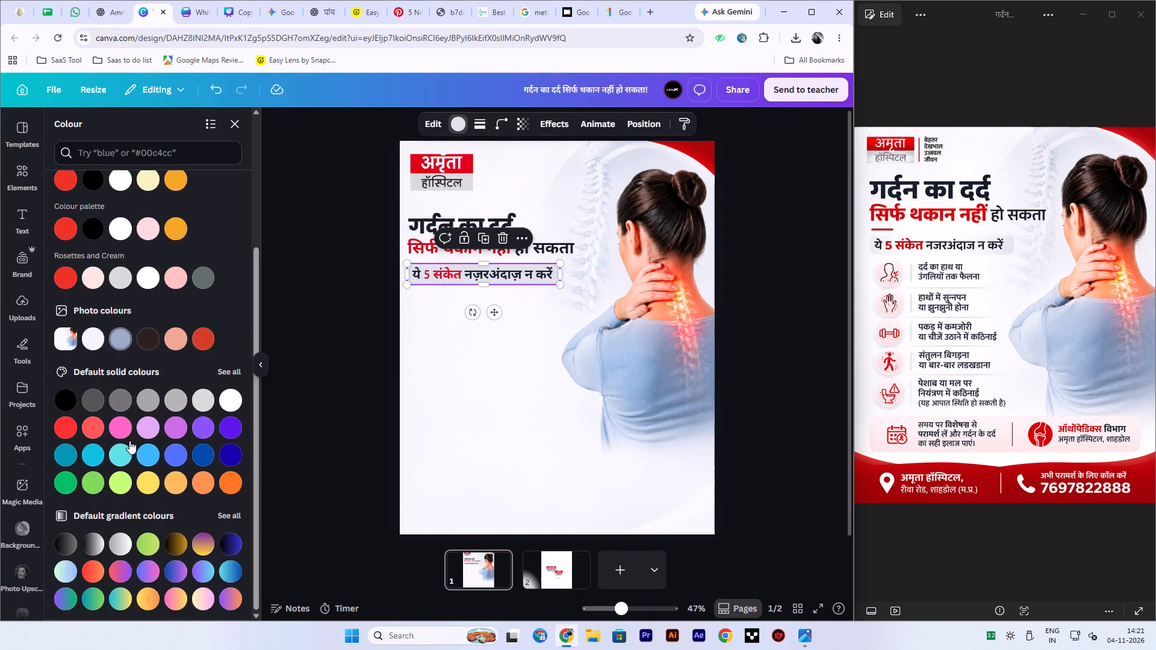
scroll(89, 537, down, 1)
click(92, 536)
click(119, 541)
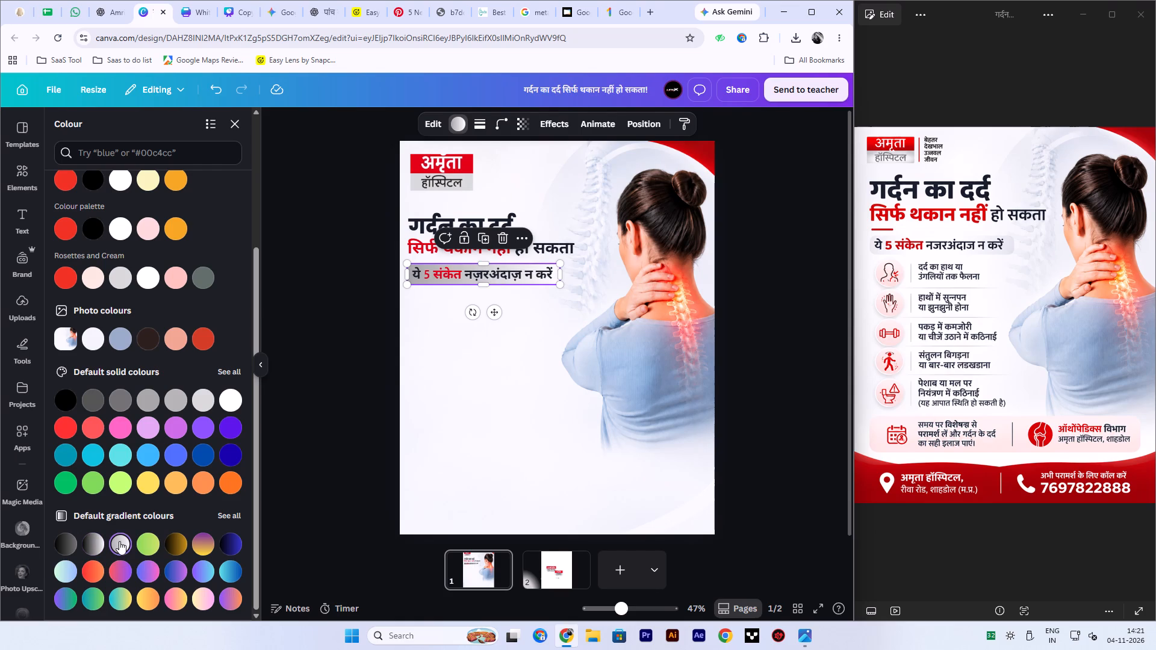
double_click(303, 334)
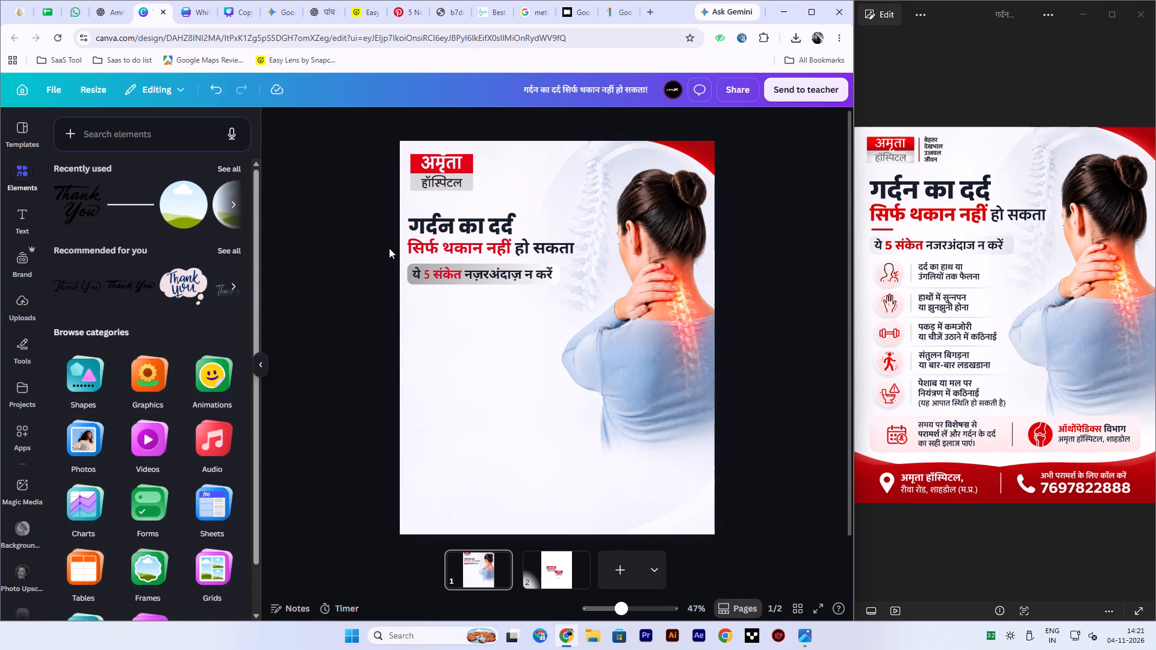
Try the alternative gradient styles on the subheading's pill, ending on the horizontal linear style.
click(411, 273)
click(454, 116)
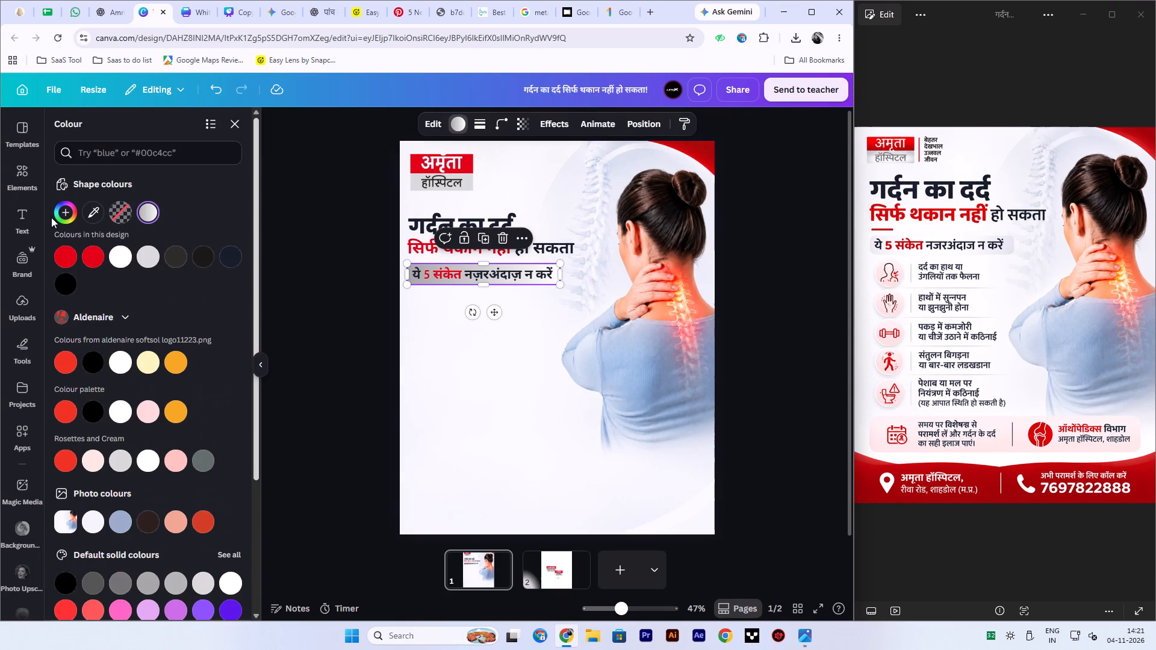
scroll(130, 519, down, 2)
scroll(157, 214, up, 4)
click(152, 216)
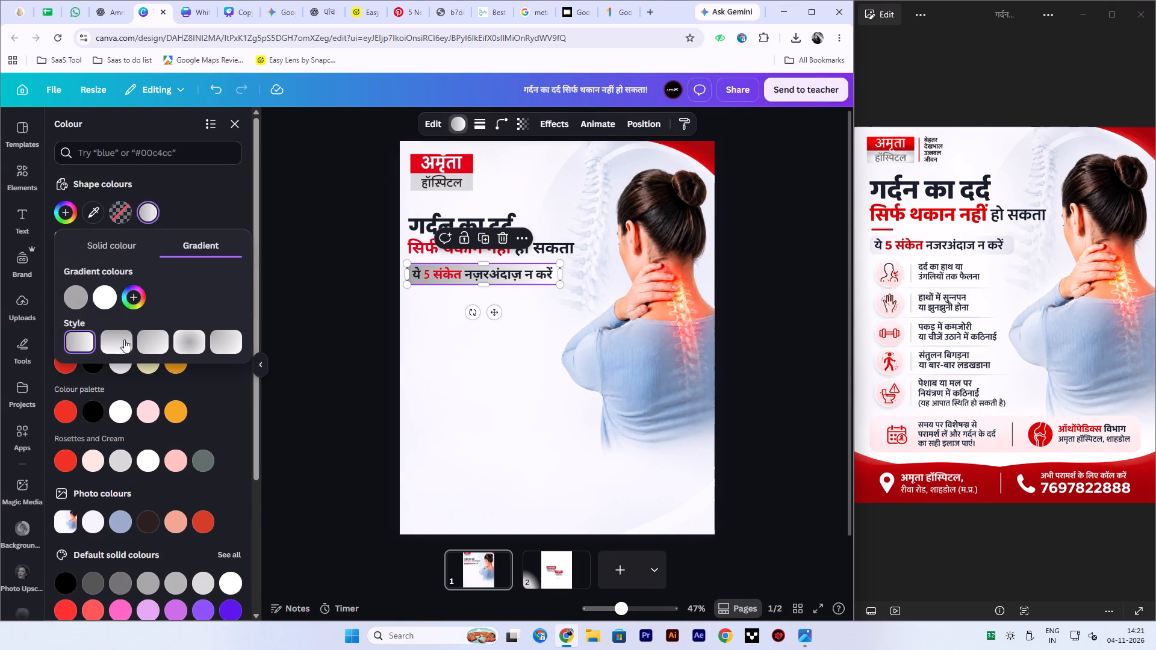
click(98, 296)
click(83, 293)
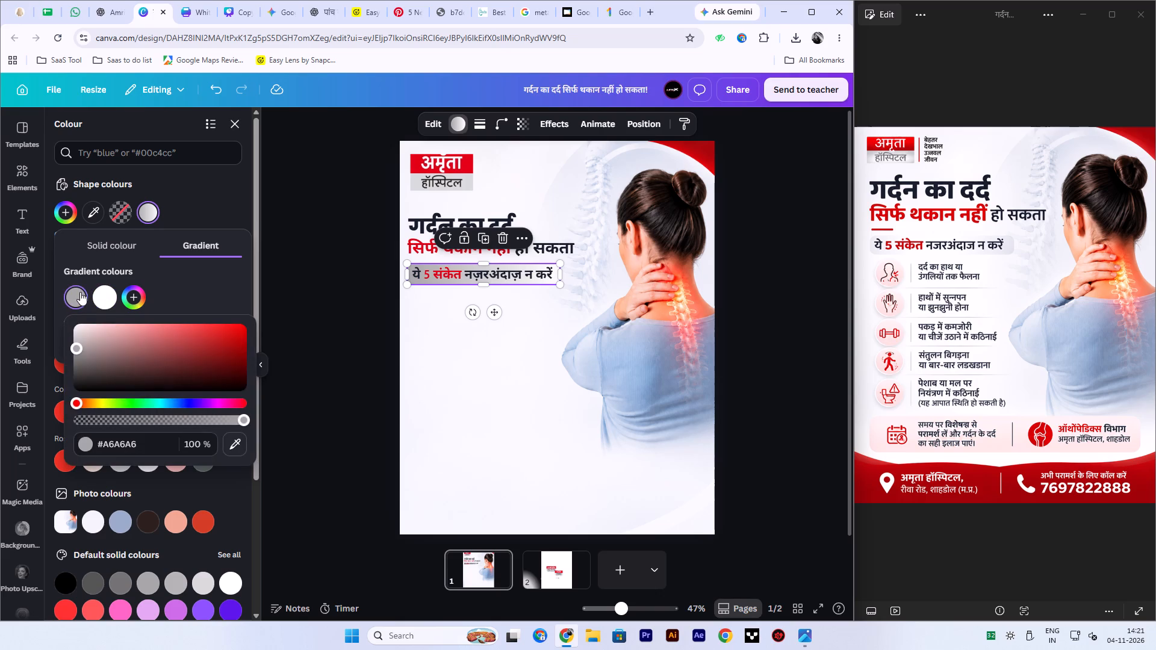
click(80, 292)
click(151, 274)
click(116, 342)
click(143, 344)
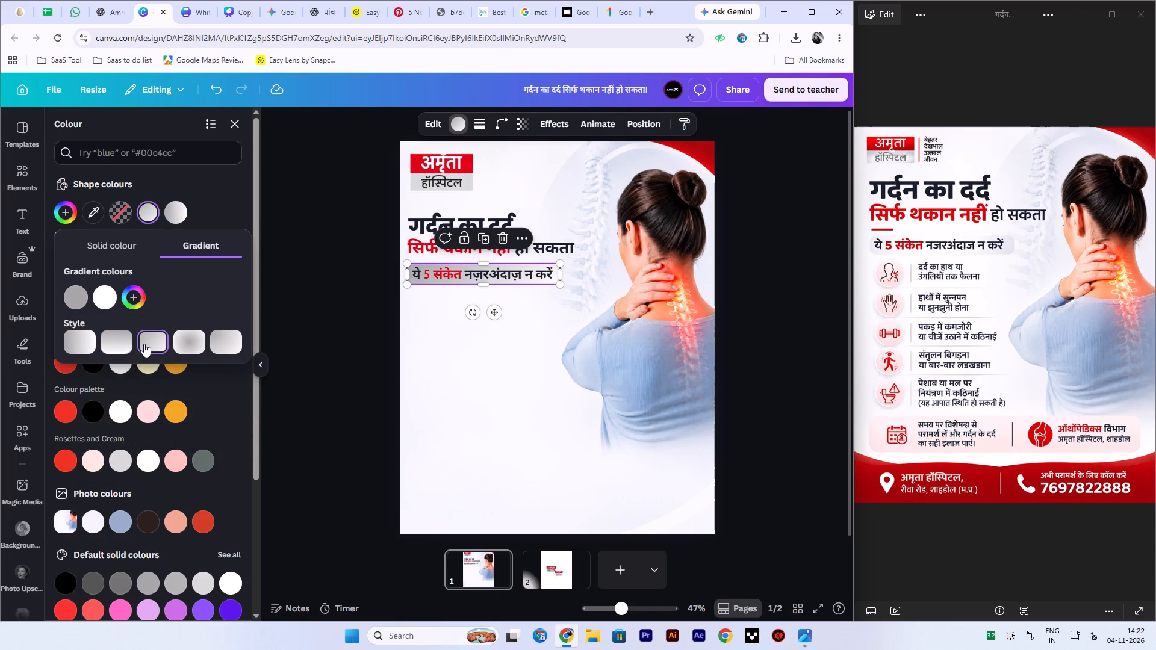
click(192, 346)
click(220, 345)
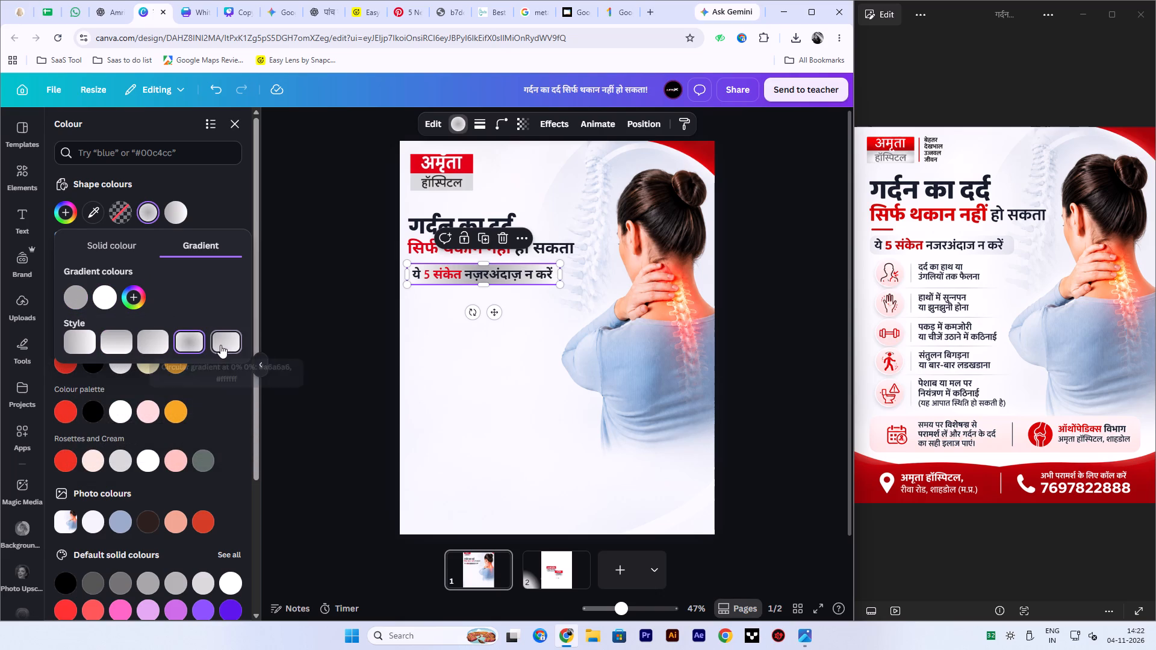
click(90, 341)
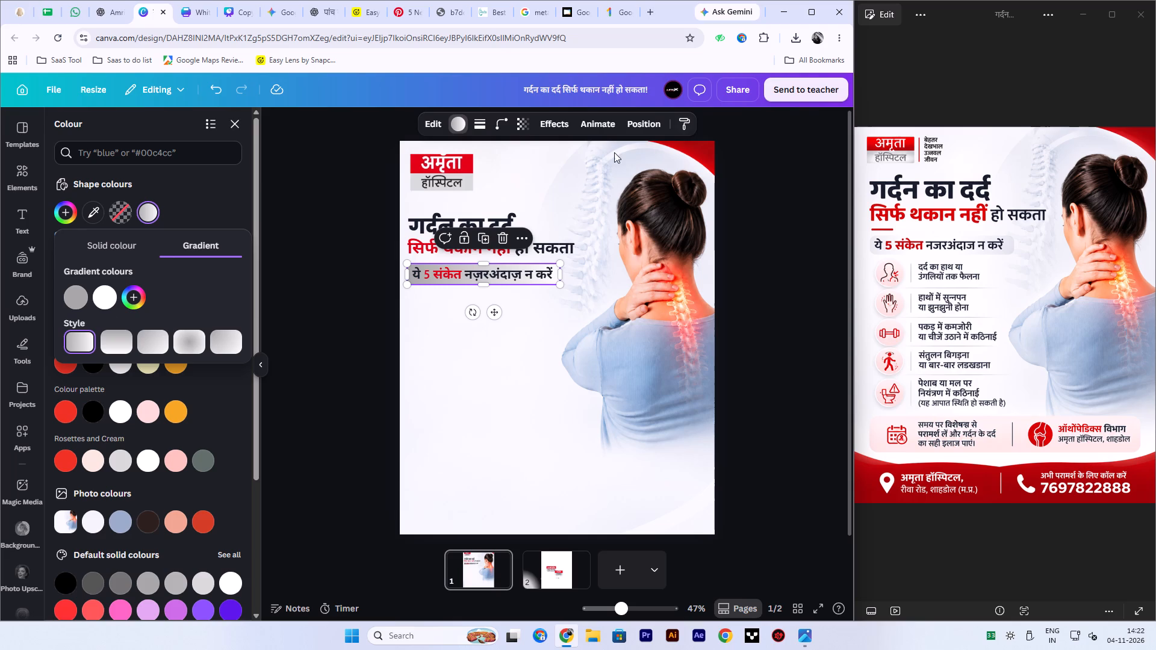
Lower the subheading pill's transparency value to 66.
click(524, 129)
drag(550, 175, 521, 175)
click(663, 277)
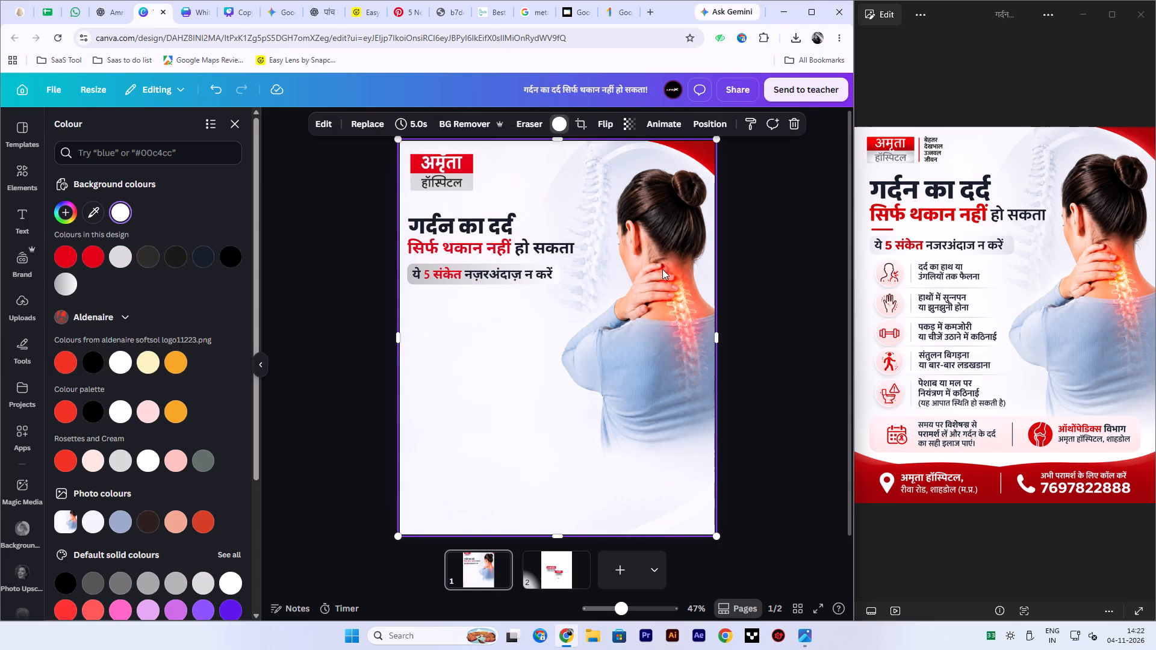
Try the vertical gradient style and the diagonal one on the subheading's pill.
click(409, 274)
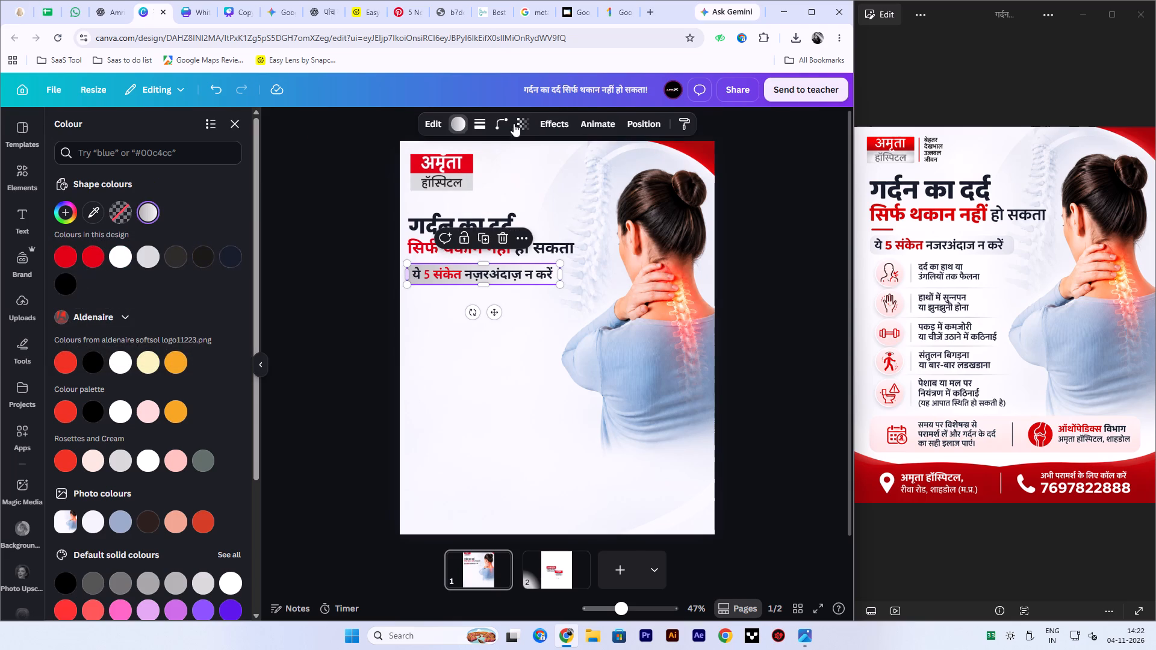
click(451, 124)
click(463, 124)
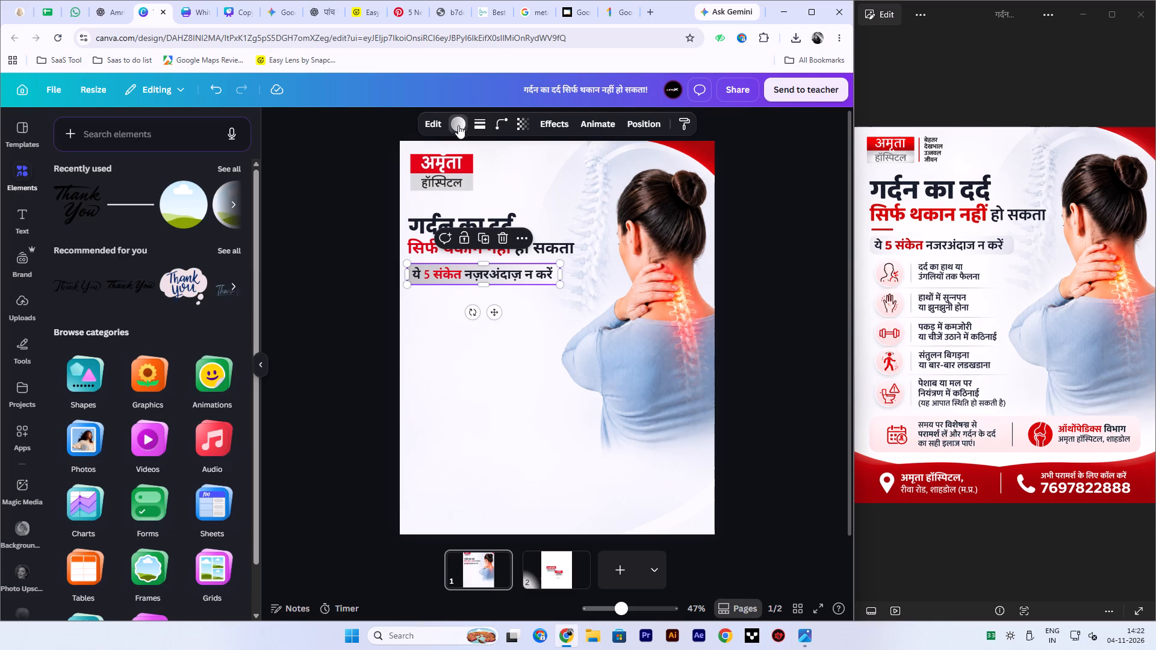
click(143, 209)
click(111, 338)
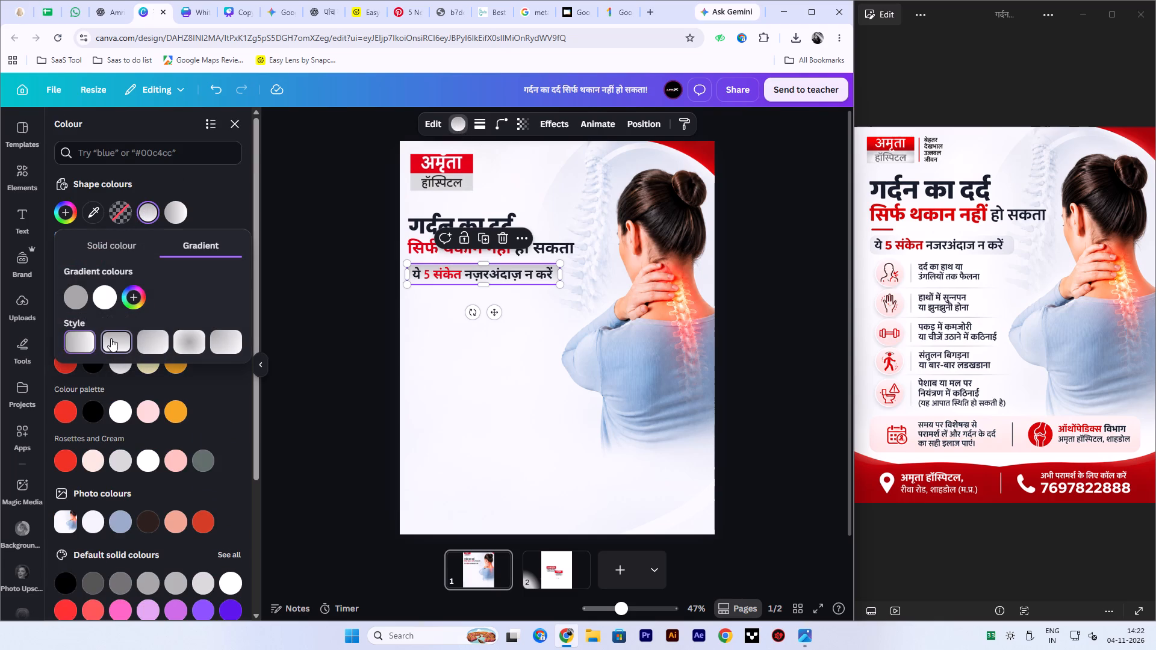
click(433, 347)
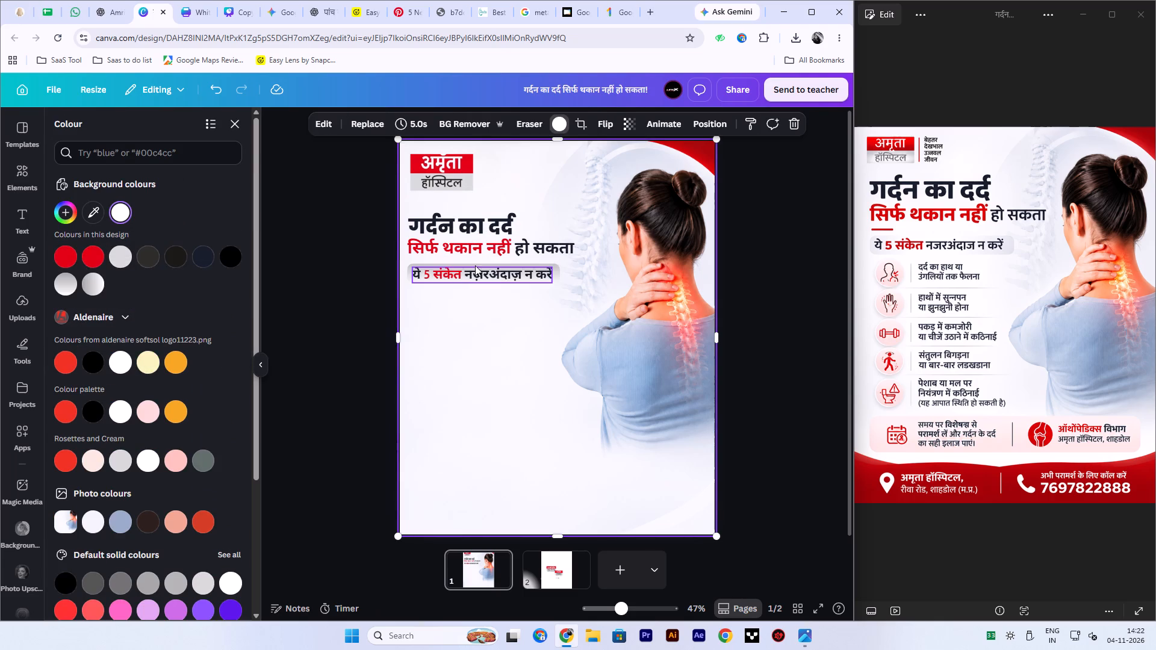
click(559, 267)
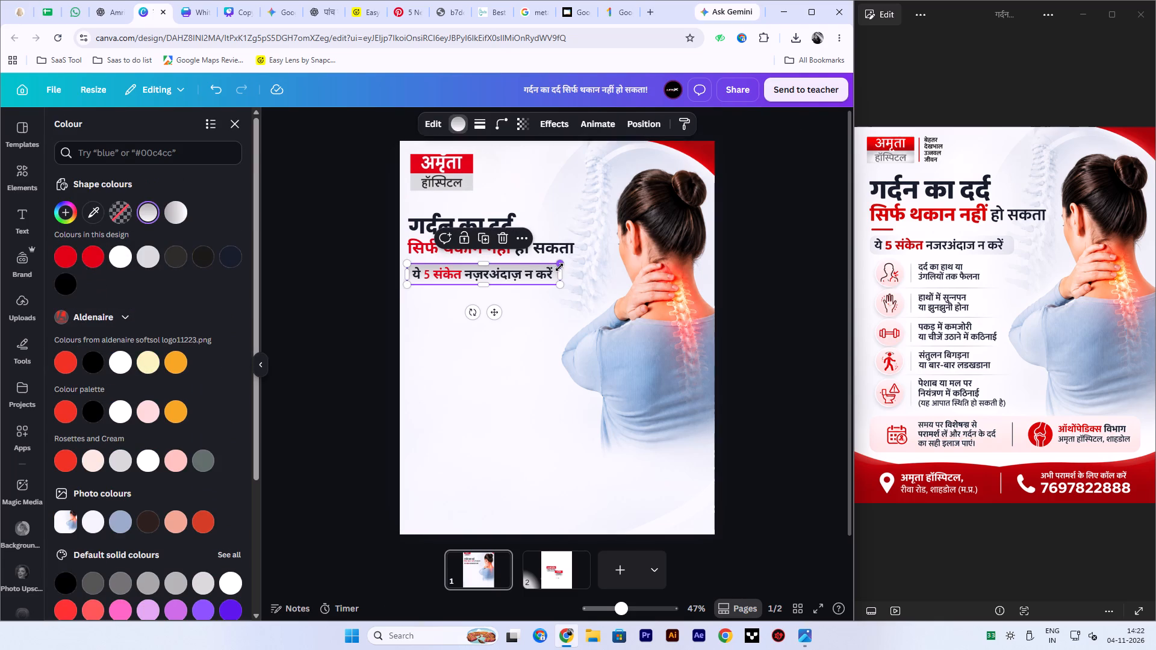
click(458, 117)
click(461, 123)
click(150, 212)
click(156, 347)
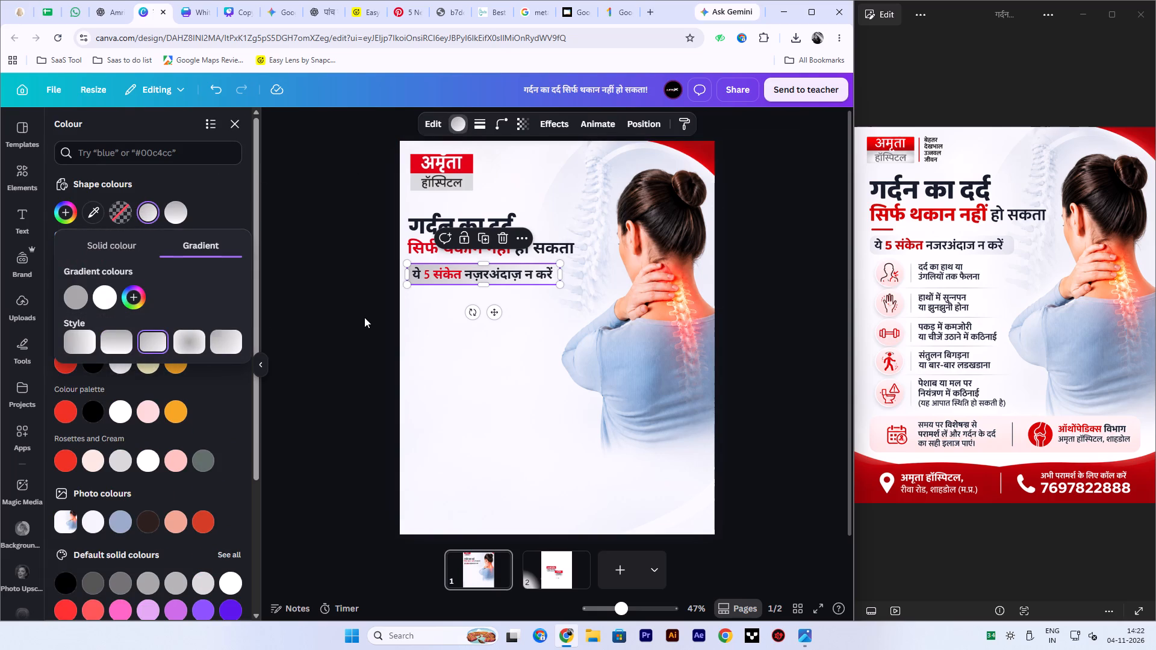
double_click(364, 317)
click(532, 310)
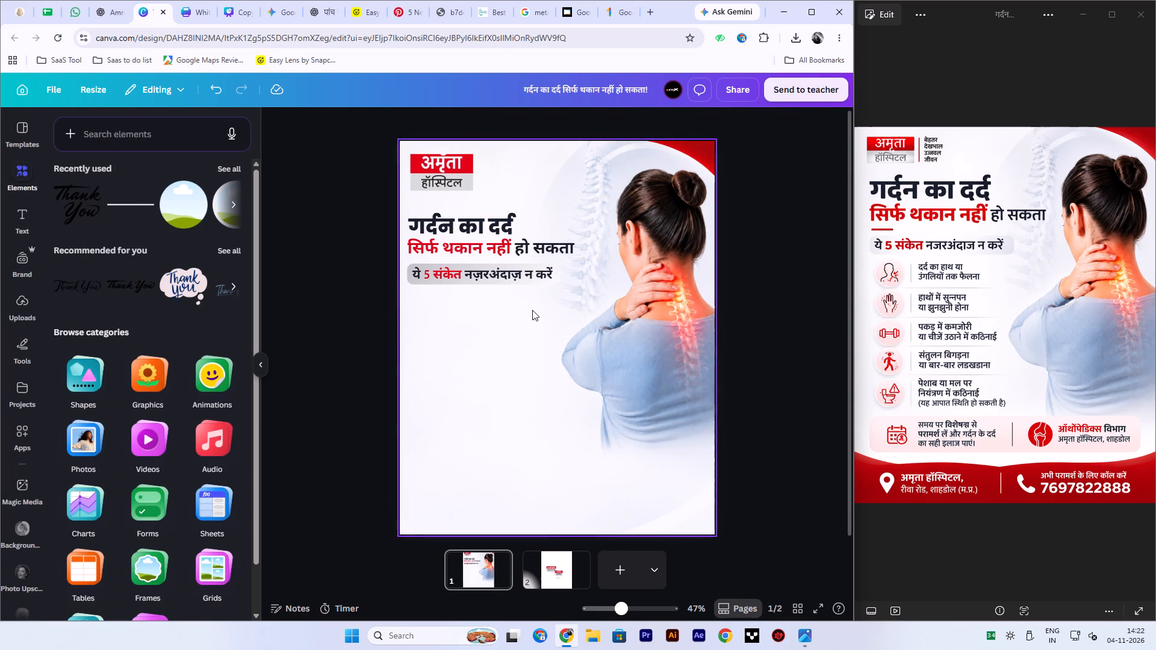
Reduce the subheading pill's transparency value slightly further.
click(507, 263)
click(520, 126)
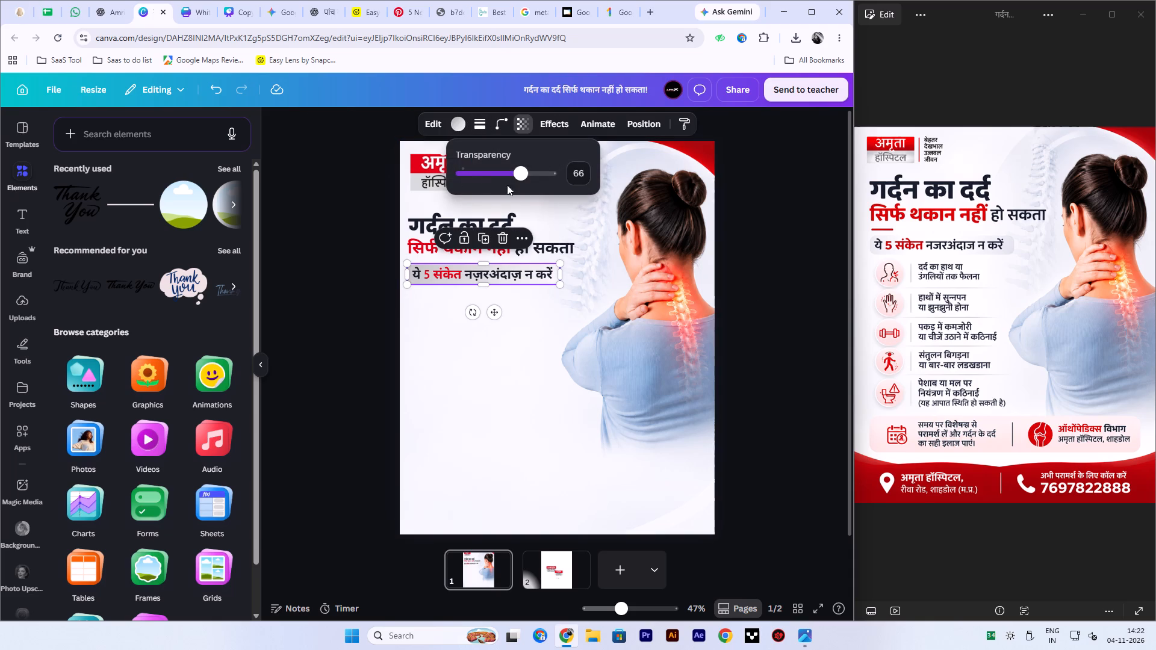
drag(520, 175, 517, 181)
double_click(764, 217)
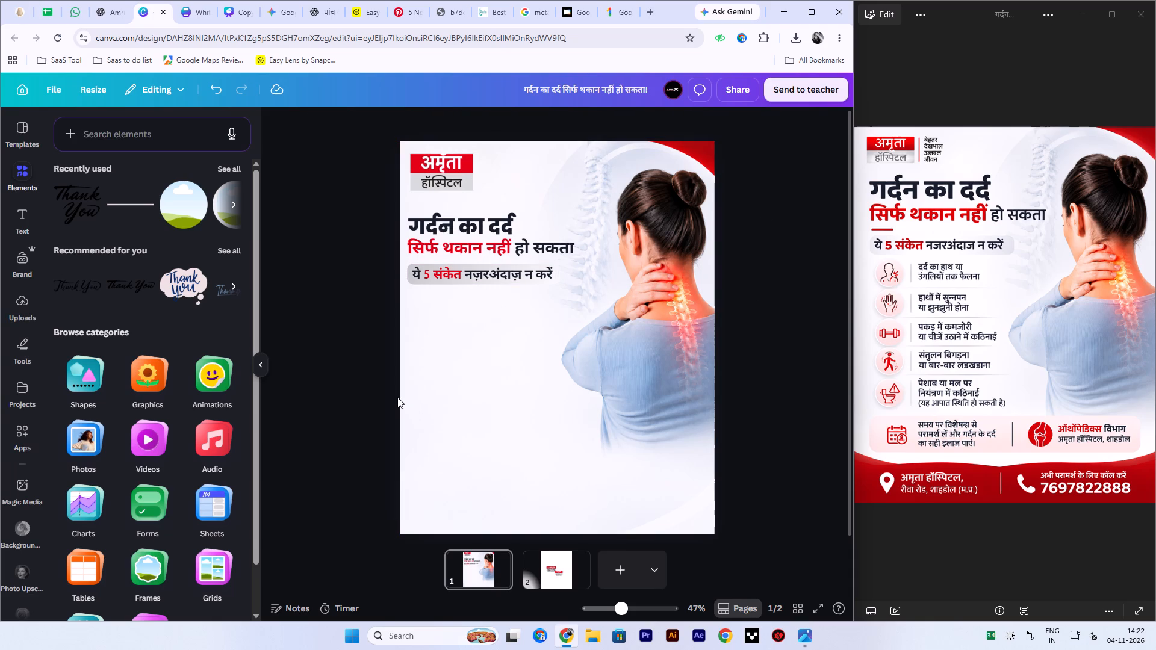
Fill the subheading's pill with the solid light grey already used in this design.
scroll(454, 339, down, 1)
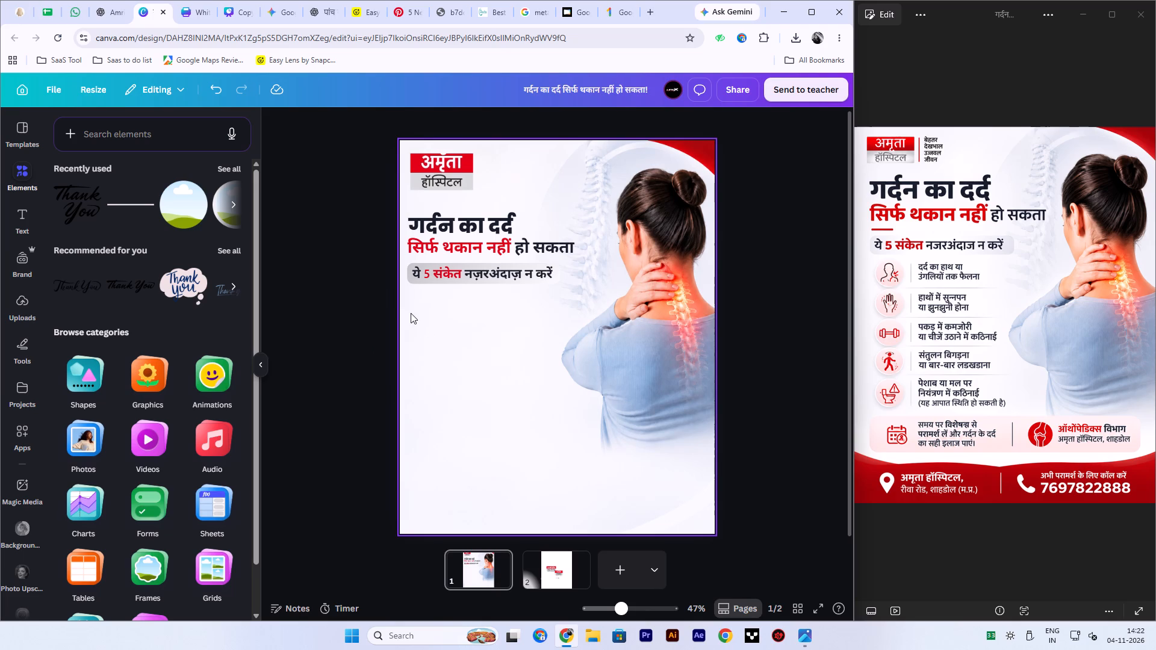
click(410, 268)
click(458, 115)
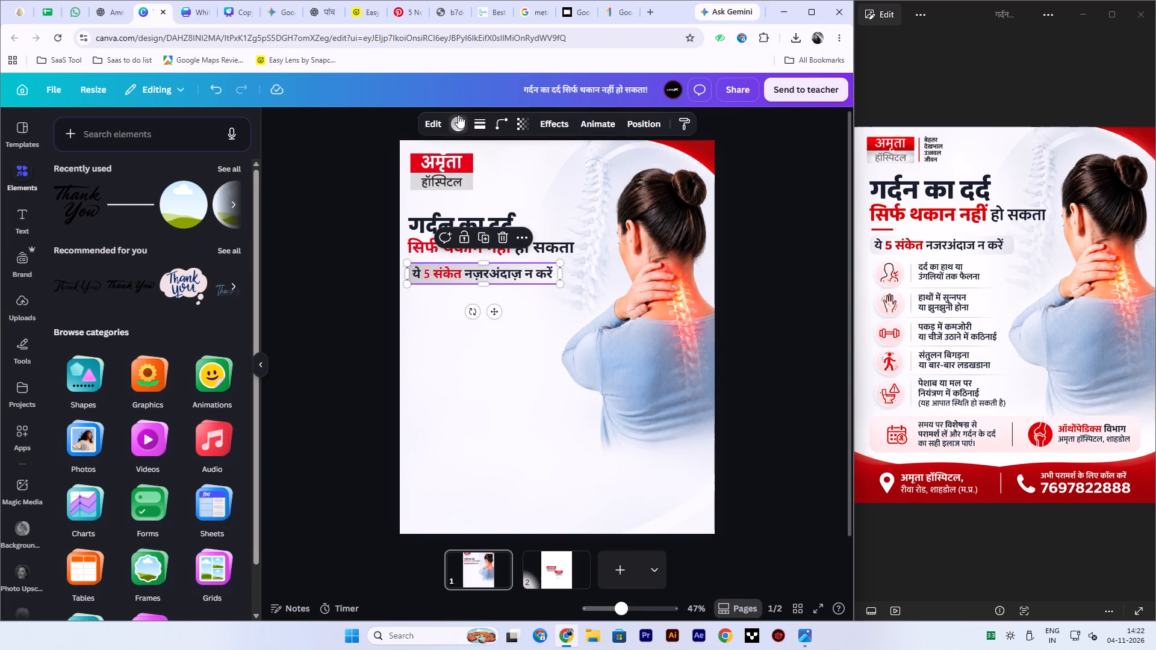
click(149, 253)
triple_click(317, 224)
click(778, 188)
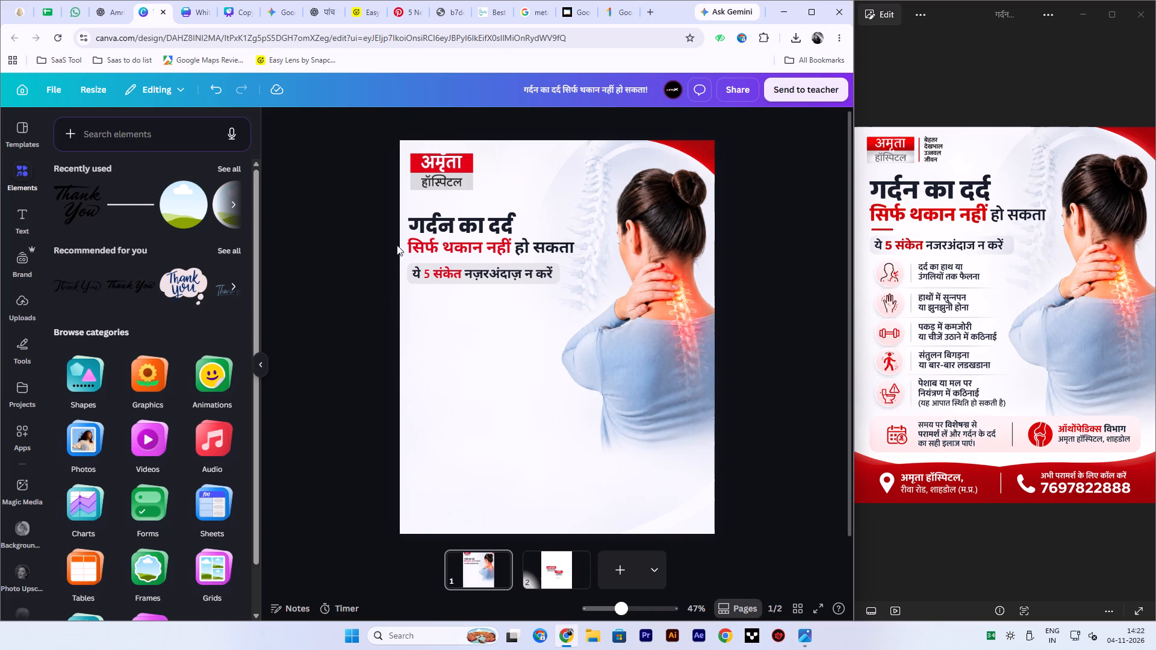
Select both headline lines, गर्दन का दर्द and सिर्फ थकान नहीं हो सकता, and scale them up together toward the woman's photo.
drag(393, 217, 530, 249)
drag(582, 214, 585, 212)
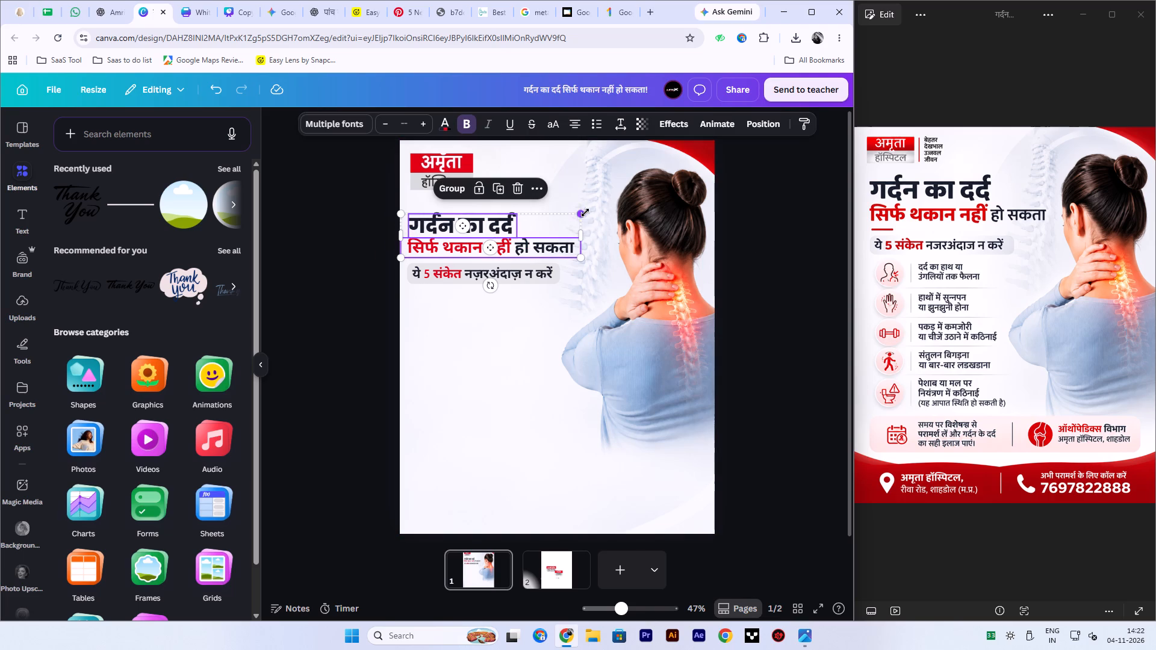
drag(585, 212, 609, 205)
double_click(769, 195)
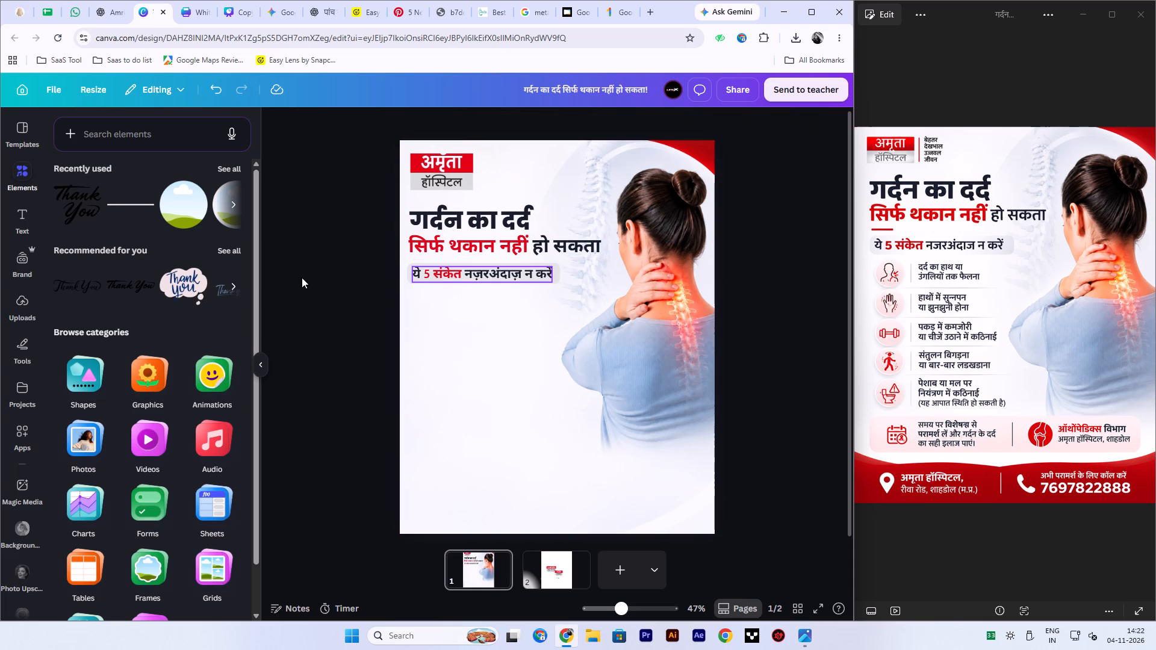
Nudge the subheading text and its pill together slightly to the right, in line with the enlarged headline.
drag(393, 267, 465, 269)
key(Right)
key(Right)
key(Right)
key(Right)
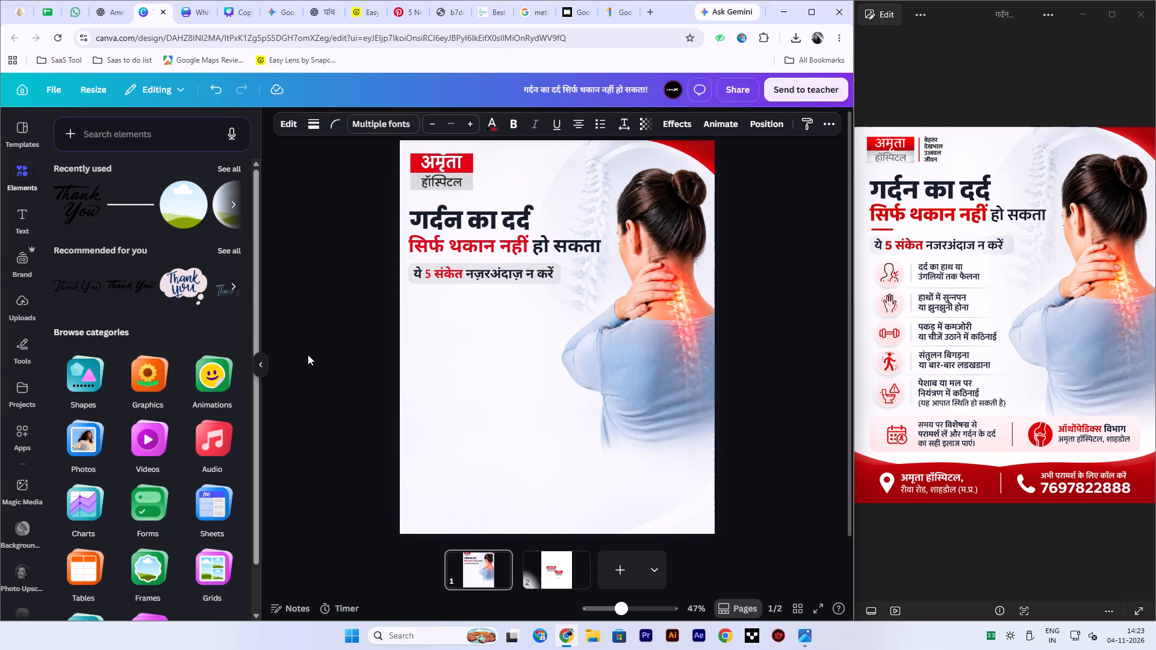
key(Right)
key(Left)
double_click(309, 352)
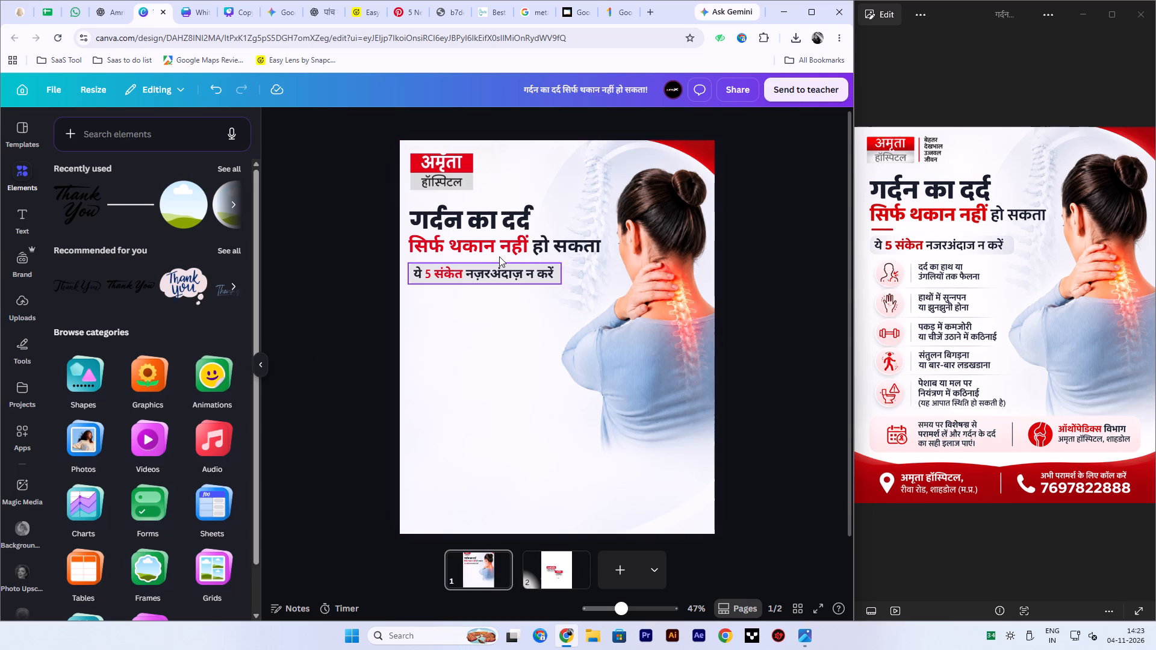
Switch to the ChatGPT conversation, open the generated image of the five symptom icons and download it.
scroll(433, 254, down, 4)
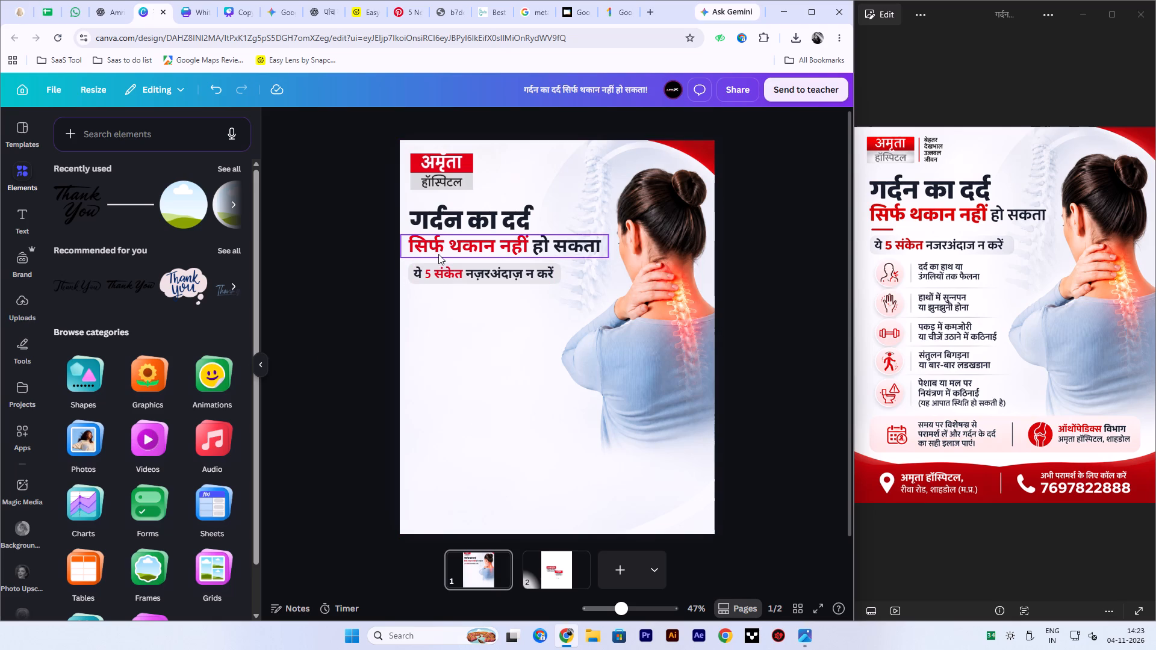
scroll(438, 253, down, 7)
click(200, 11)
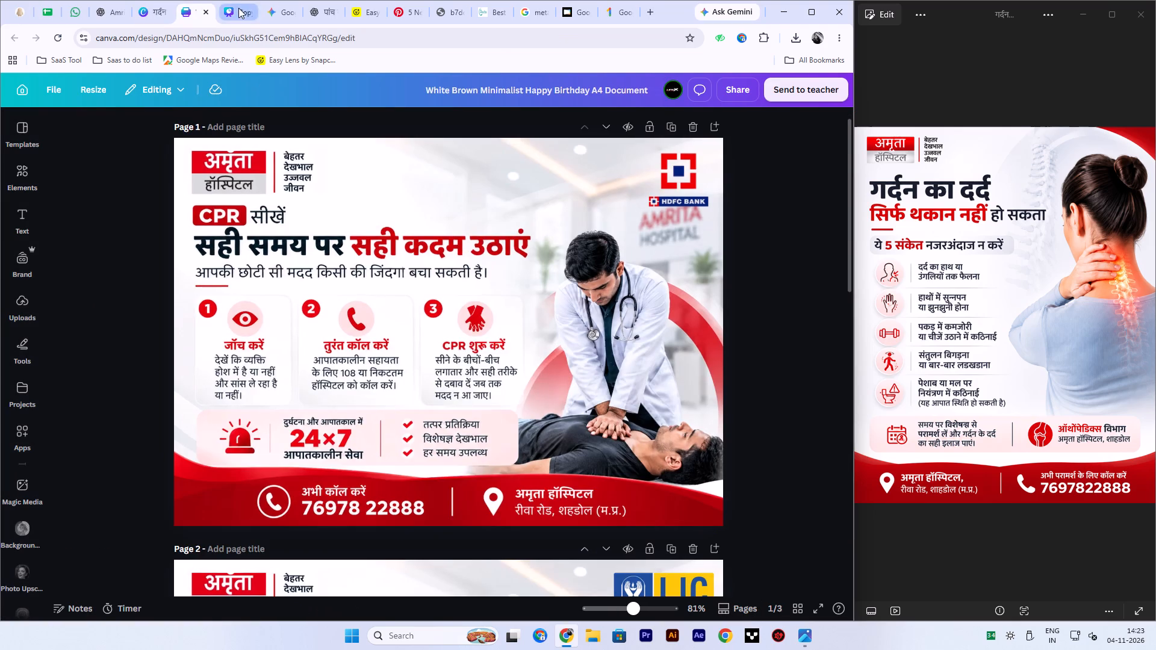
click(110, 7)
scroll(293, 405, down, 9)
scroll(294, 406, up, 3)
scroll(294, 406, down, 10)
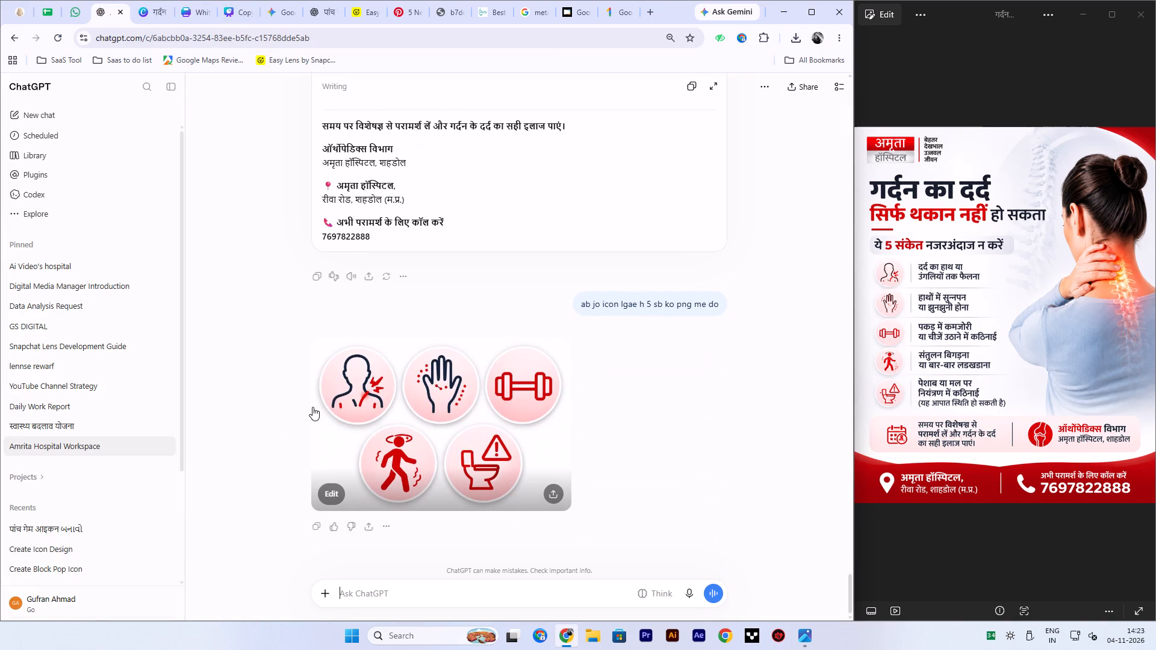
click(530, 415)
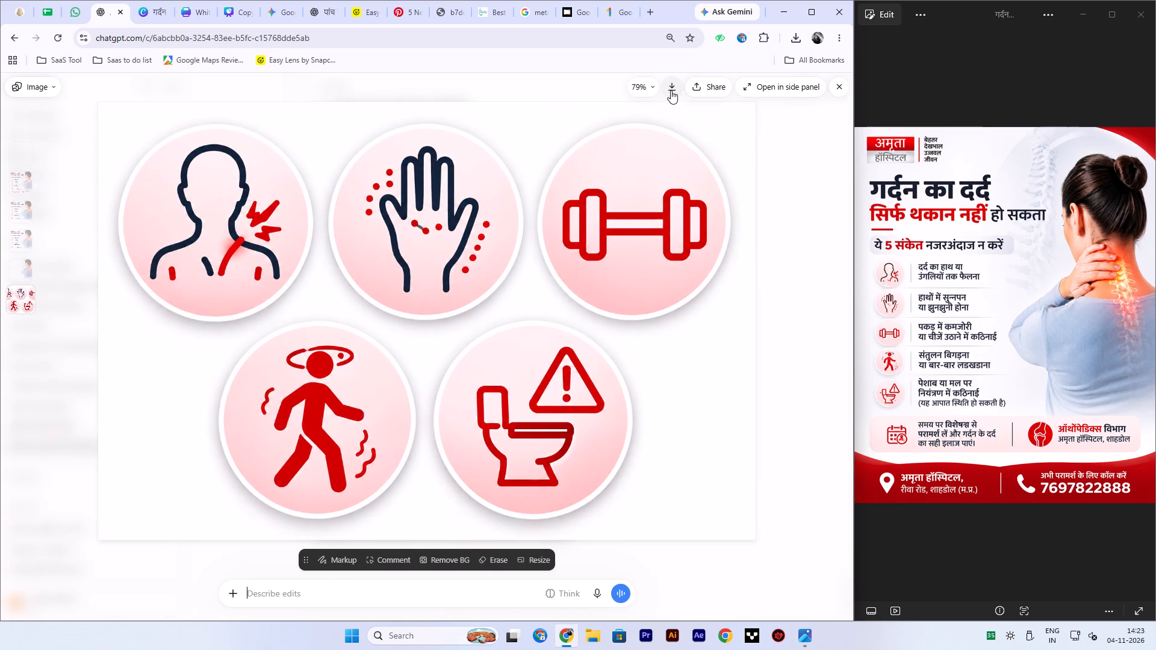
click(671, 90)
click(148, 10)
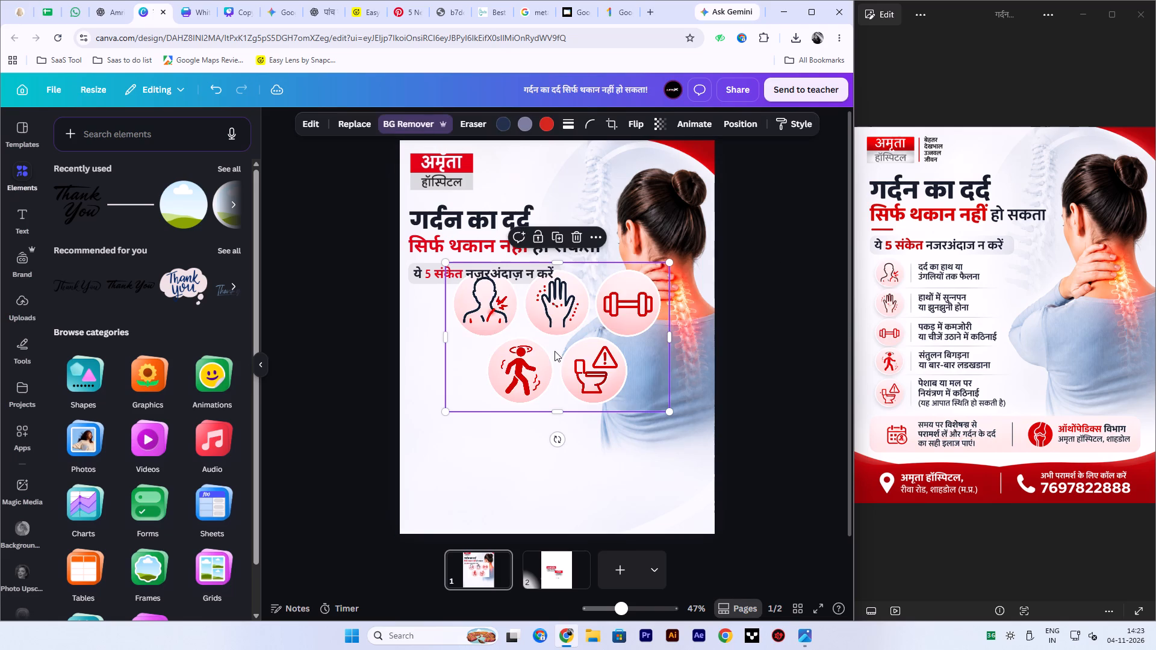
click(346, 316)
Scale the five-icon image down to about 326 px wide and place it just below the subheading, along the poster's left margin.
drag(516, 327, 517, 371)
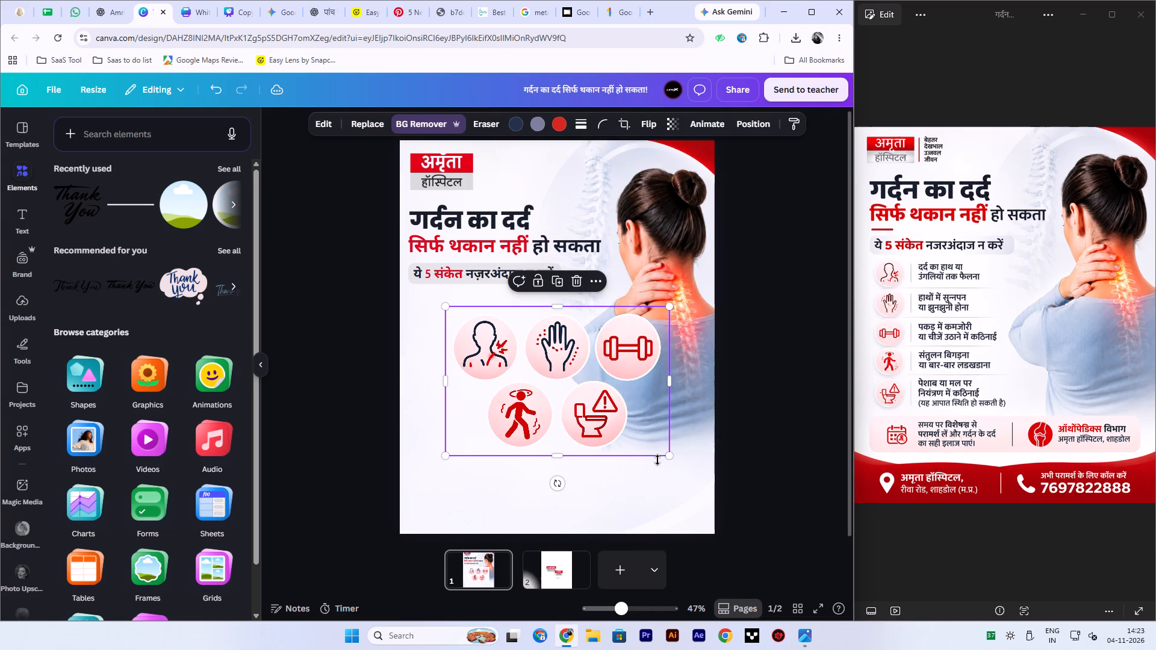
drag(669, 456, 509, 372)
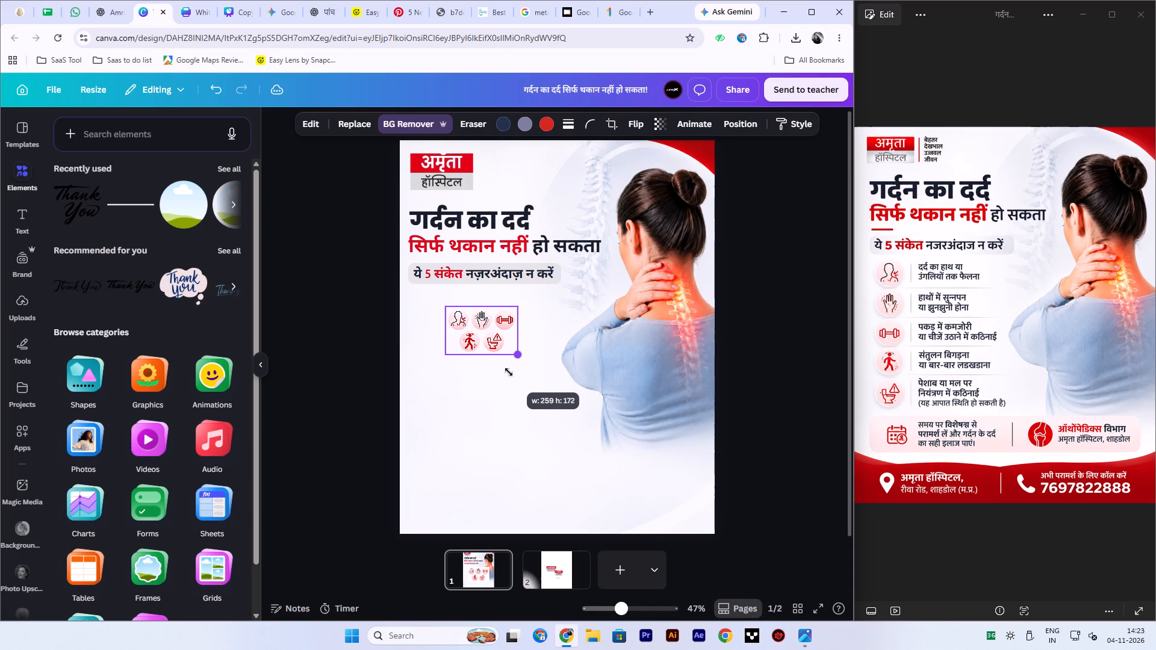
drag(509, 372, 509, 373)
drag(496, 336, 462, 333)
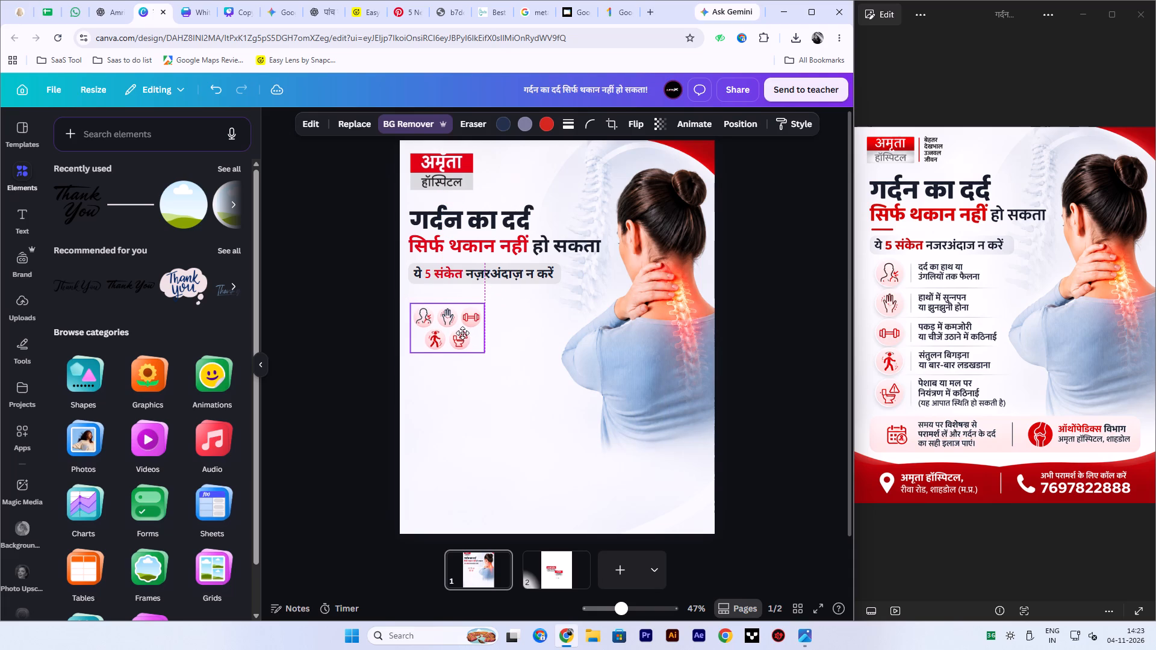
drag(462, 333, 462, 325)
drag(483, 345, 508, 364)
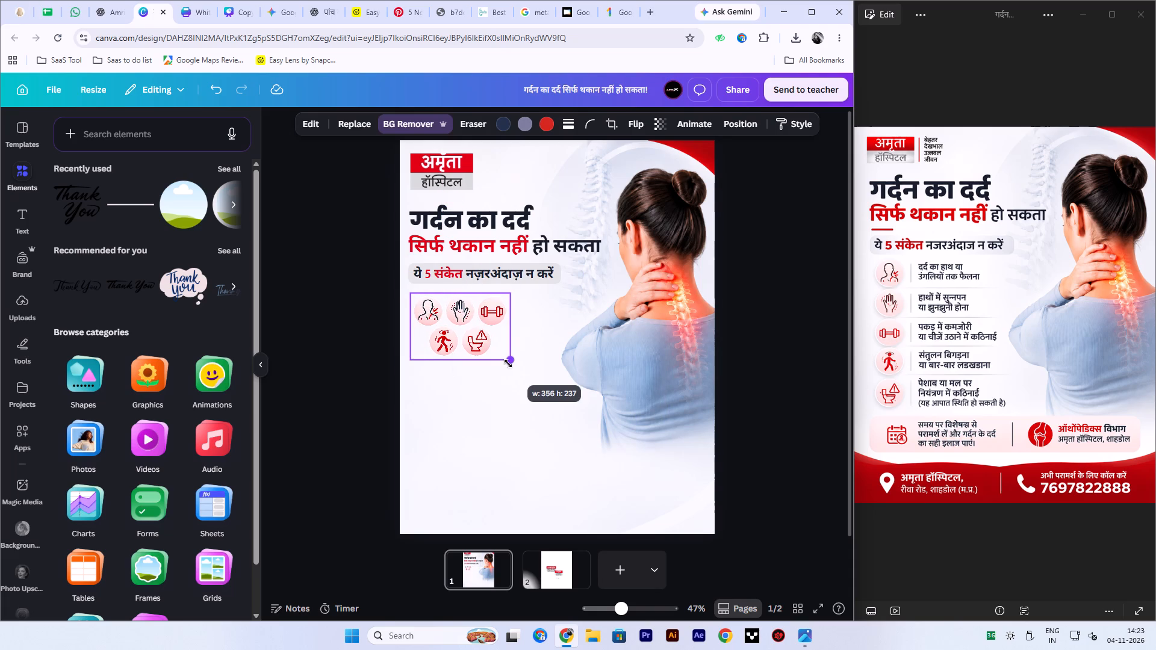
drag(508, 364, 500, 358)
Duplicate the small five-icon image and park the copy over the headline.
click(459, 267)
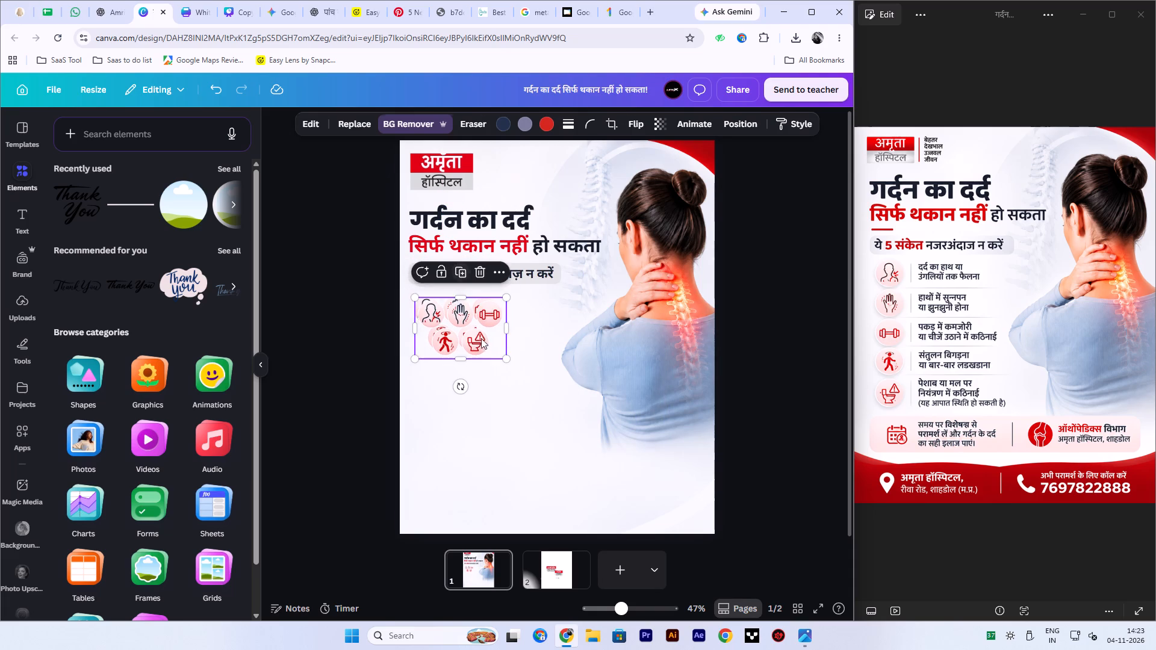
drag(476, 338, 574, 227)
Crop the five-icon image below the subheading to its upper row of three icons.
click(477, 326)
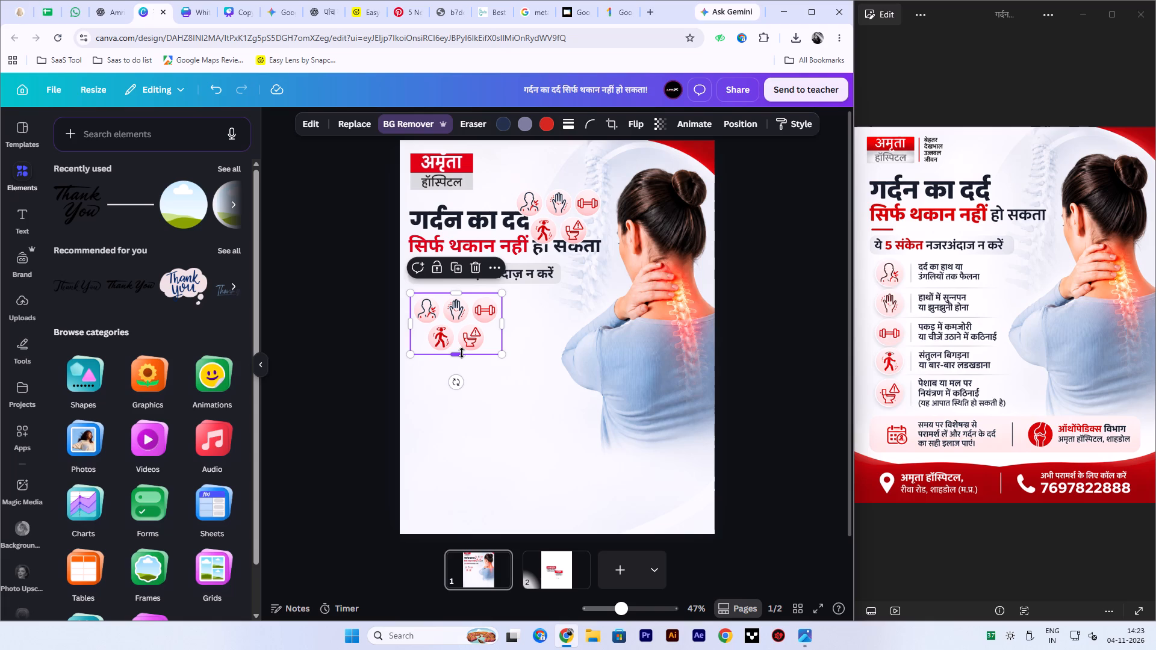
drag(462, 353, 460, 323)
click(570, 351)
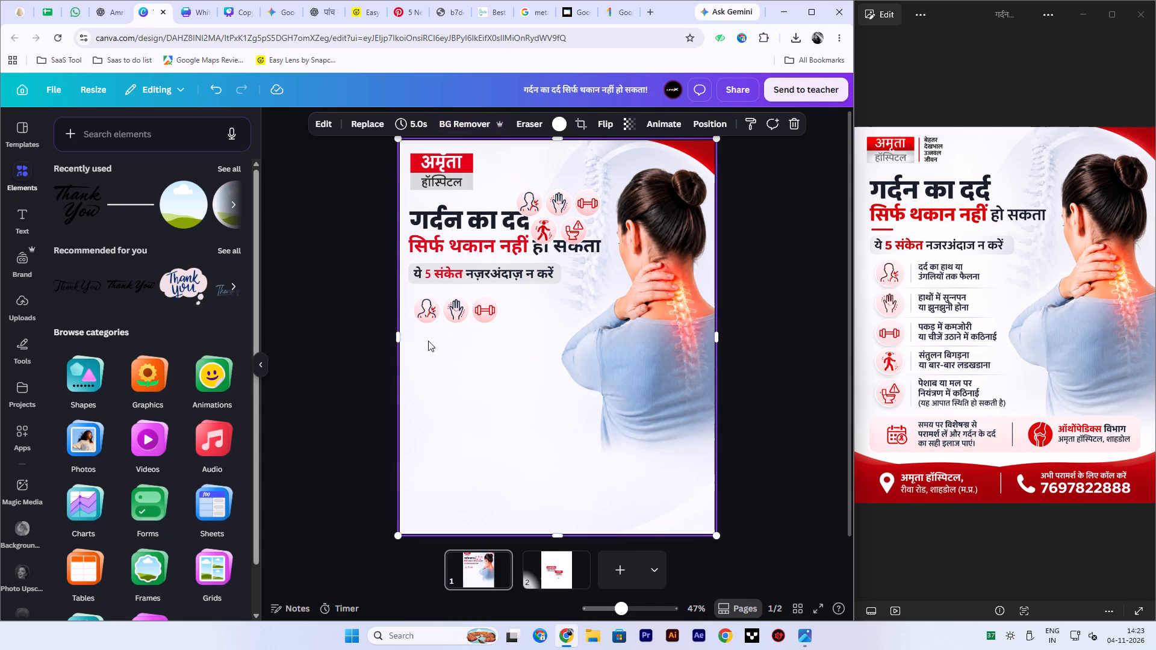
Duplicate the three-icon row twice, stacking the copies beneath it as evenly spaced rows.
ctrl+scroll(426, 354, up, 4)
click(388, 270)
click(379, 203)
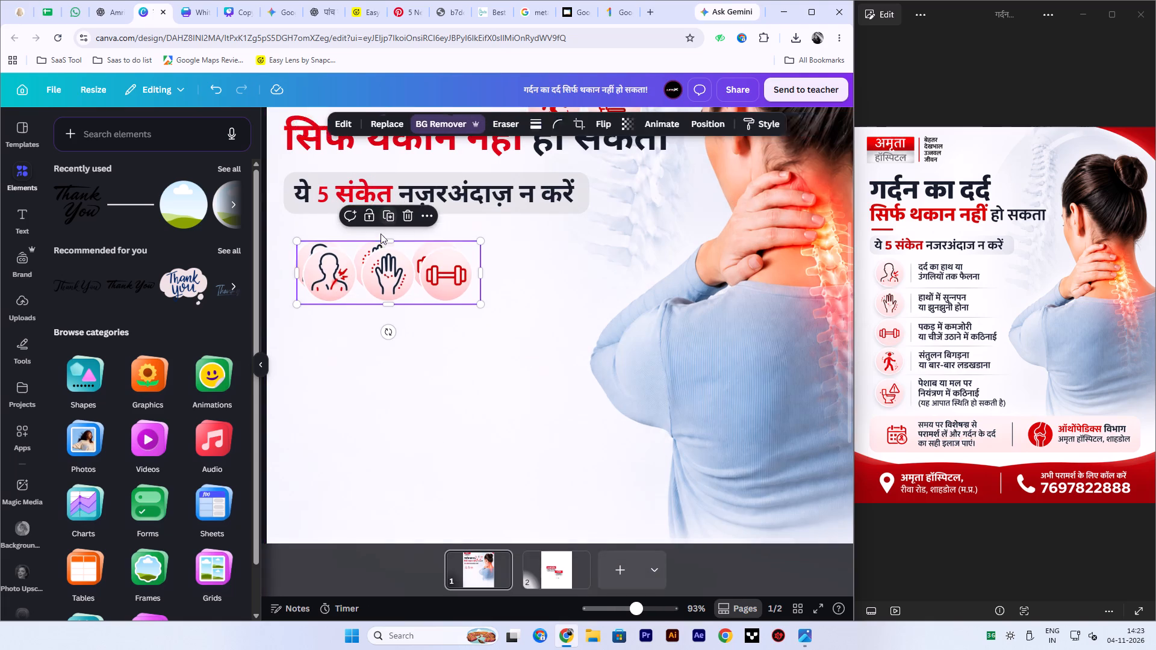
drag(388, 274, 379, 336)
click(382, 280)
click(526, 376)
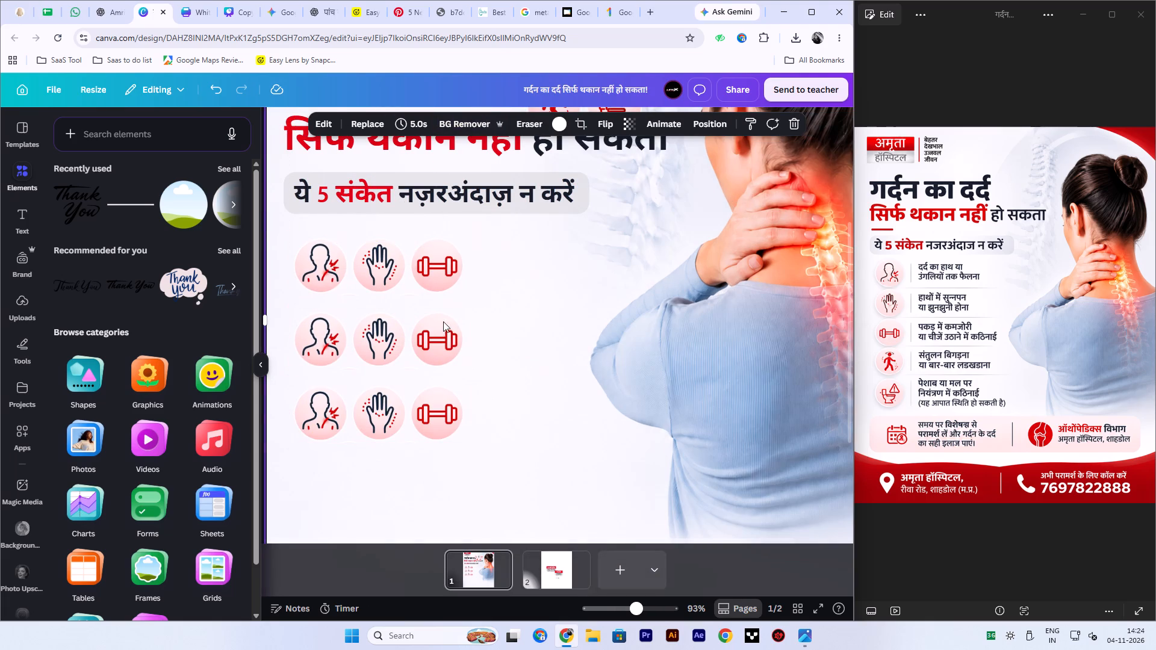
Crop the first row to show only the neck-and-shoulder pain icon.
click(437, 266)
drag(471, 264, 347, 261)
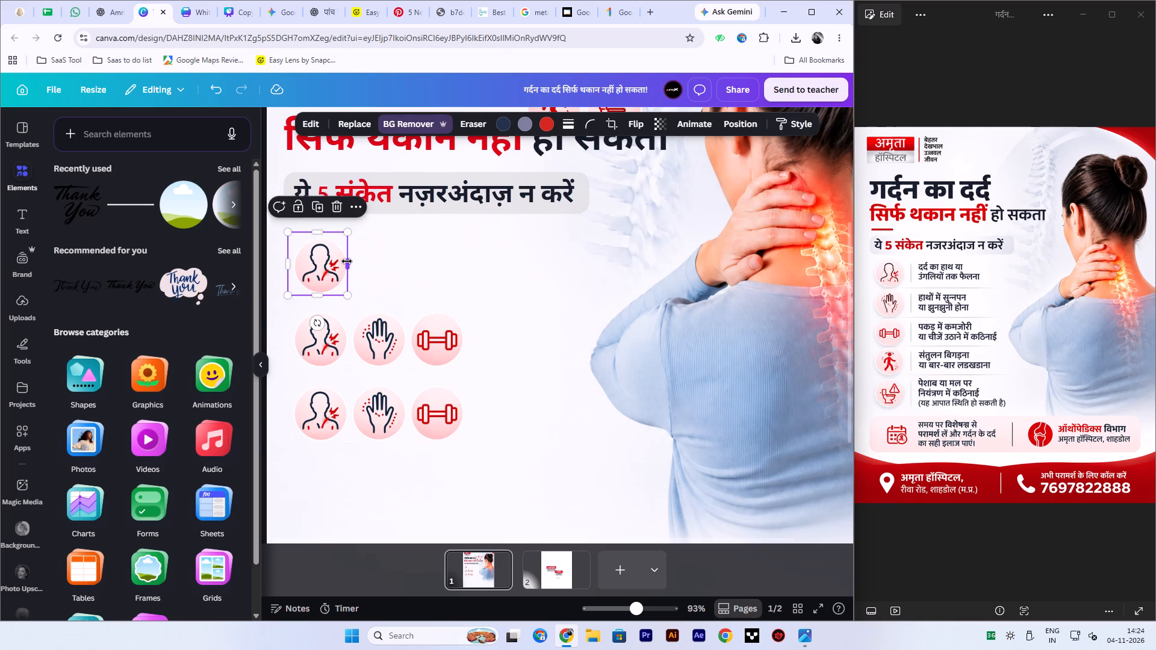
click(413, 295)
Crop the second row from both sides to show only the hand icon.
click(343, 327)
drag(288, 338, 355, 348)
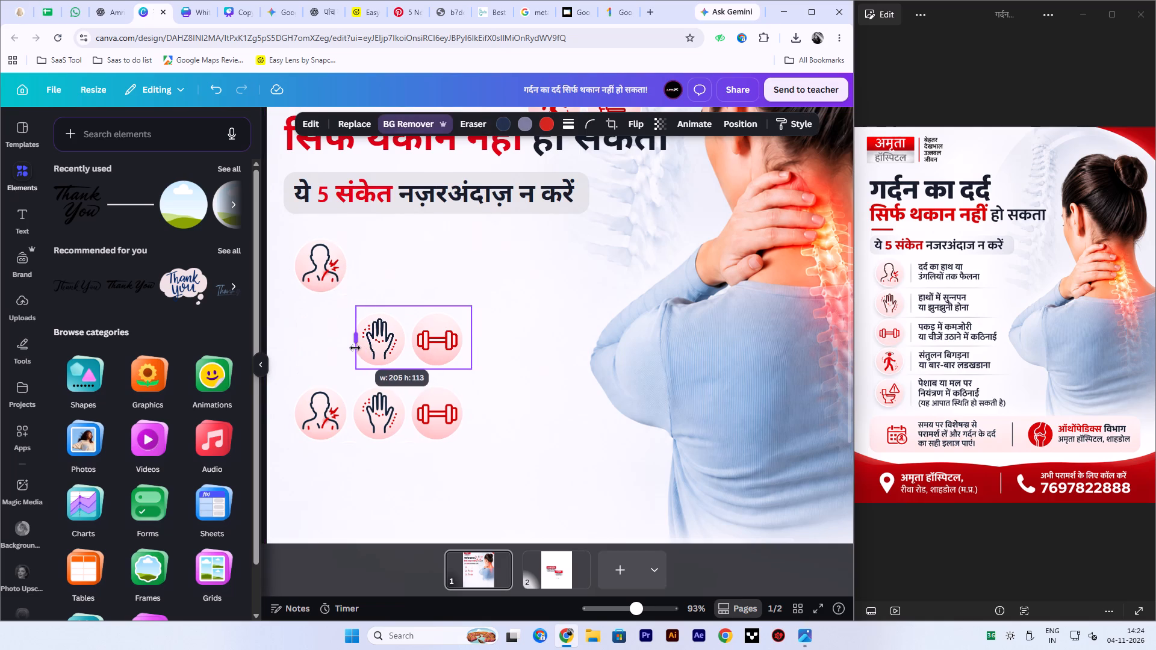
drag(355, 348, 353, 347)
drag(468, 338, 404, 324)
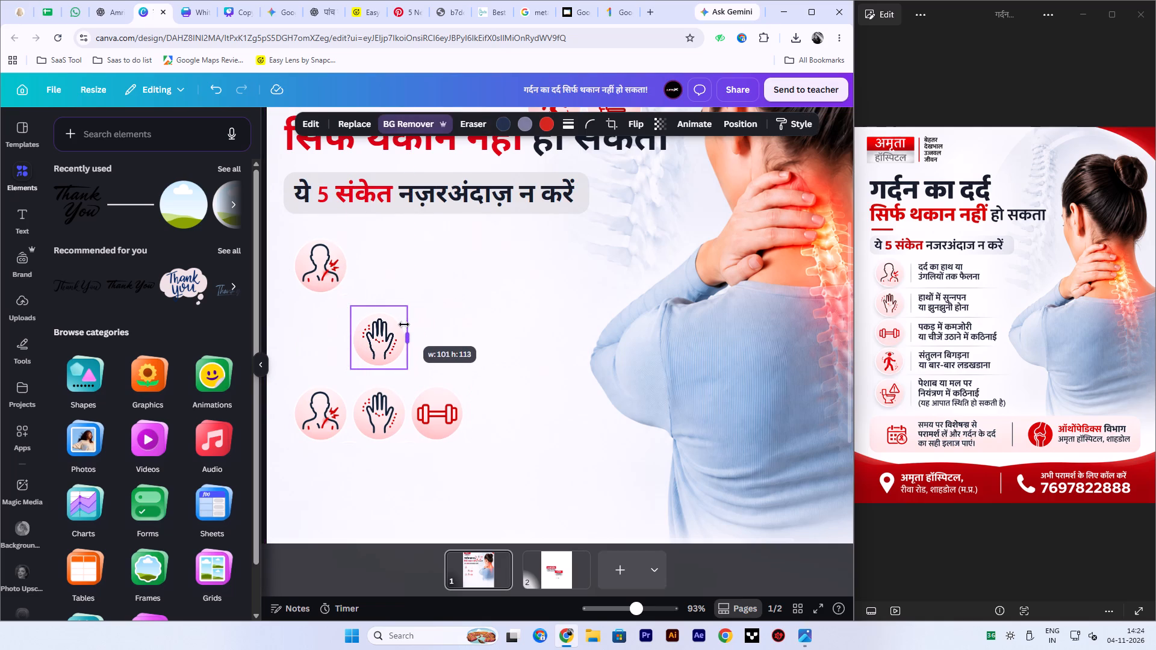
drag(404, 324, 404, 324)
click(461, 341)
Shift the hand icon left until it sits beneath the neck-and-shoulder pain icon.
click(381, 337)
key(shift+Left)
key(shift+Left)
key(shift+Left)
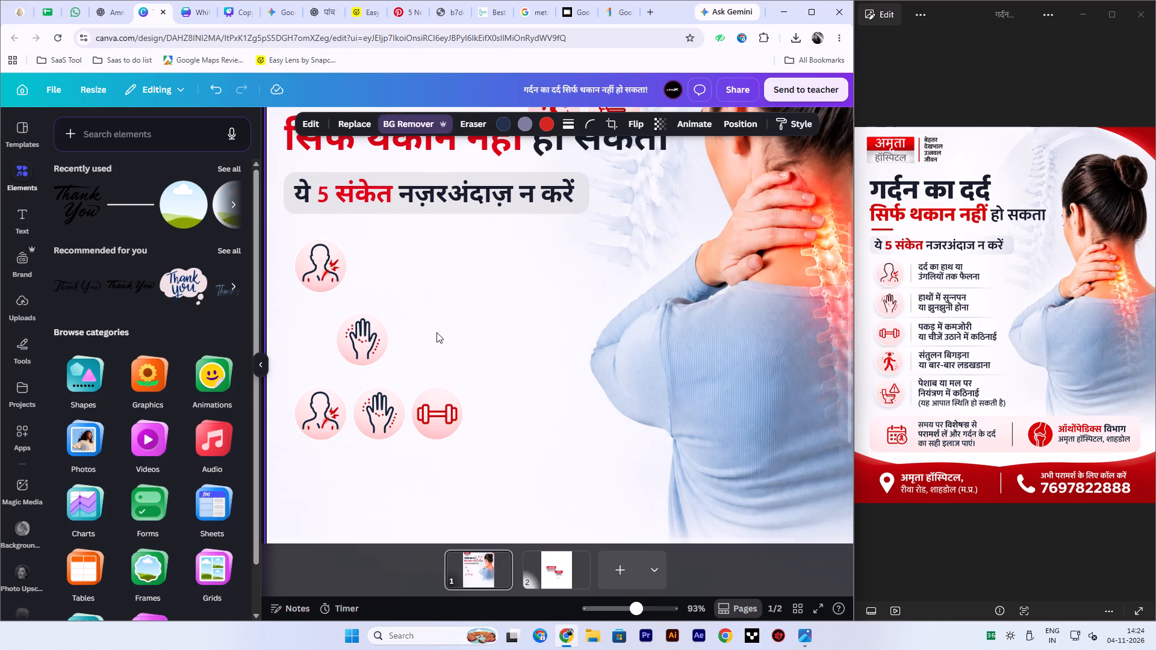
key(shift+Left)
key(shift+Left)
key(shift+Left)
key(shift+Left)
key(shift+Left)
key(shift+Left)
key(shift+Left)
key(shift+Left)
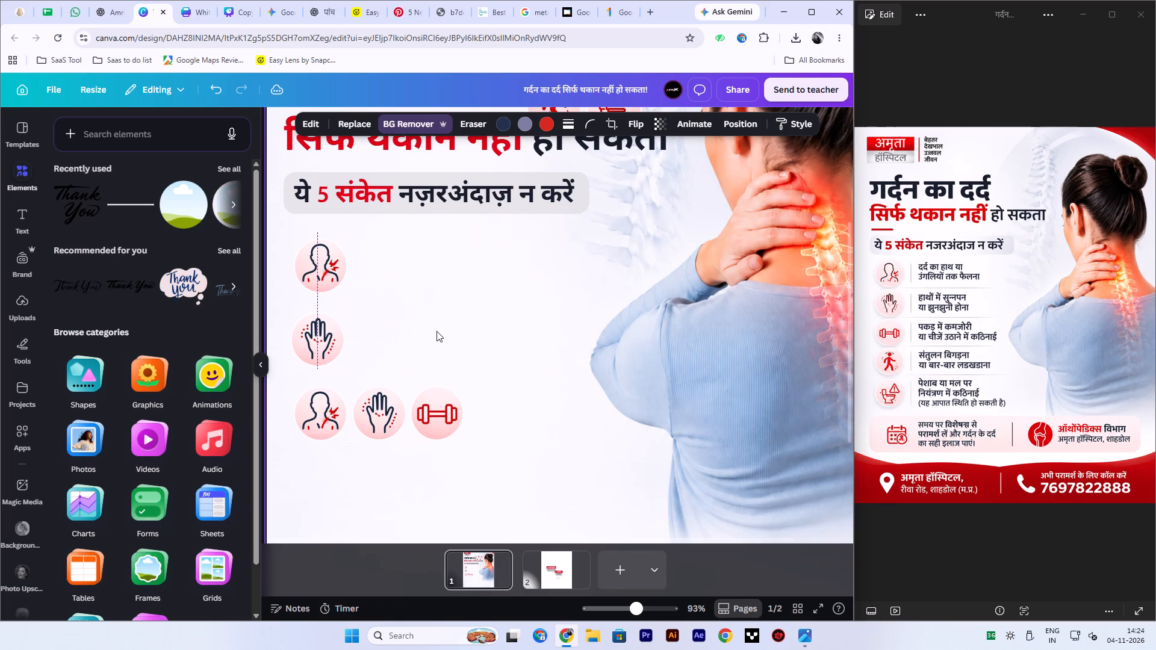
Crop the third row to show only the dumbbell icon.
click(347, 409)
drag(290, 407, 412, 444)
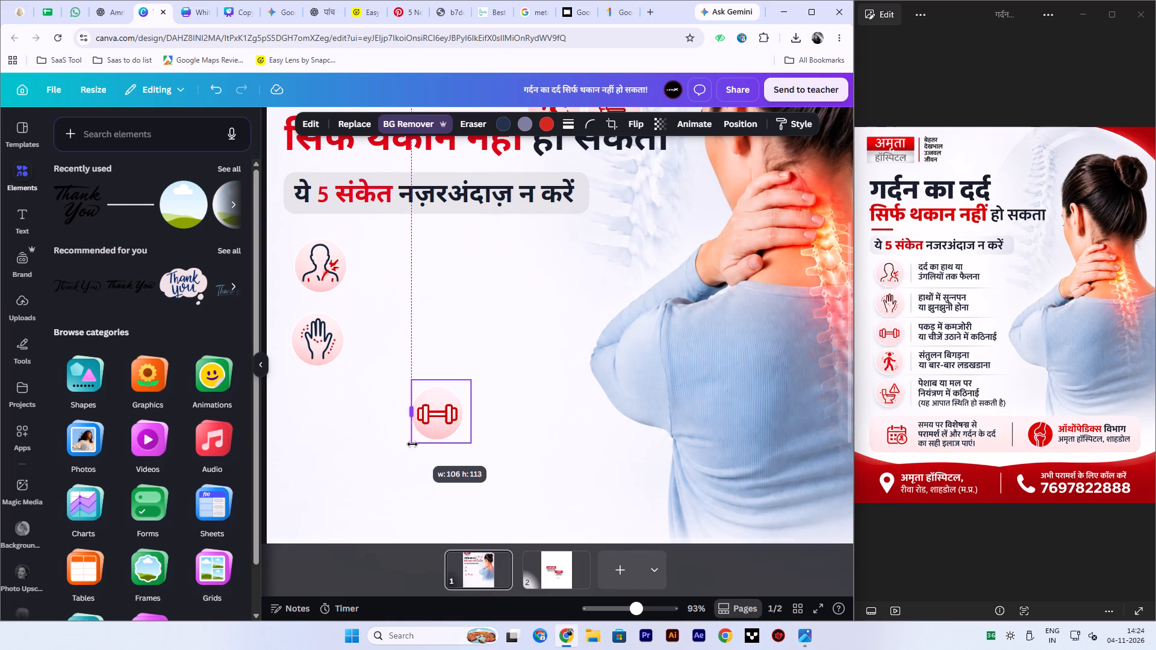
drag(412, 444, 410, 442)
shift+click(584, 433)
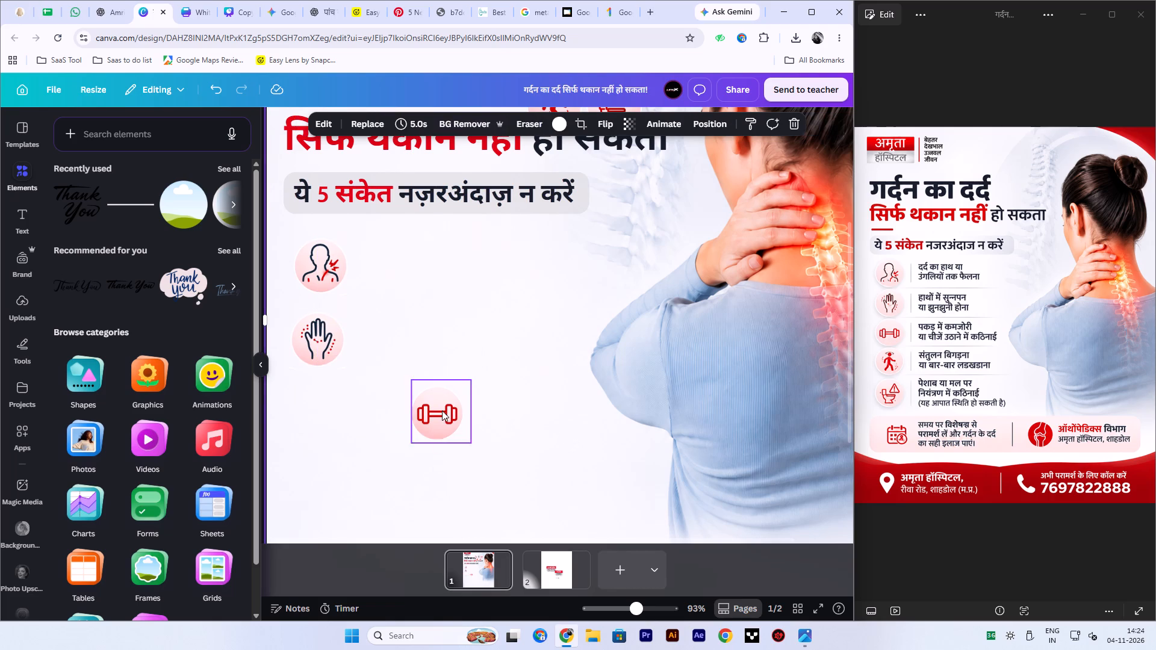
Shift the dumbbell icon left toward the column formed by the other two icons.
shift+click(442, 410)
key(shift+Left)
key(shift+Left)
key(shift+Left)
key(shift+Left)
key(shift+Left)
key(shift+Left)
key(shift+Left)
key(shift+Left)
key(shift+Left)
key(shift+Left)
key(shift+Left)
key(shift+Left)
key(shift+Left)
key(shift+Left)
key(shift+Left)
key(shift+Left)
key(shift+Left)
key(shift+Left)
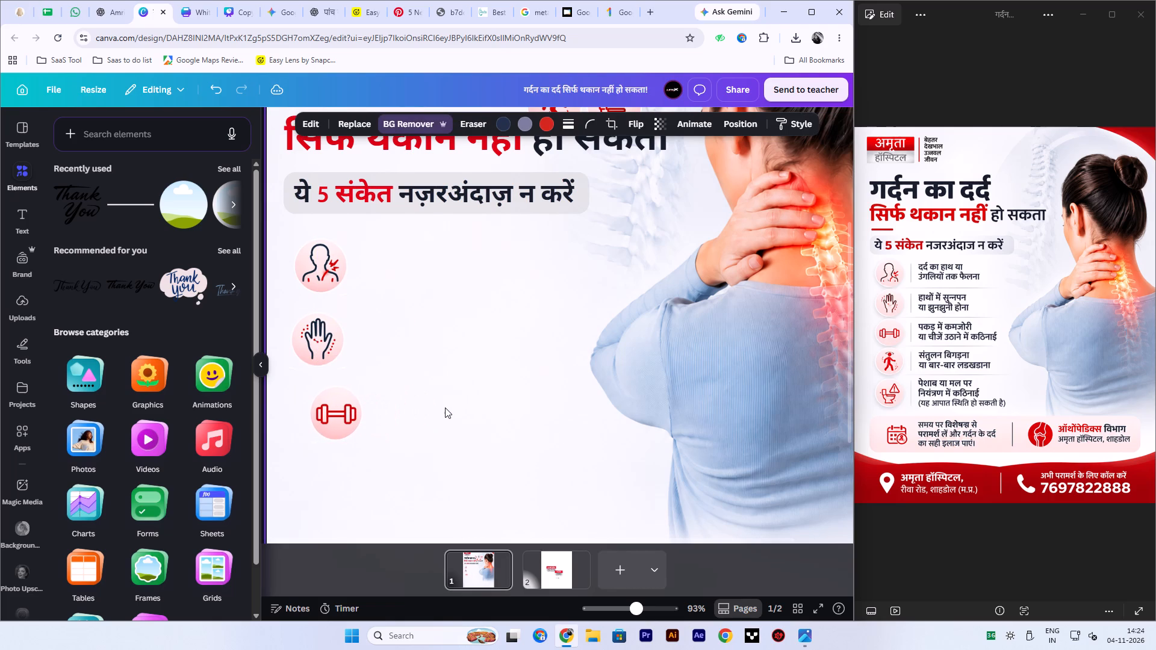
key(shift+Left)
Nudge the hand icon slightly right to line its circle up with the neck-and-shoulder pain icon above.
click(321, 335)
key(Right)
key(Right)
key(Right)
key(Right)
key(Right)
key(Left)
key(Left)
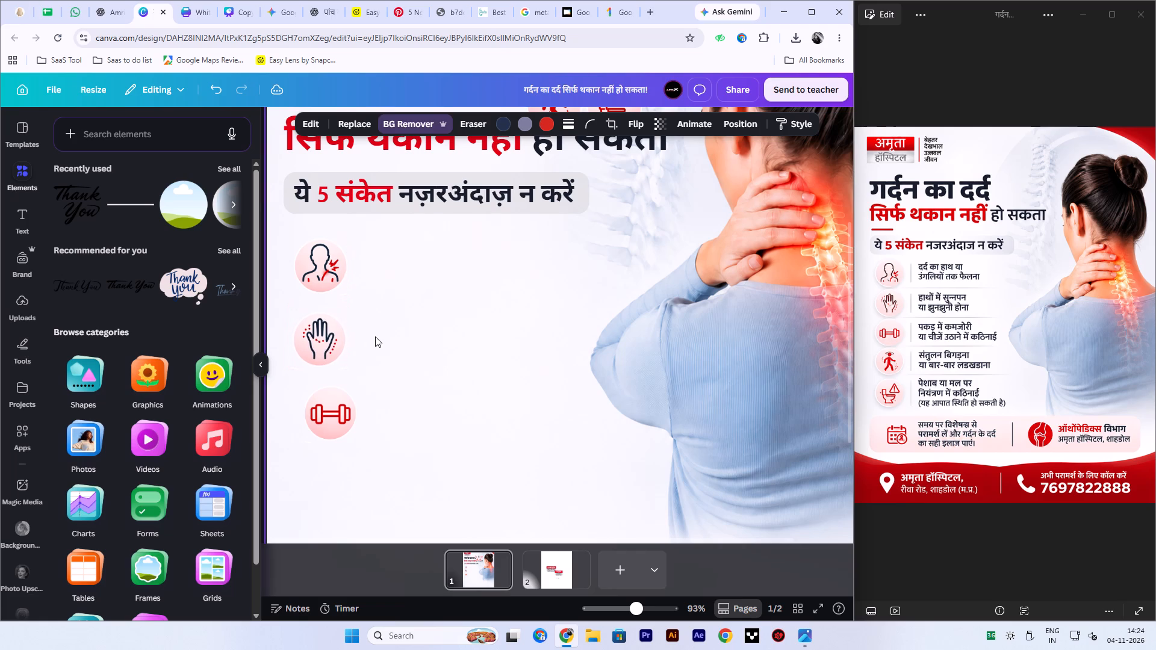
key(Left)
key(Right)
Move the dumbbell icon slightly left to line it up beneath the hand icon.
drag(333, 409, 323, 408)
click(492, 407)
Move the parked five-icon image down below the subheading, duplicate it and place the copy over the headline.
ctrl+scroll(432, 405, down, 3)
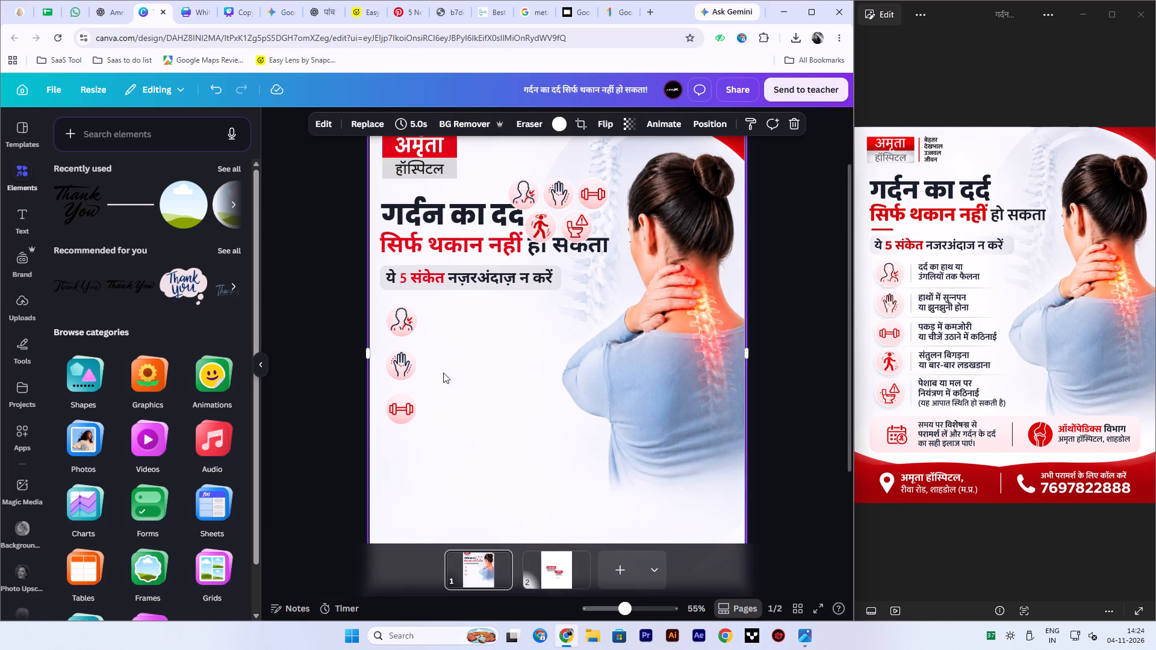
drag(571, 209, 543, 311)
click(534, 253)
drag(545, 330, 546, 234)
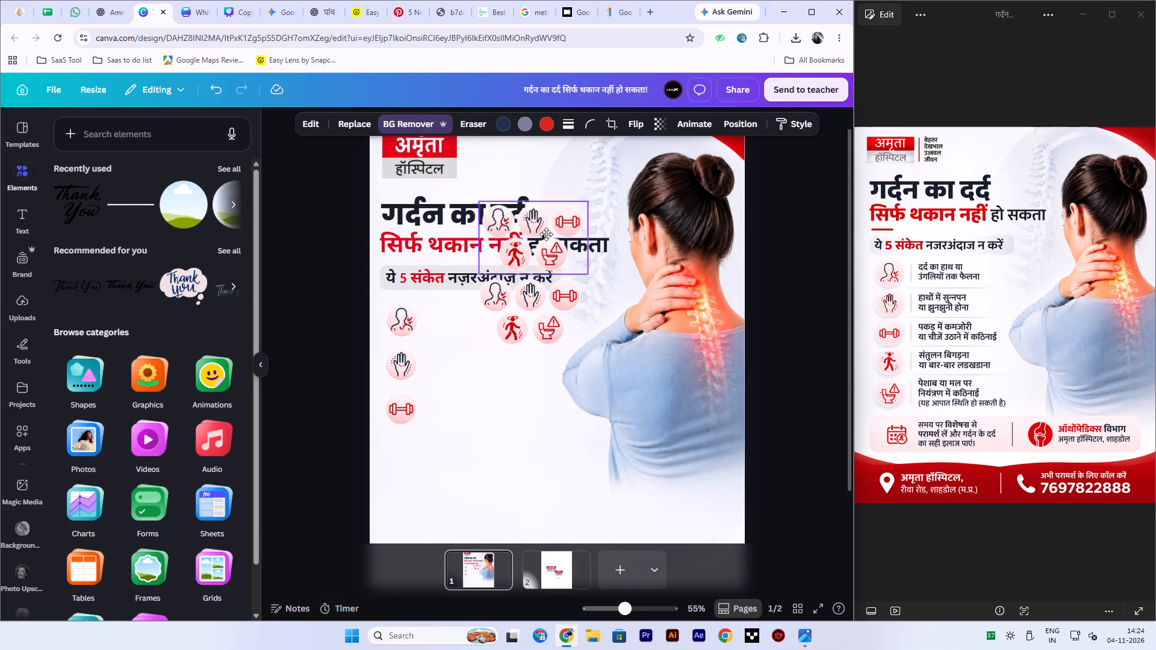
drag(546, 234, 547, 232)
Crop the copy over the headline to its walking-figure and toilet icons and move it below the dumbbell icon.
drag(540, 181, 545, 214)
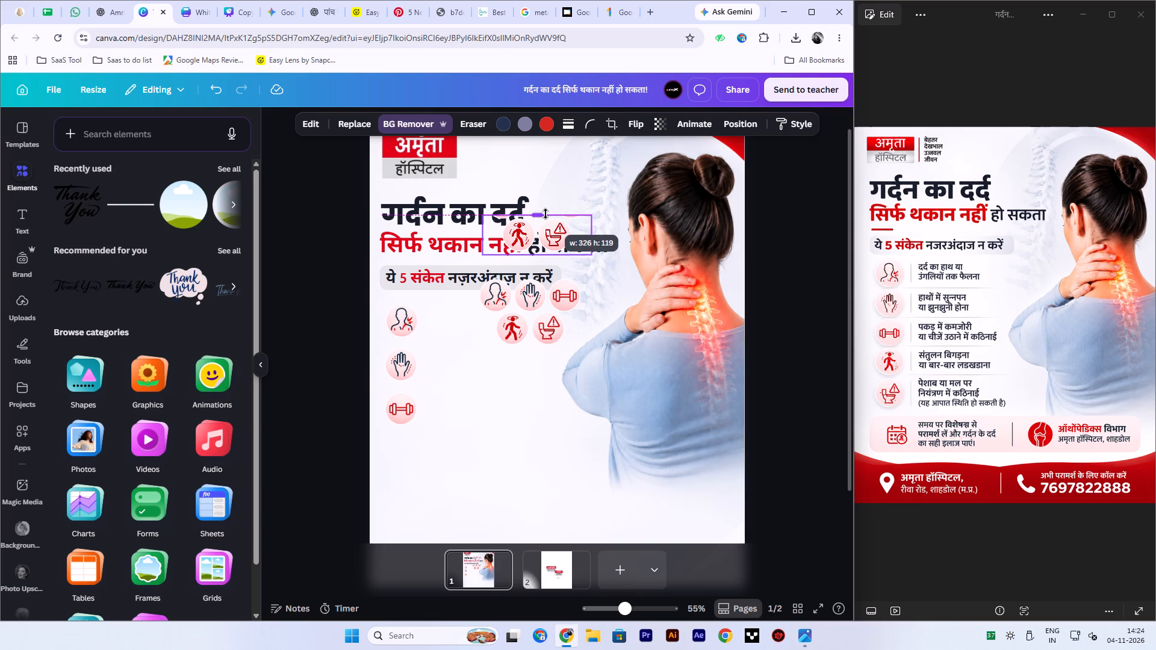
drag(545, 214, 547, 215)
drag(536, 236, 475, 456)
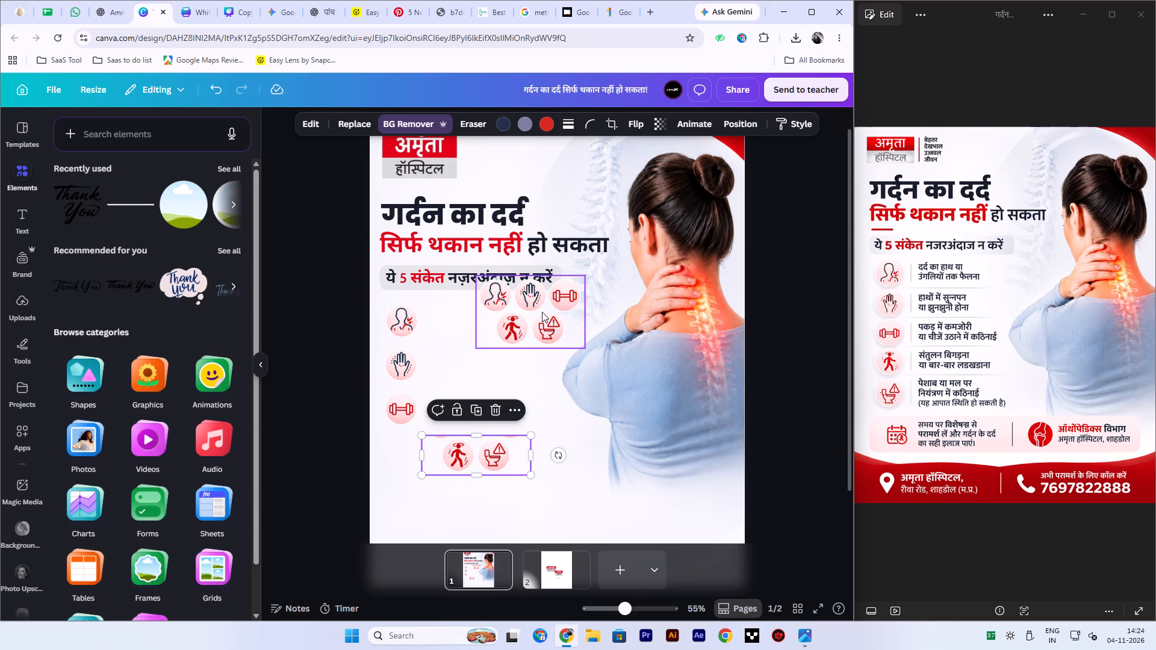
Delete the leftover five-icon image overlapping the subheading.
click(542, 312)
key(Delete)
Trim the upper edge of the two-icon row slightly, duplicate the row and place the copy above it.
ctrl+scroll(488, 463, up, 5)
click(423, 448)
drag(411, 393, 411, 400)
click(417, 380)
drag(444, 454, 517, 321)
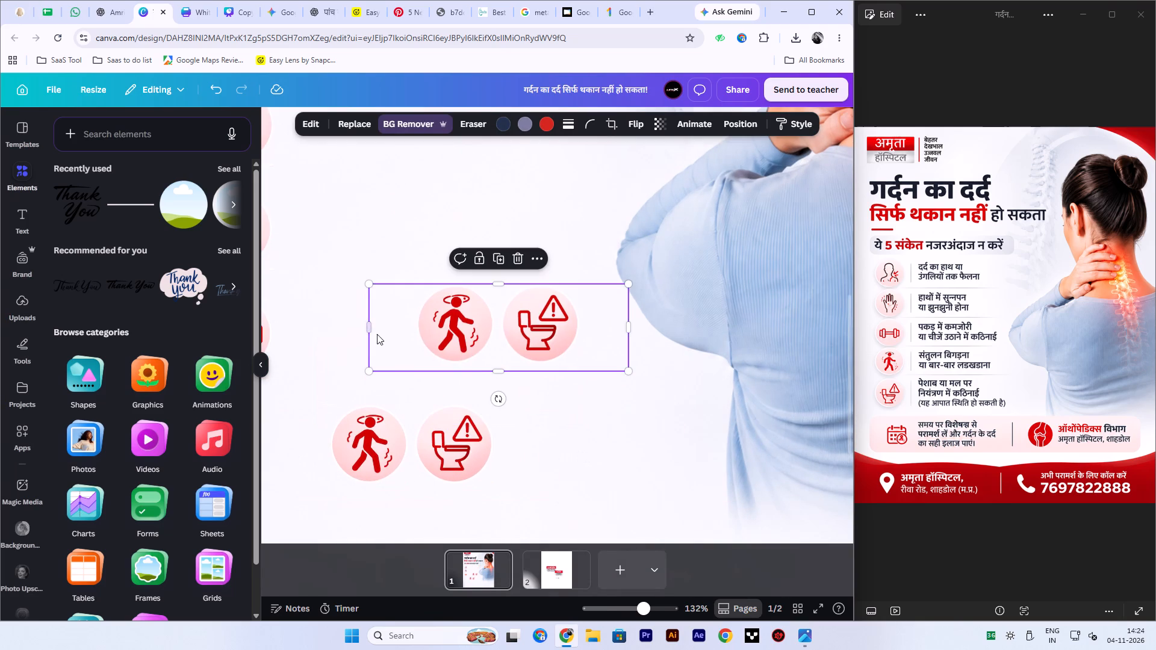
Crop the upper two-icon row from both sides to show only the walking-figure icon.
drag(368, 329, 414, 346)
drag(629, 330, 532, 341)
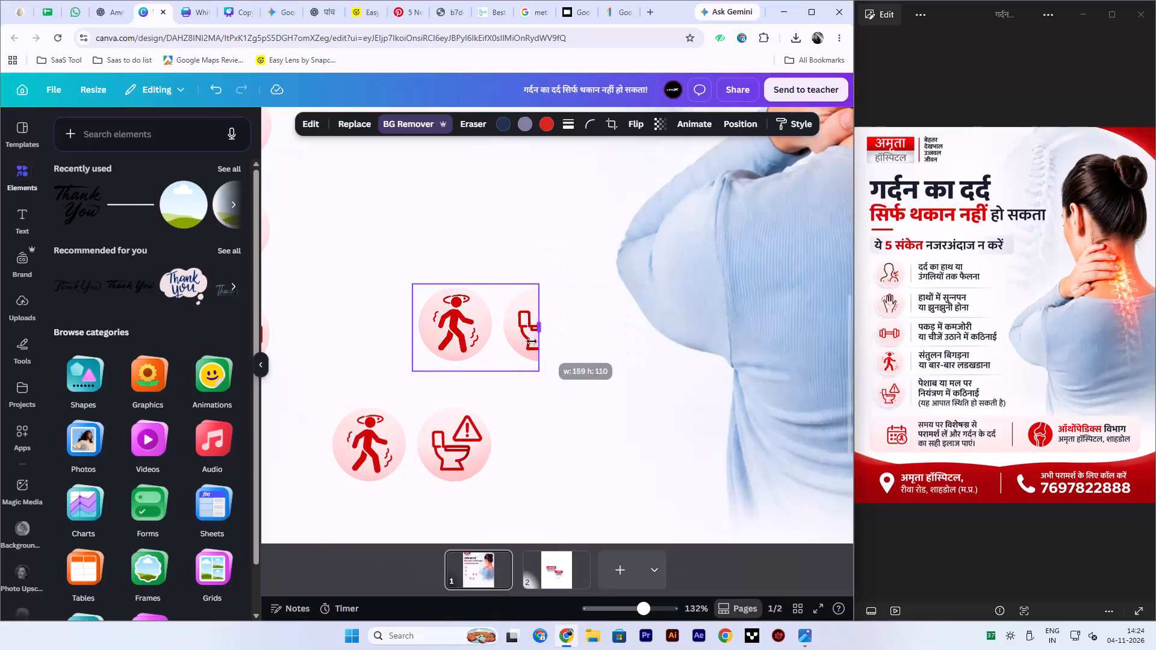
drag(532, 341, 498, 324)
Crop the lower two-icon row from both sides to show only the toilet icon.
click(406, 415)
drag(283, 441, 390, 463)
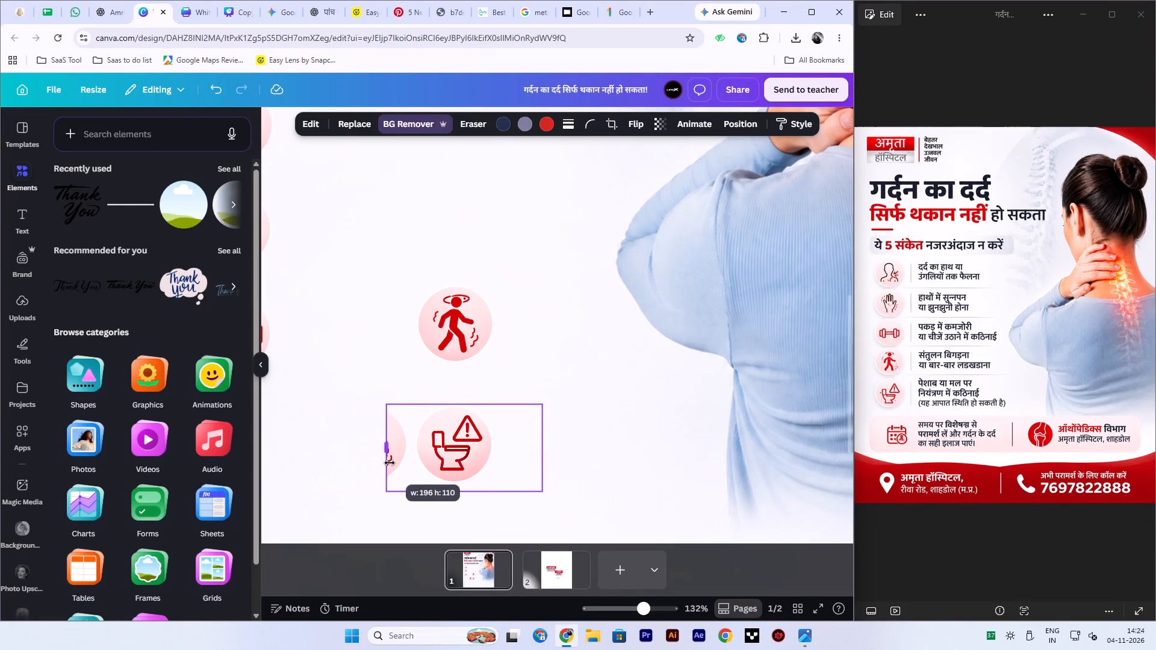
drag(390, 463, 412, 460)
drag(544, 448, 506, 445)
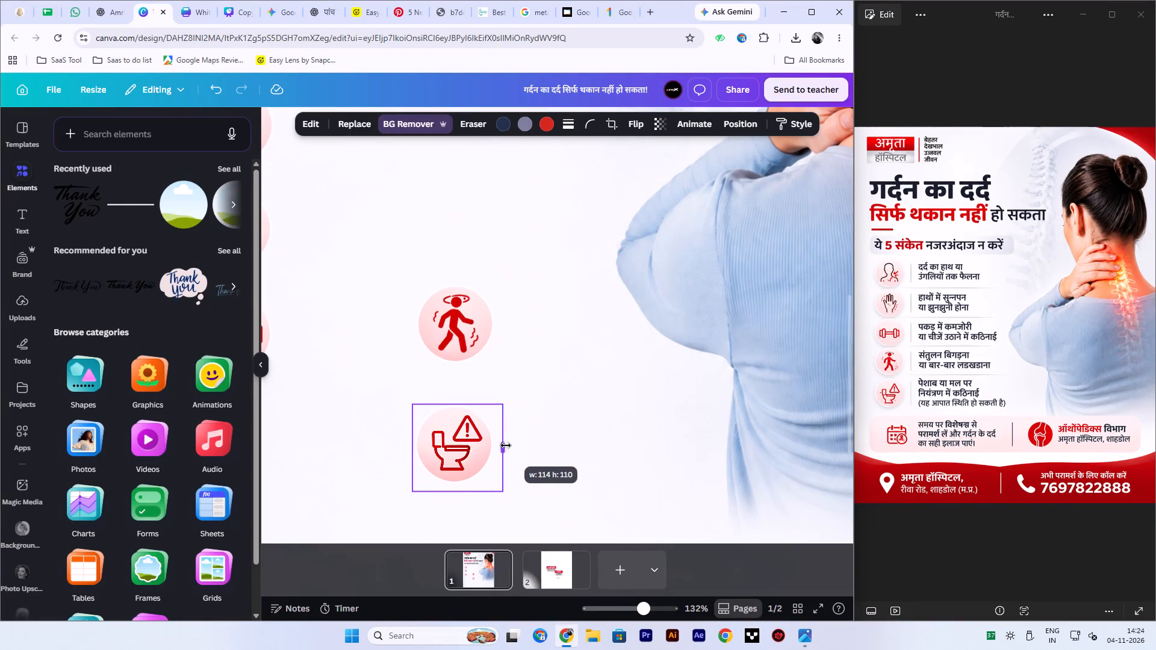
drag(506, 445, 508, 445)
ctrl+scroll(603, 436, down, 4)
click(351, 432)
drag(468, 384, 358, 439)
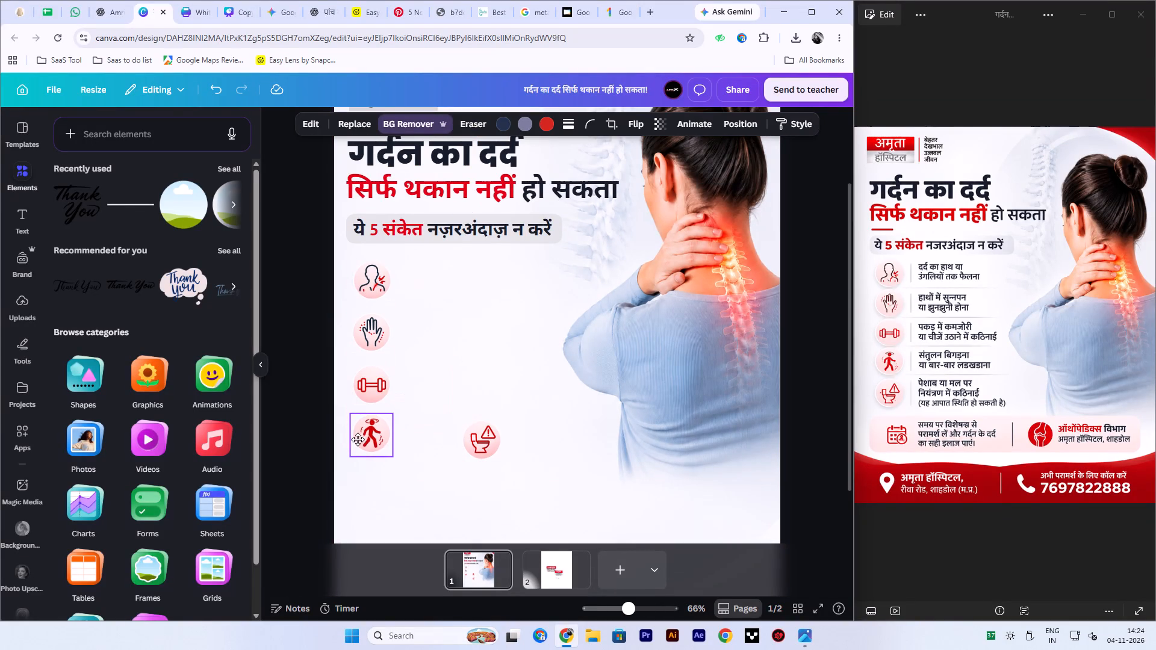
drag(358, 439, 358, 440)
drag(488, 438, 377, 478)
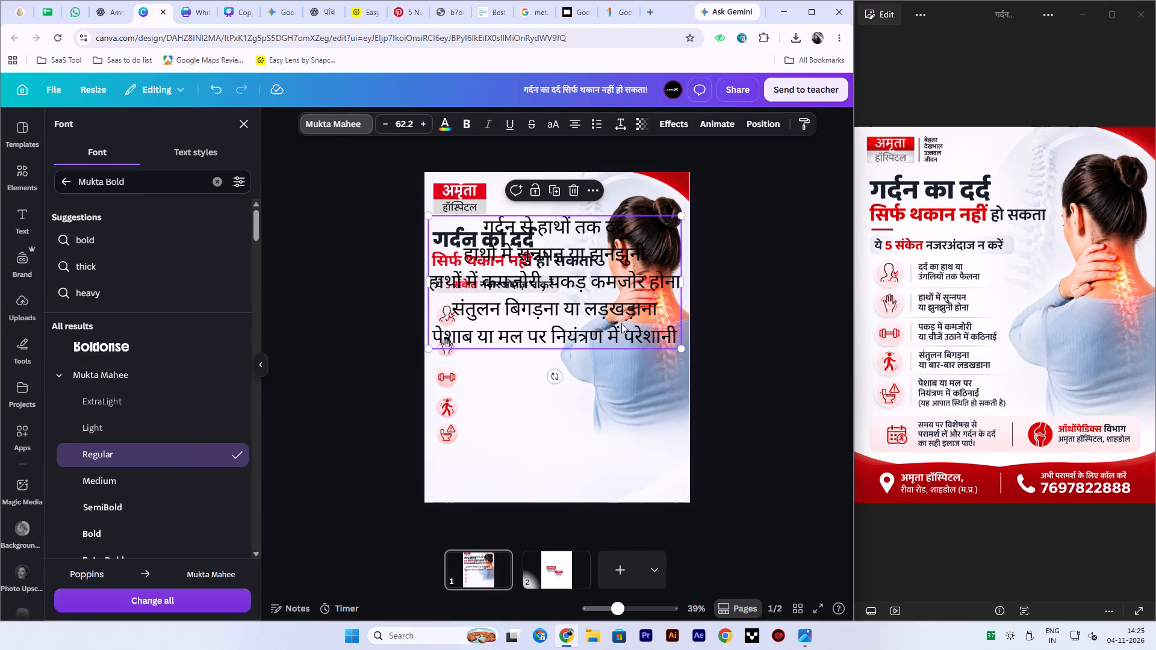
click(109, 479)
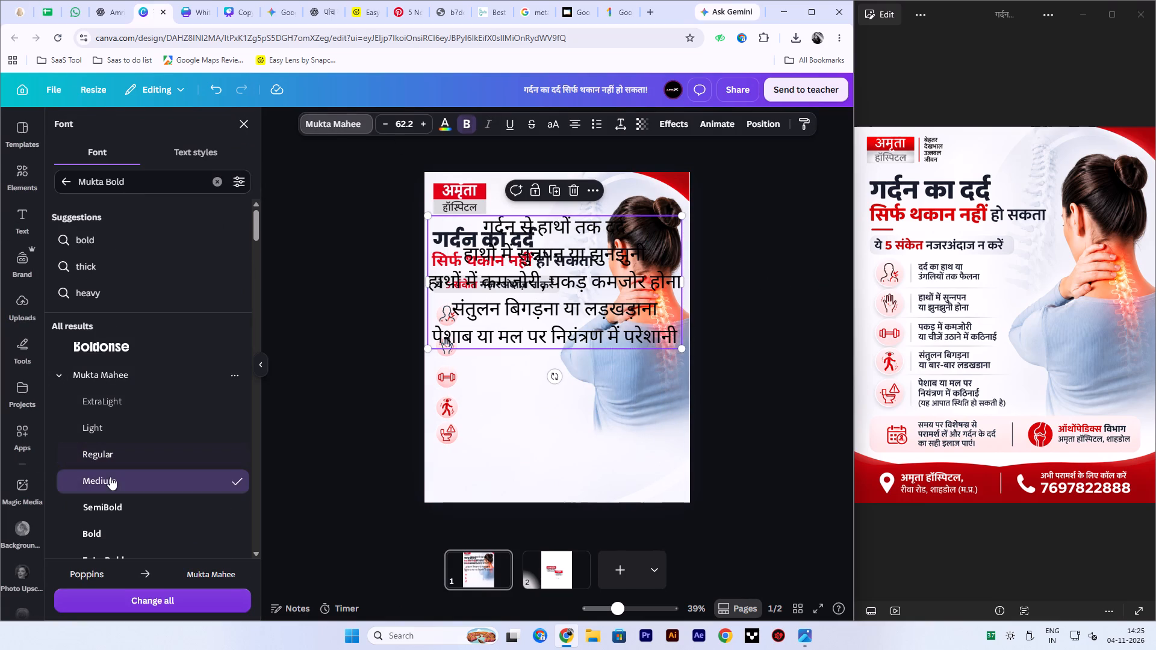
click(780, 352)
click(597, 312)
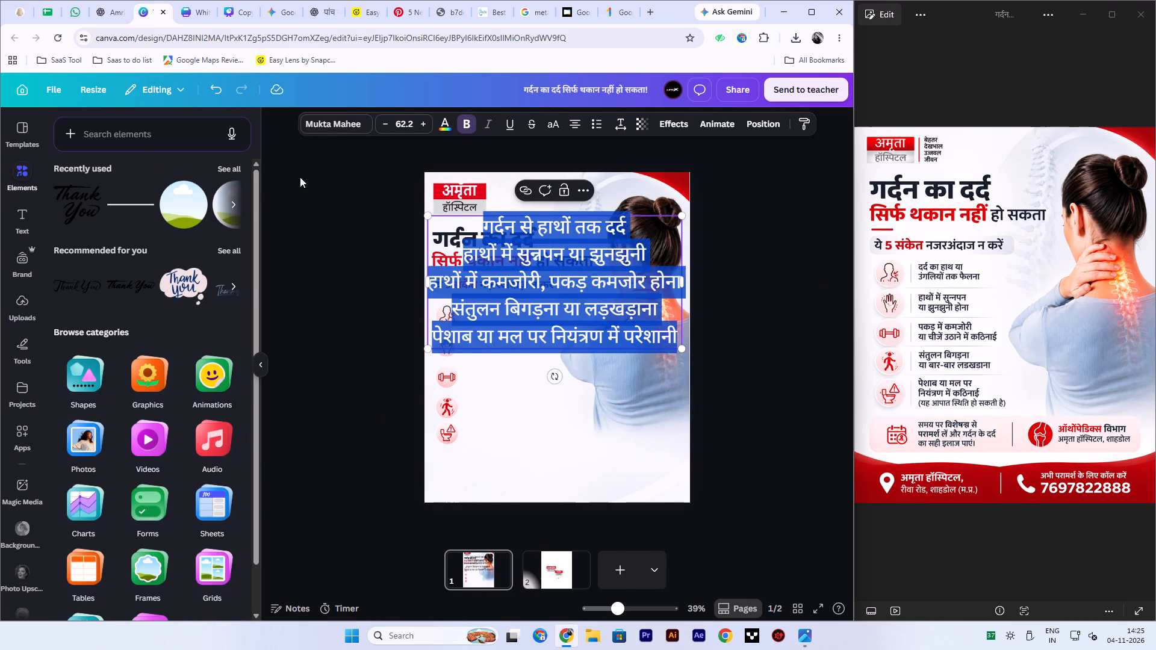
click(300, 177)
click(507, 247)
click(359, 124)
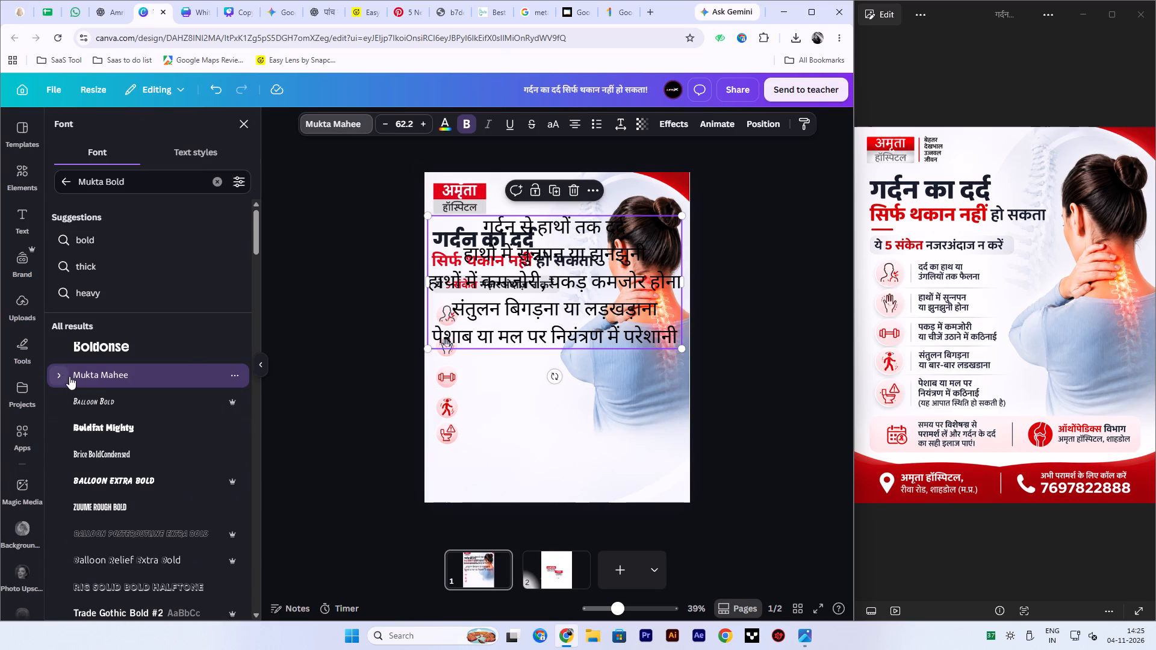
click(62, 375)
click(134, 503)
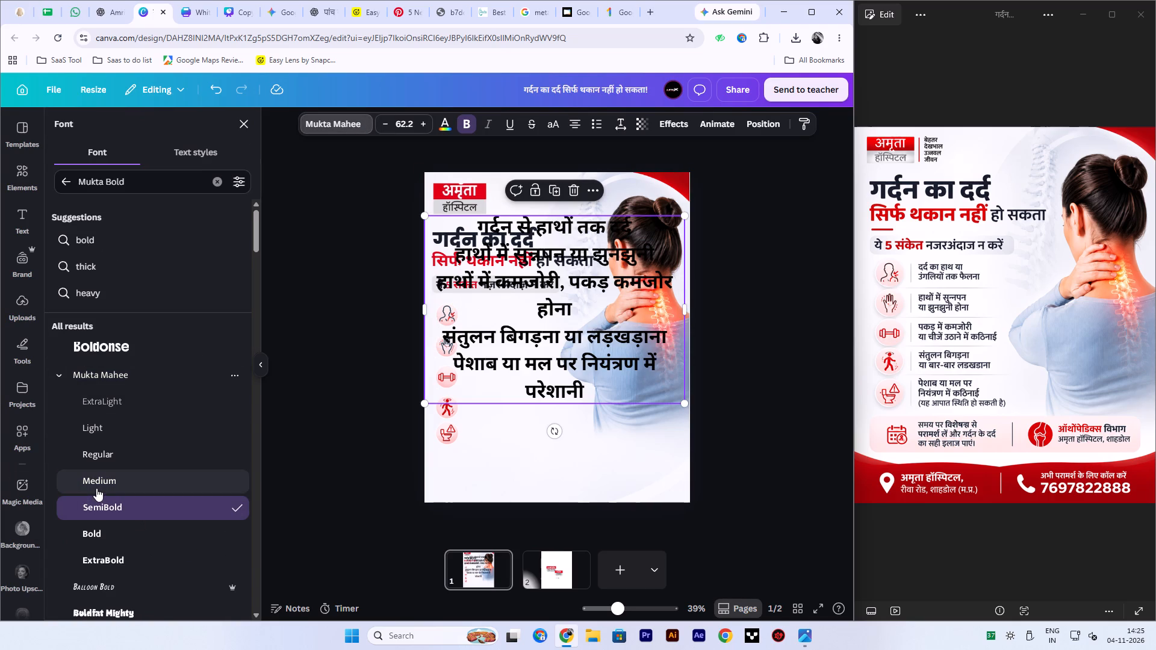
click(96, 487)
click(788, 324)
Scale the five-line symptom text down to size 41.2 and place it over the woman's head and shoulder.
drag(601, 330, 601, 418)
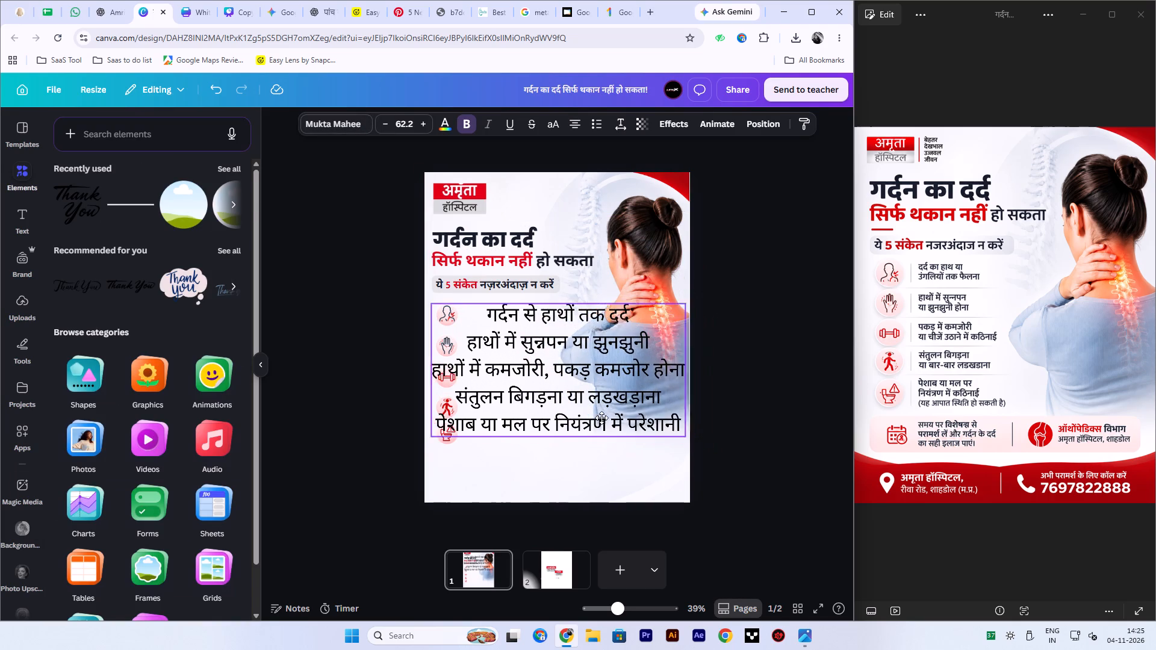
drag(601, 418, 585, 416)
drag(548, 347, 656, 226)
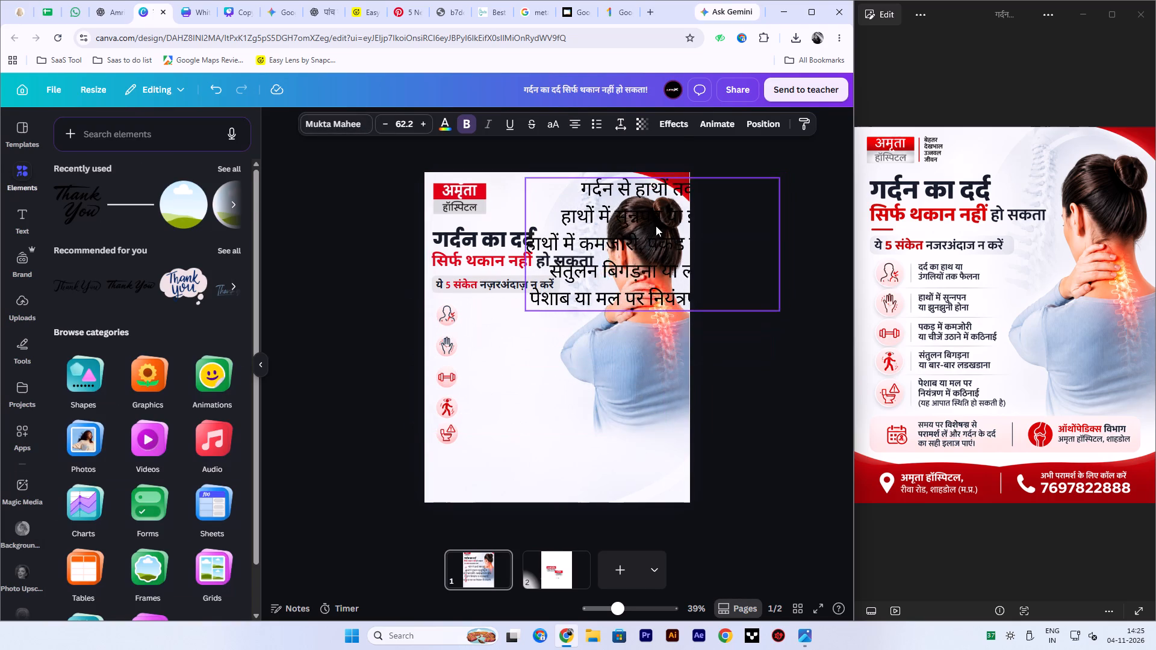
drag(656, 226, 657, 226)
drag(520, 181, 590, 256)
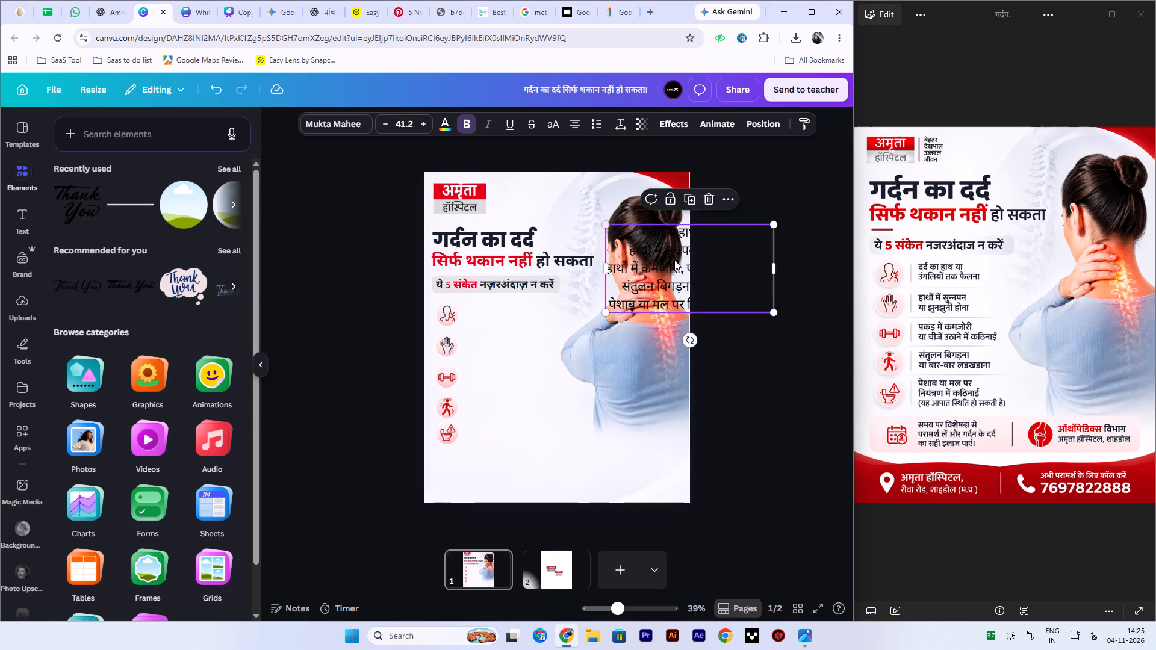
drag(671, 260, 595, 235)
click(822, 288)
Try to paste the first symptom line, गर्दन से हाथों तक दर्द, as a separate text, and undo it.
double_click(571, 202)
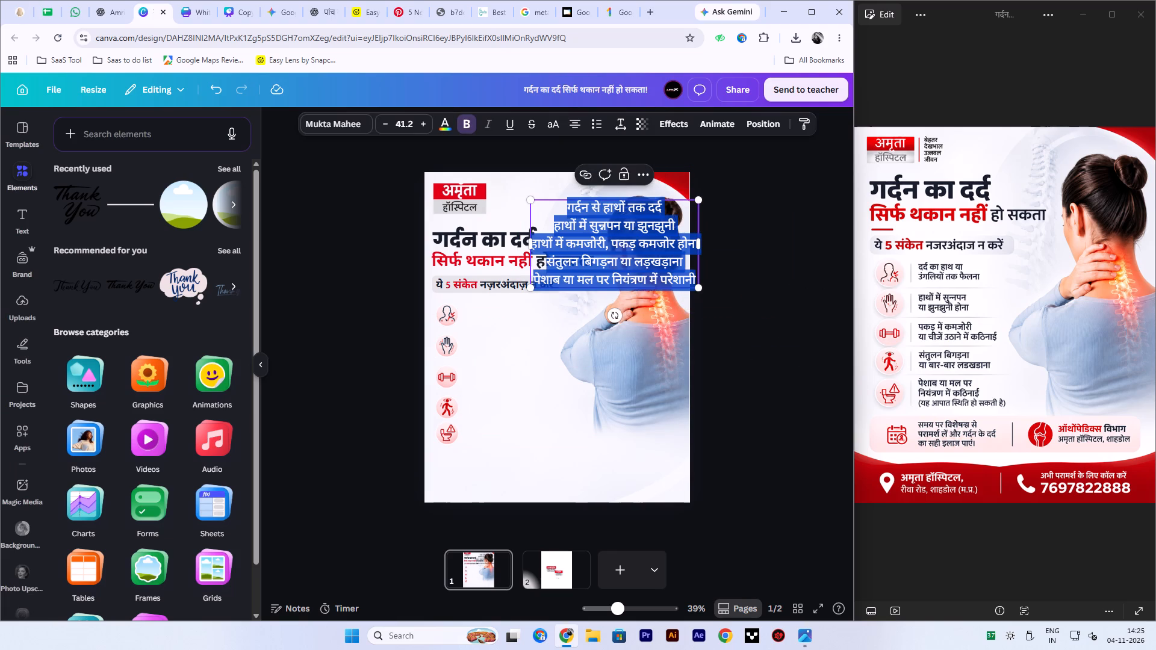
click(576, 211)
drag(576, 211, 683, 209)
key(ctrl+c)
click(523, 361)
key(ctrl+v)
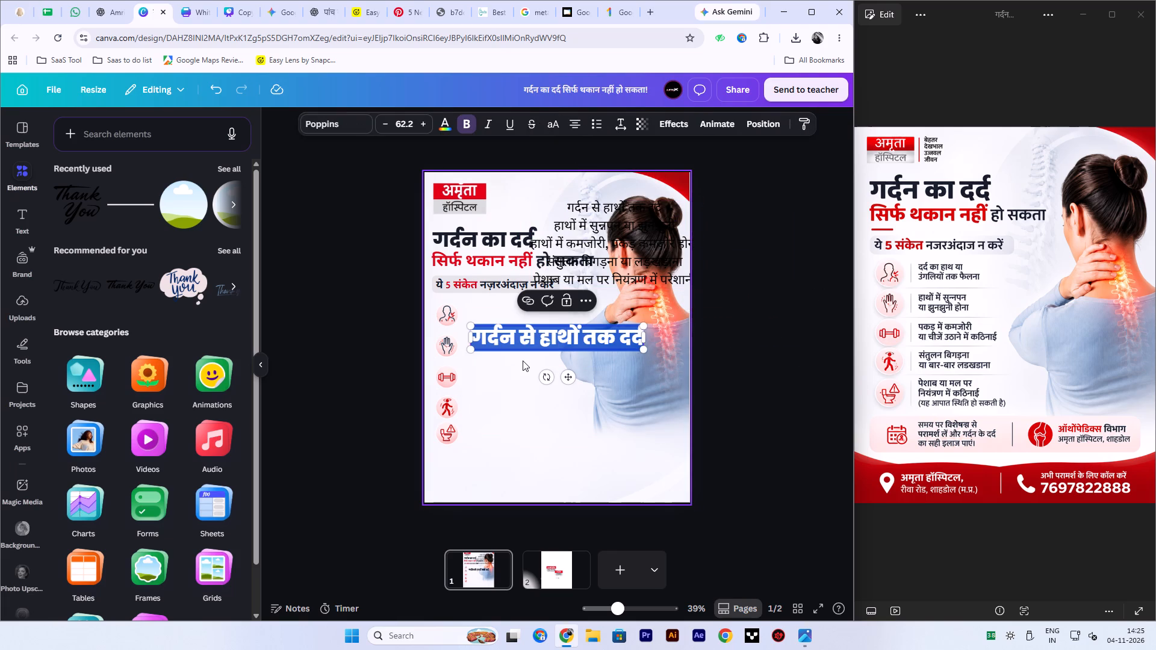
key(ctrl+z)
Duplicate the five-line symptom text below and cut the copy down to its first line, गर्दन से हाथों तक दर्द.
drag(649, 265, 550, 254)
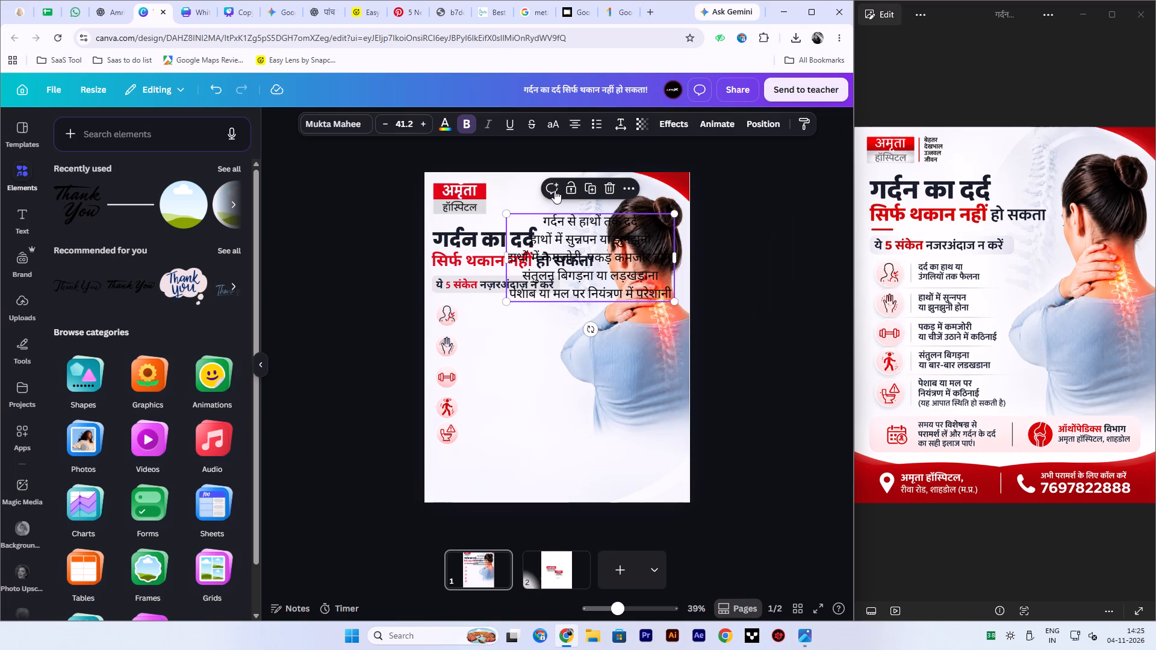
click(586, 190)
drag(597, 274, 581, 410)
click(533, 383)
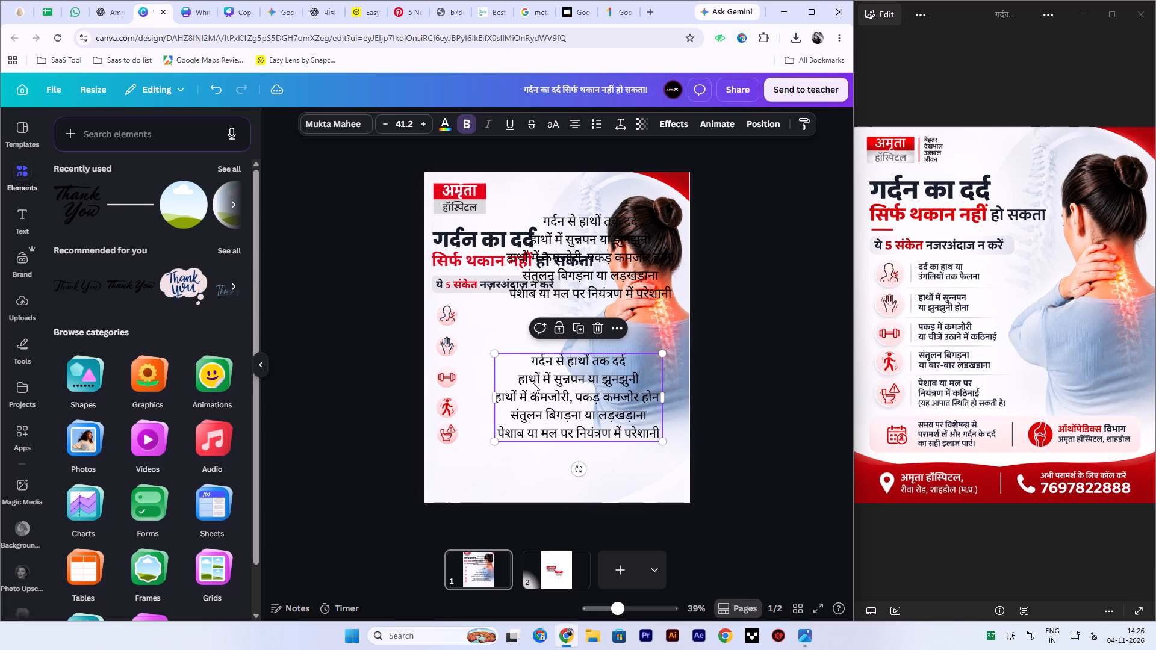
click(530, 380)
drag(530, 380, 671, 442)
key(BackSpace)
key(BackSpace)
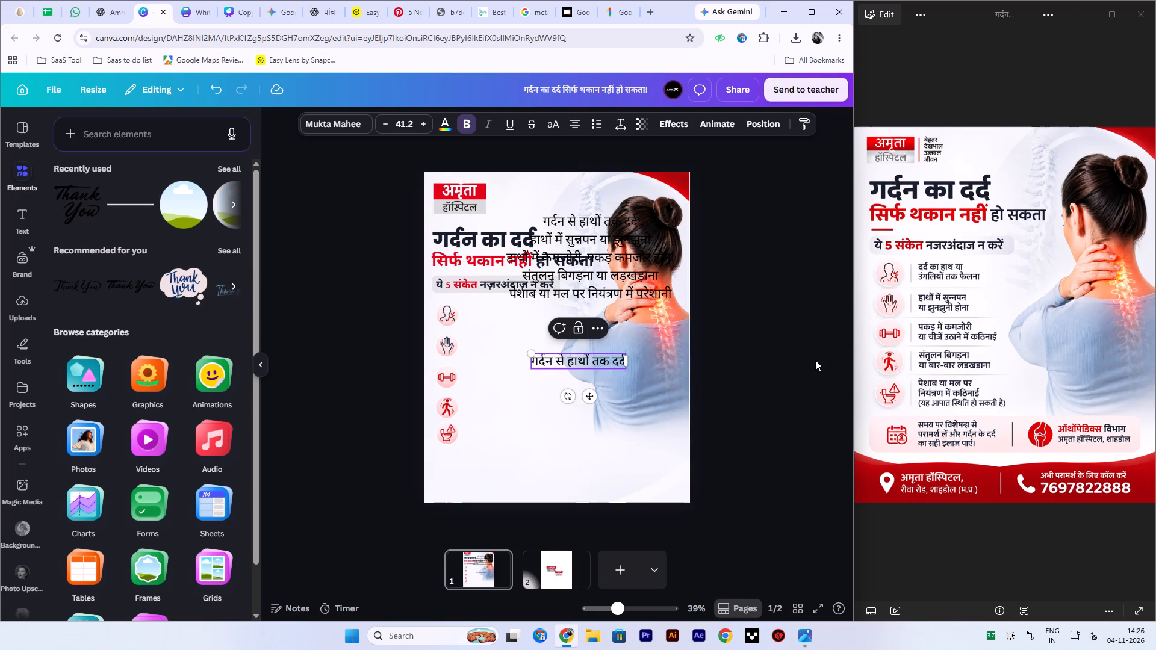
click(816, 360)
Place the single line गर्दन से हाथों तक दर्द beside the neck-pain icon at the top of the column.
drag(601, 359, 534, 312)
click(756, 319)
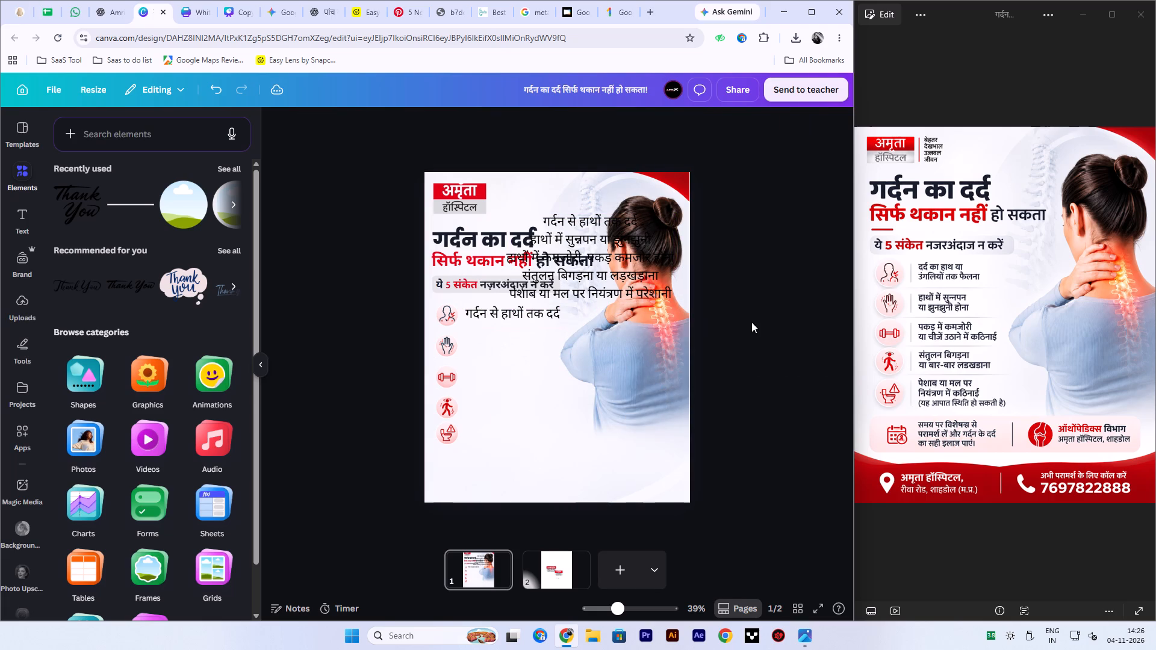
click(377, 342)
Move the five-line symptom text up to the poster's top edge, clear of the subheading.
ctrl+scroll(477, 368, up, 4)
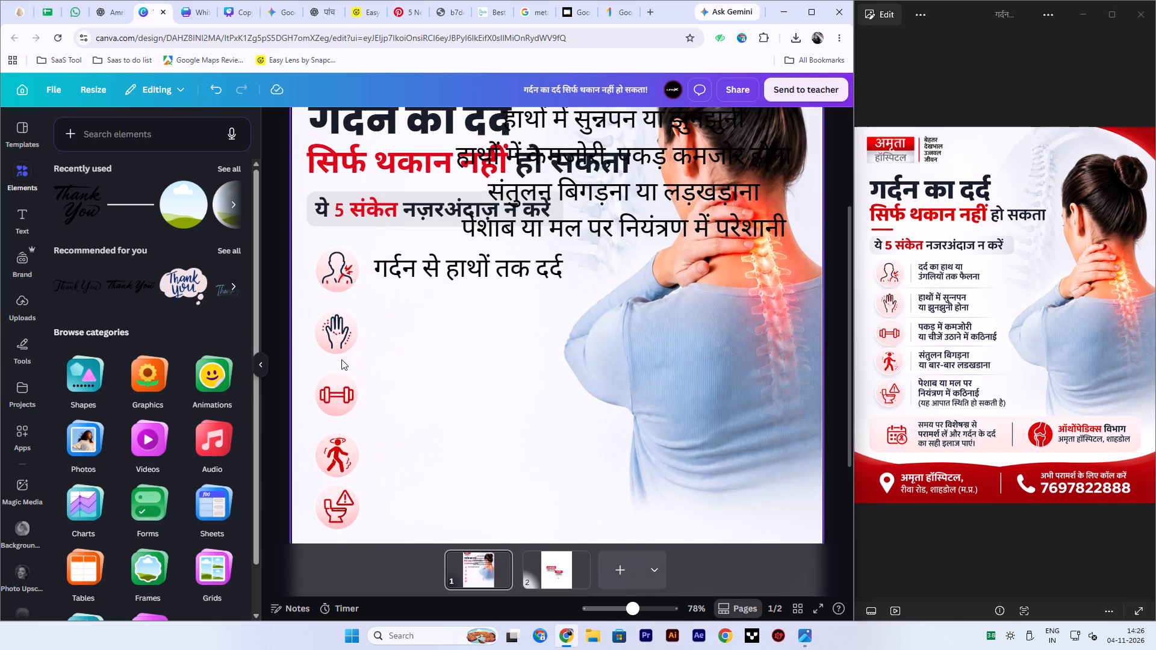
ctrl+scroll(341, 359, down, 3)
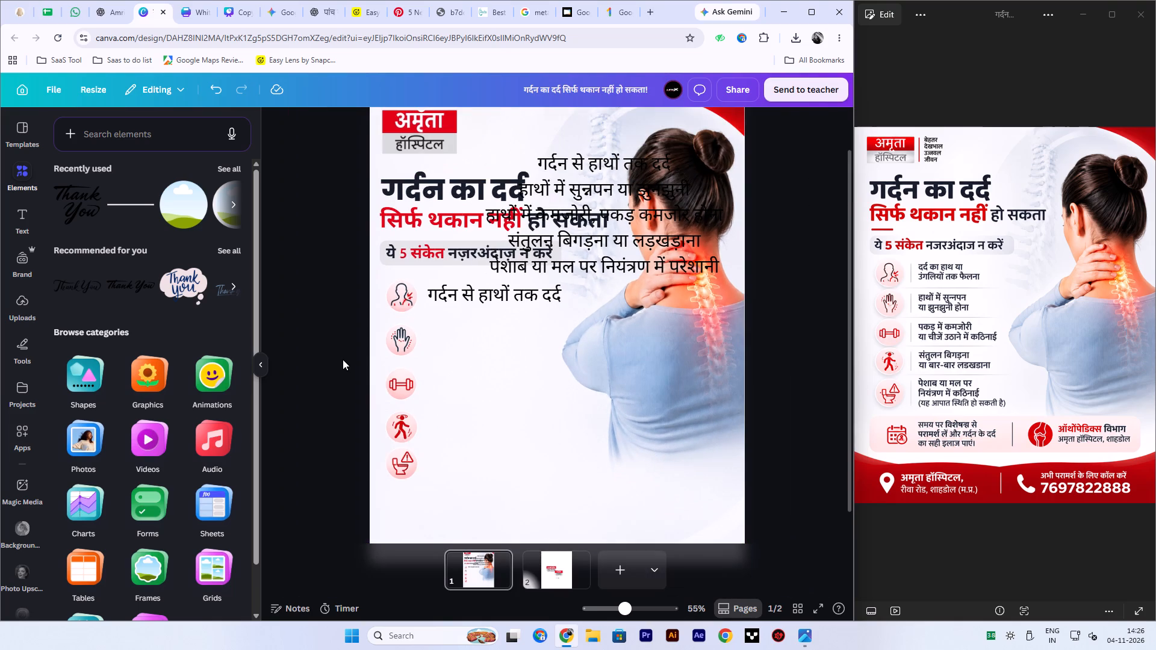
drag(614, 262, 613, 217)
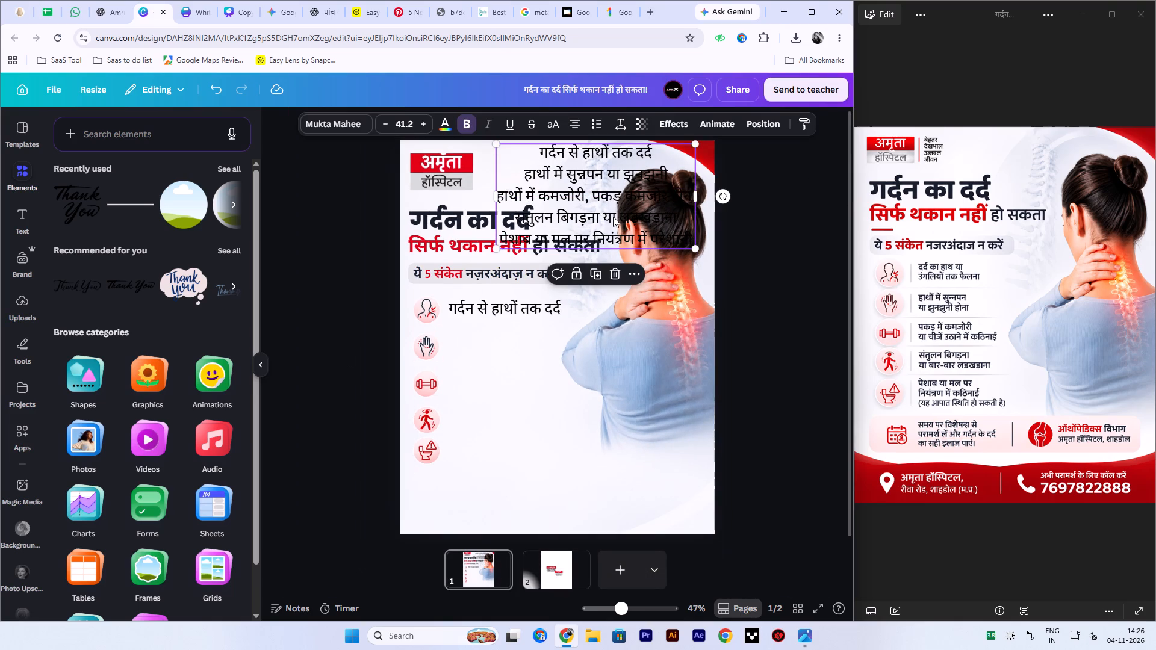
Scale down the line गर्दन से हाथों तक दर्द beside the neck-pain icon to about three quarters of its size.
ctrl+scroll(471, 348, up, 2)
click(468, 296)
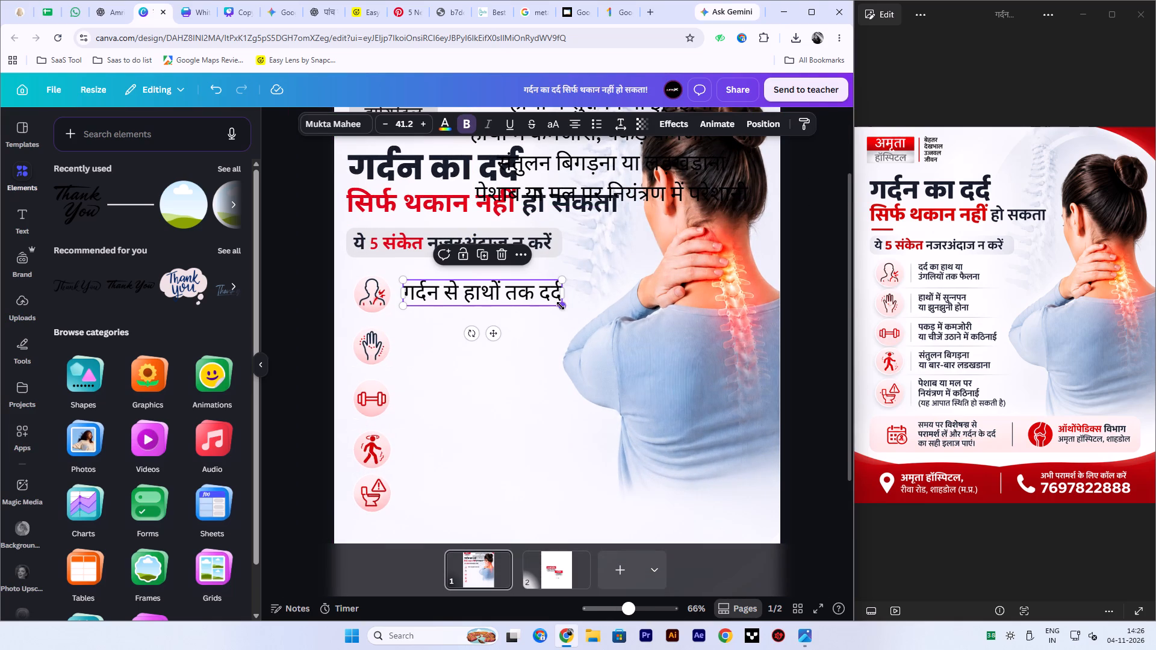
drag(561, 306, 522, 303)
click(235, 309)
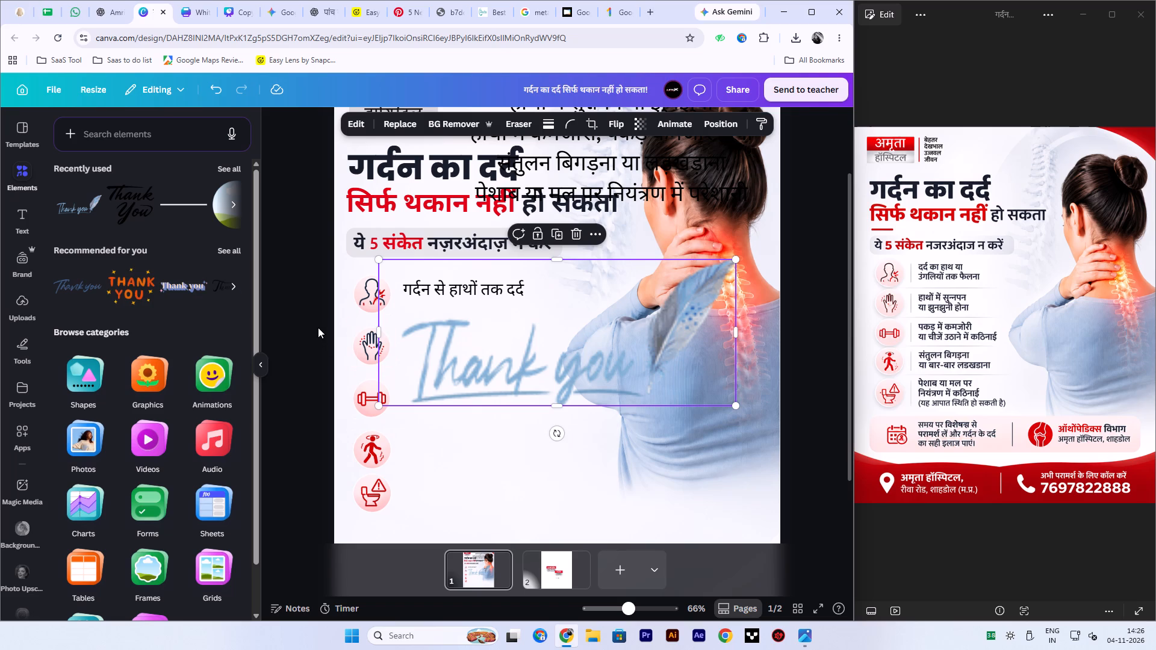
key(ctrl+z)
click(311, 292)
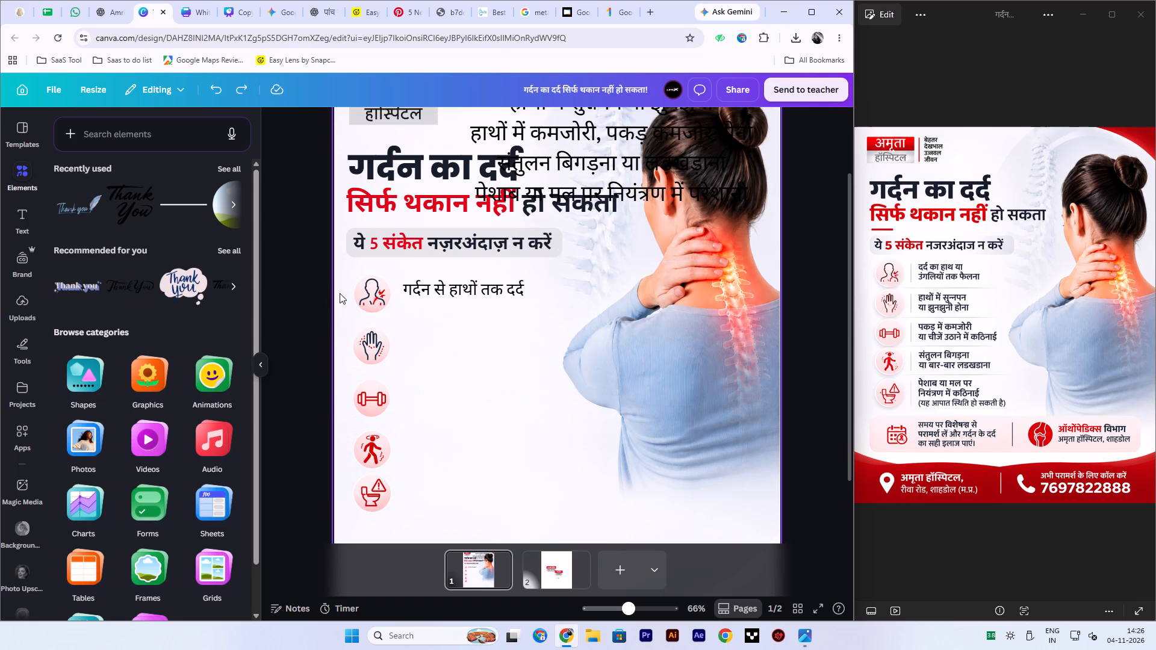
Nudge the neck-pain icon up slightly so that it is level with its symptom text.
click(371, 302)
click(293, 330)
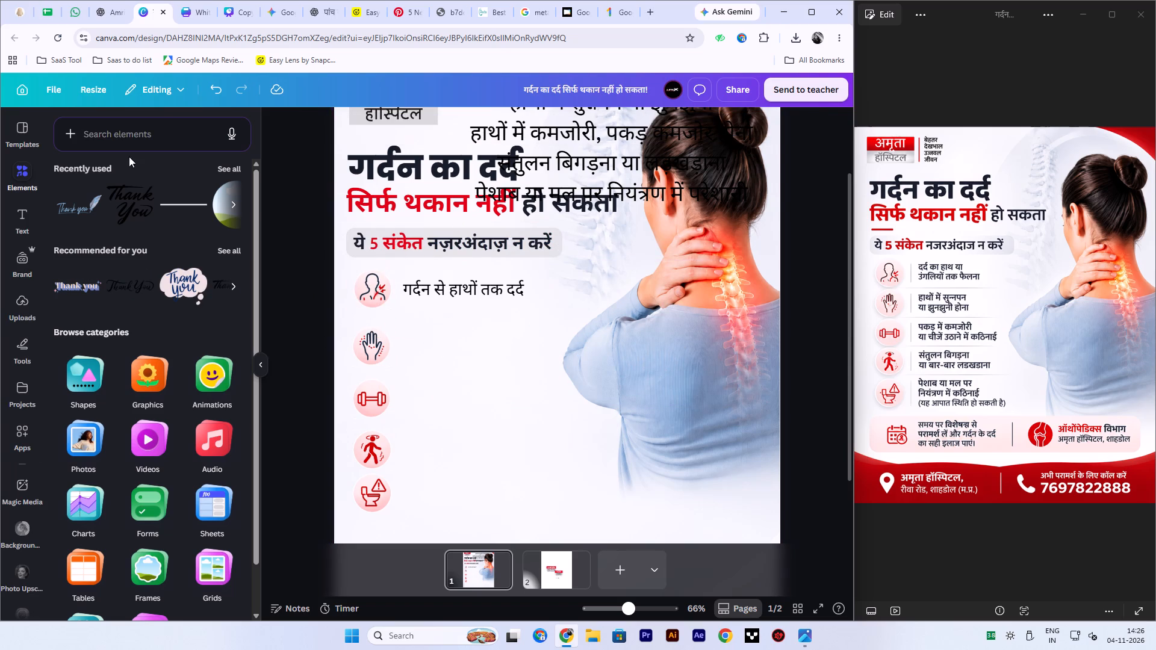
Add a straight line and stand it upright along the outer edge of the five symptom icons, as an alignment guide.
click(95, 143)
text(line)
key(Return)
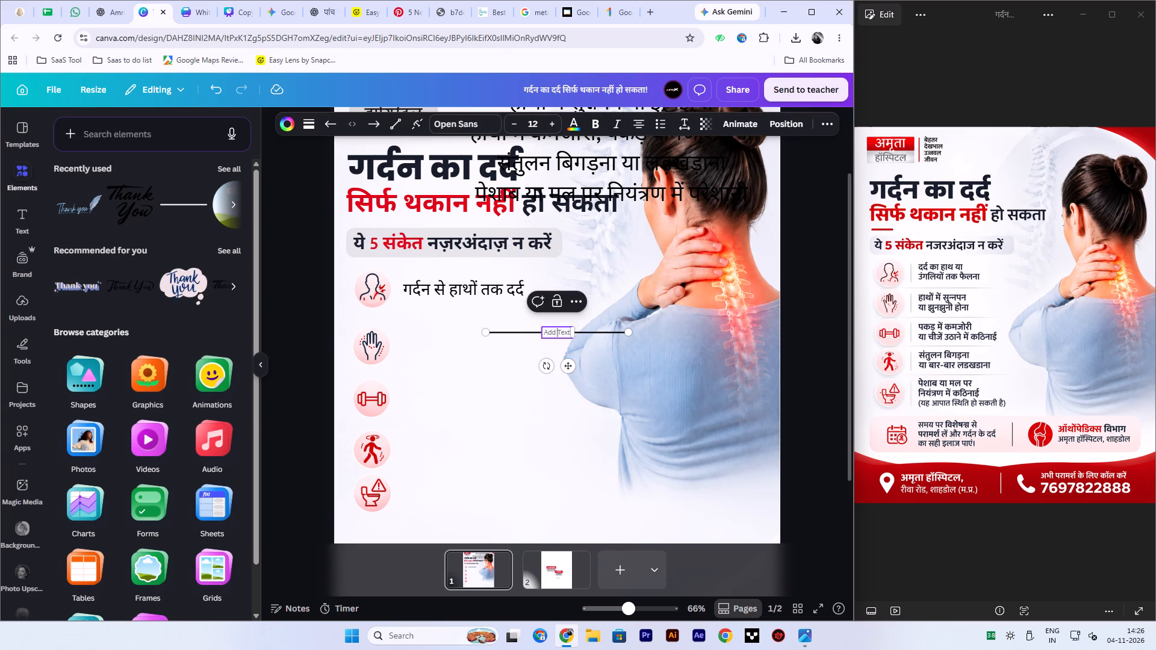
click(546, 285)
drag(531, 336, 448, 303)
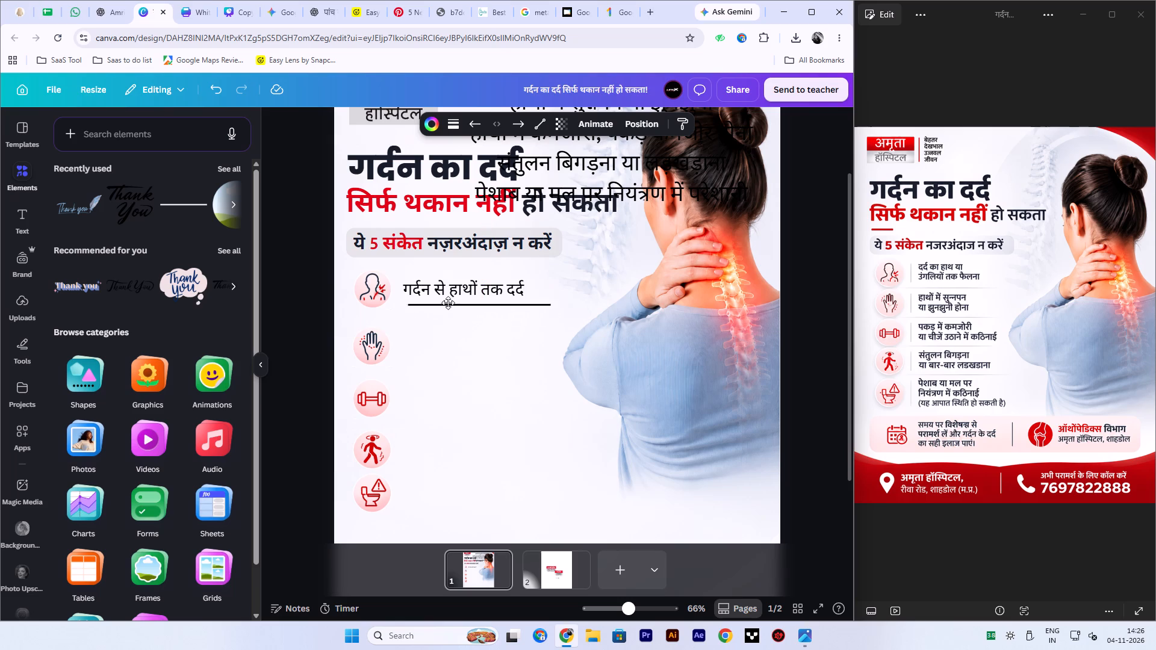
drag(448, 303, 402, 277)
shift+drag(495, 273, 381, 486)
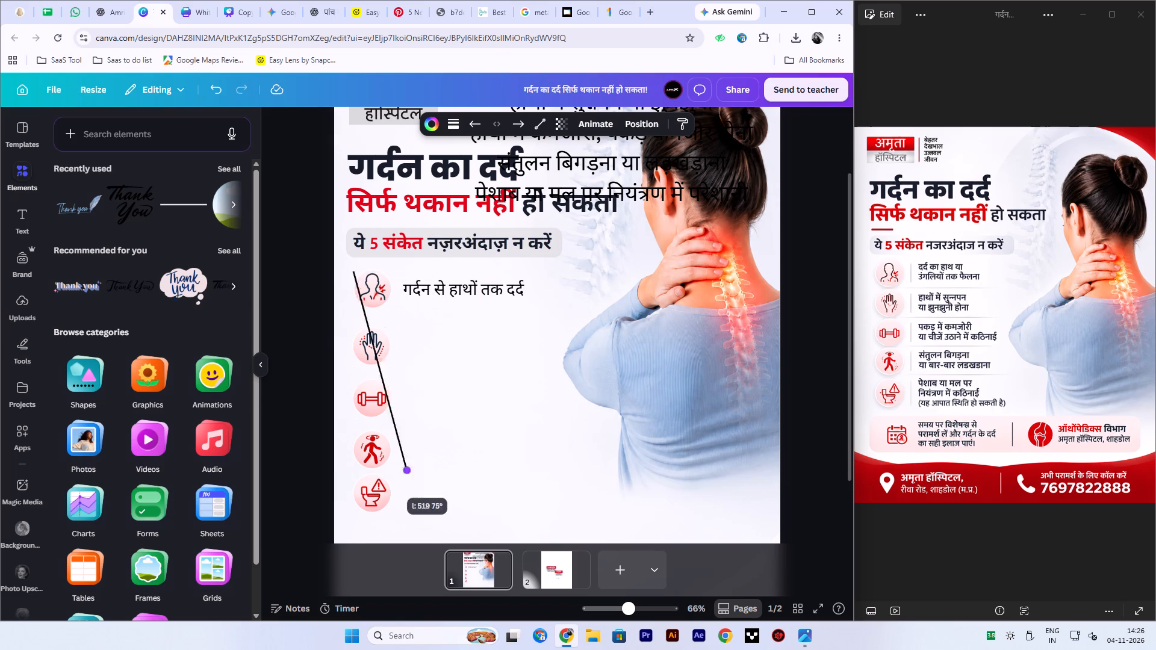
shift+drag(381, 486, 349, 539)
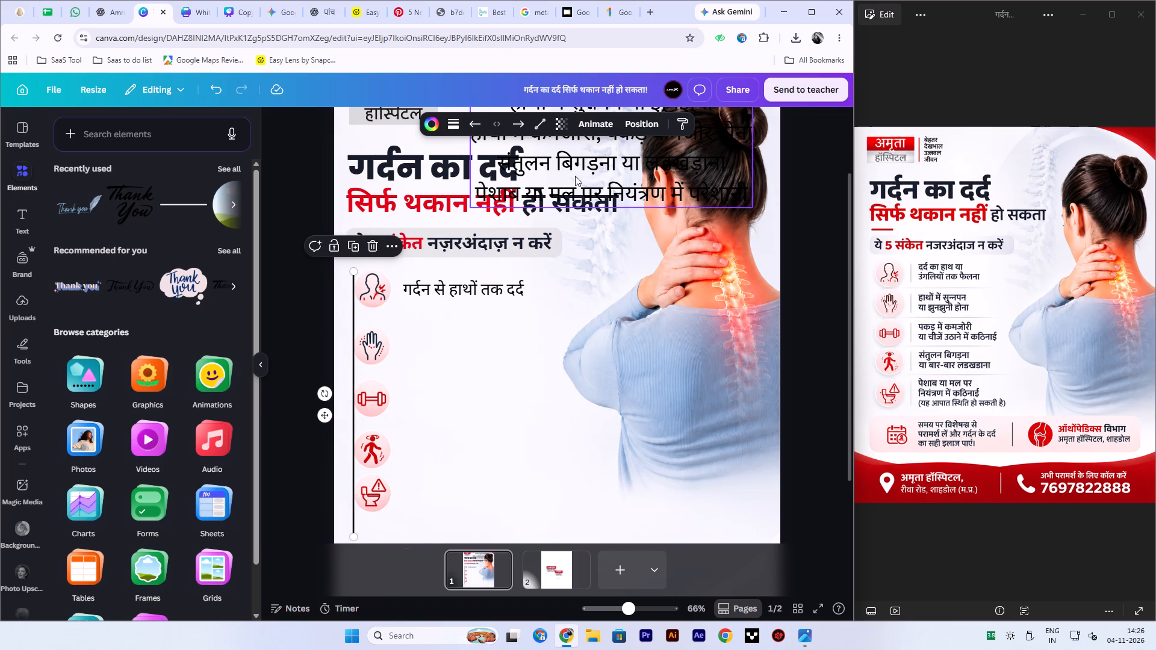
Set the vertical line's stroke weight to 1.
click(452, 124)
click(530, 234)
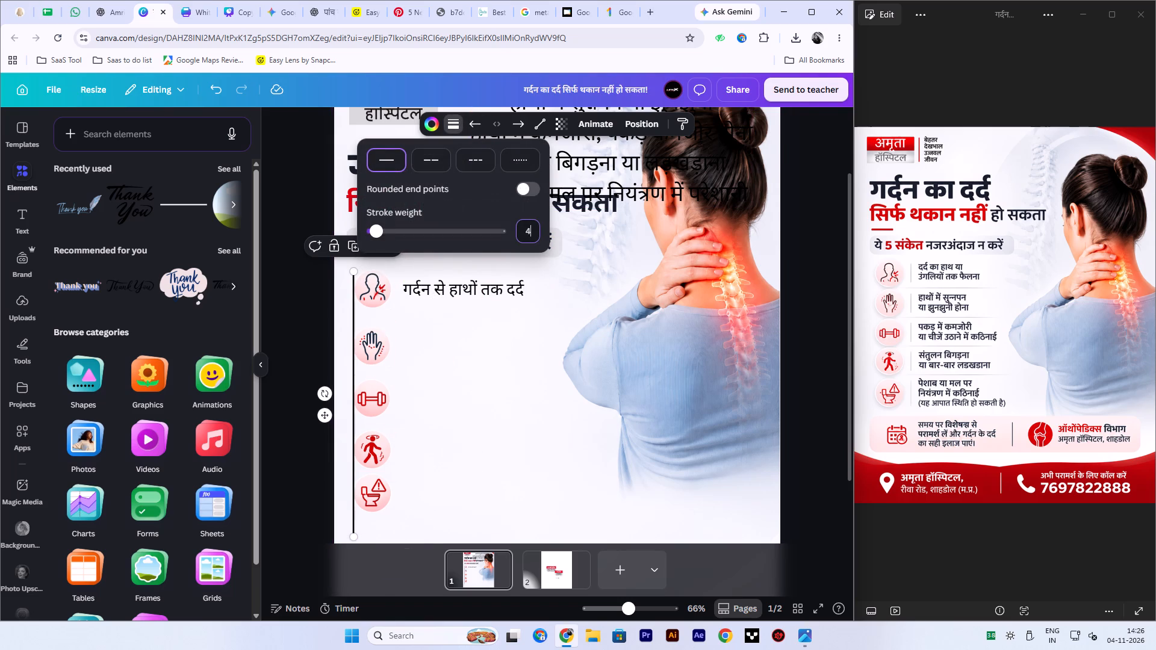
key(1)
key(Return)
click(397, 276)
Nudge the hand icon slightly right so that its circle sits just inside the vertical line, like the neck-pain icon.
ctrl+scroll(376, 385, up, 6)
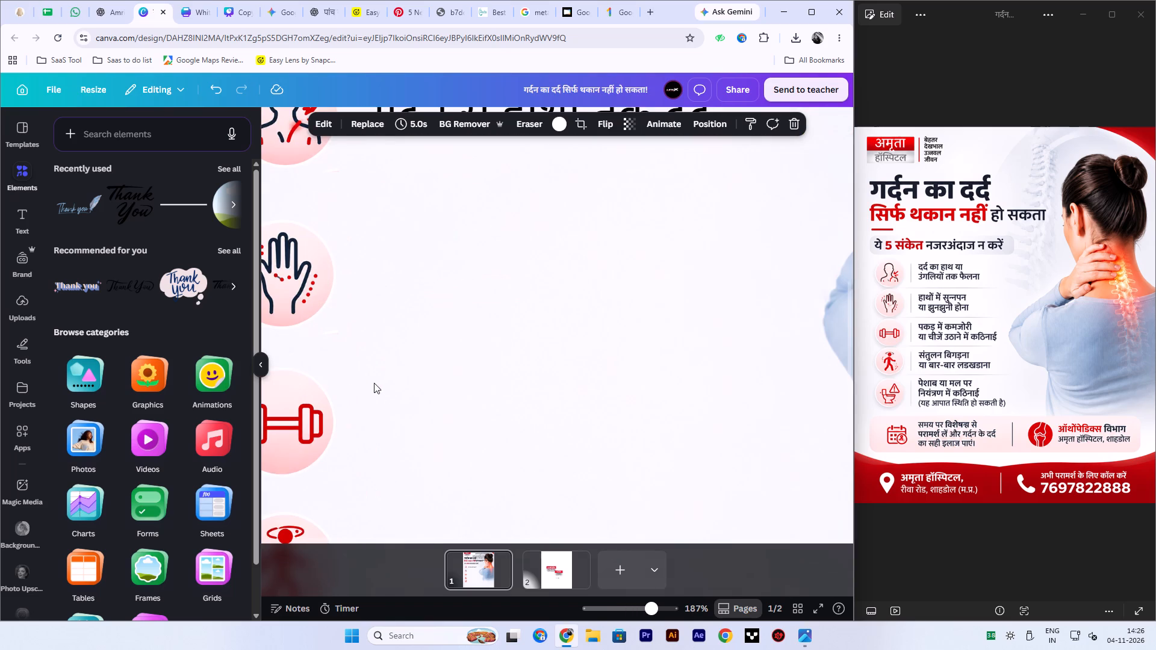
click(261, 364)
scroll(274, 312, up, 2)
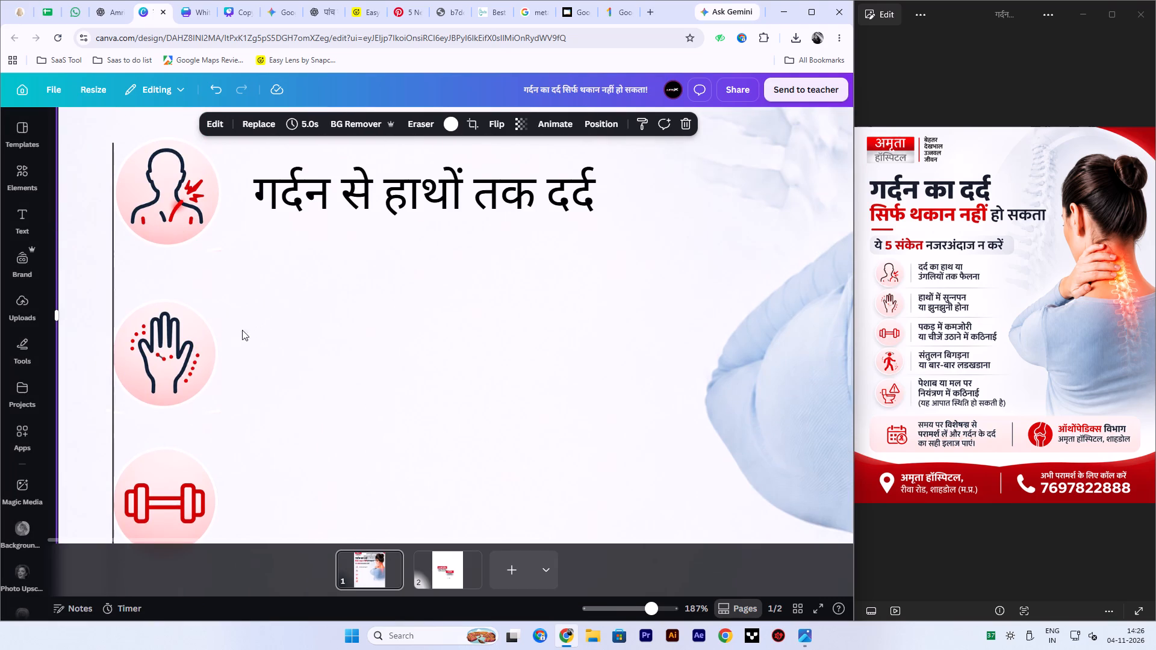
click(190, 344)
key(Right)
key(Right)
key(Right)
key(Right)
key(Right)
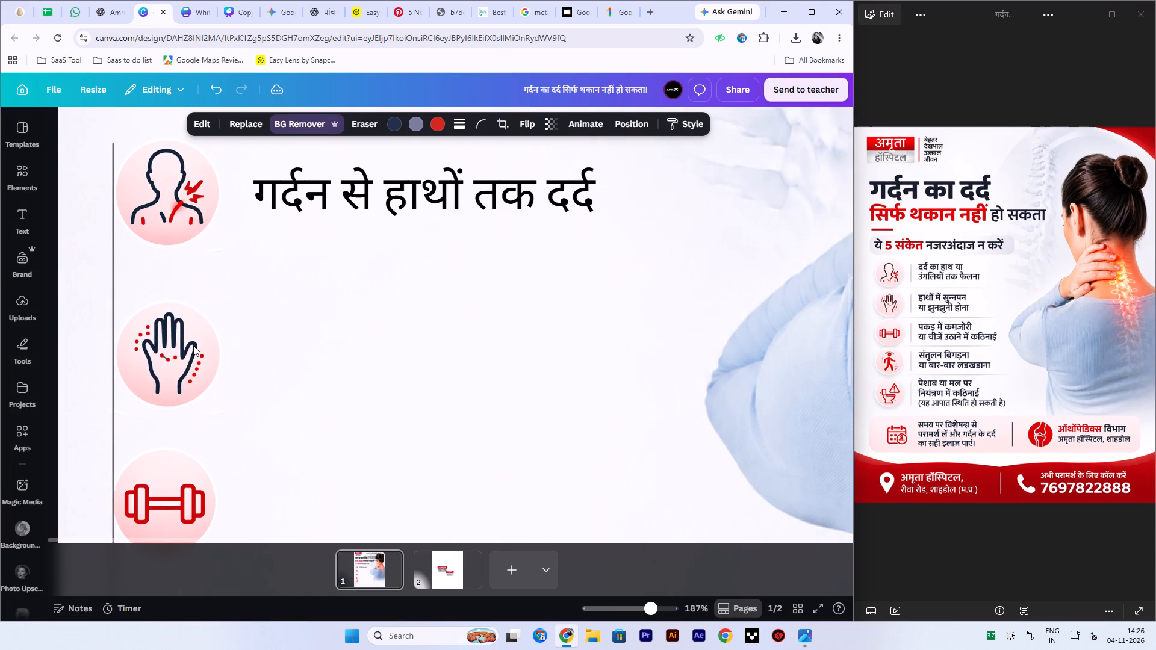
key(Left)
click(276, 345)
Nudge the dumbbell icon slightly right so that its circle lines up with the icons above along the vertical line.
scroll(271, 356, down, 4)
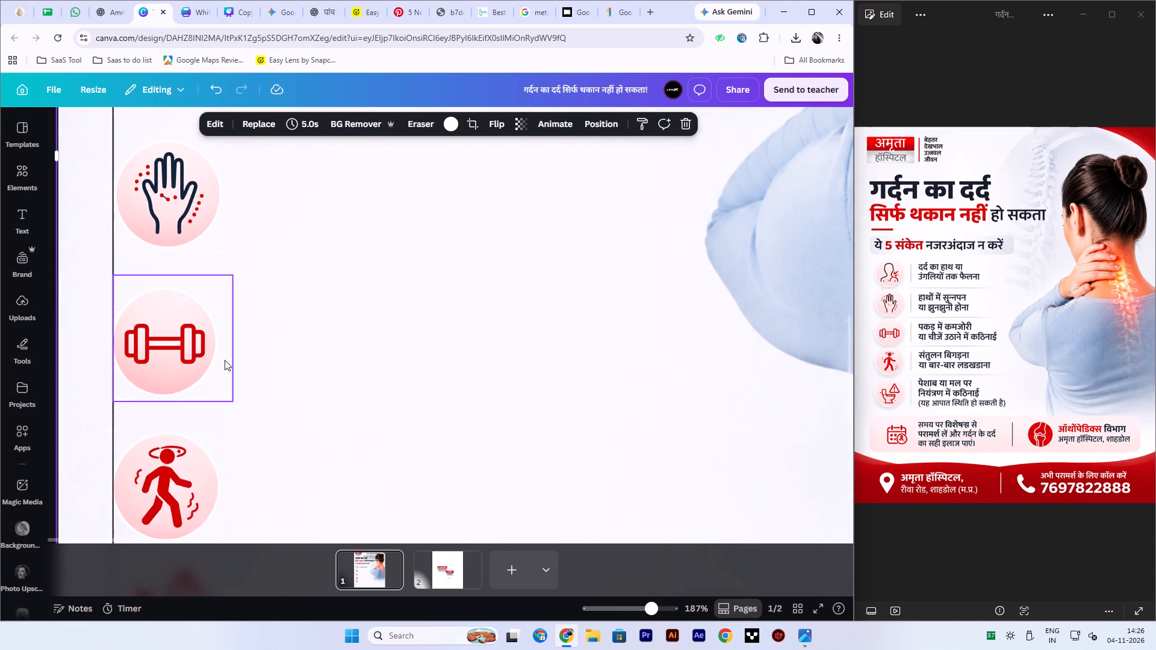
click(188, 344)
key(Right)
key(Right)
key(Right)
key(Left)
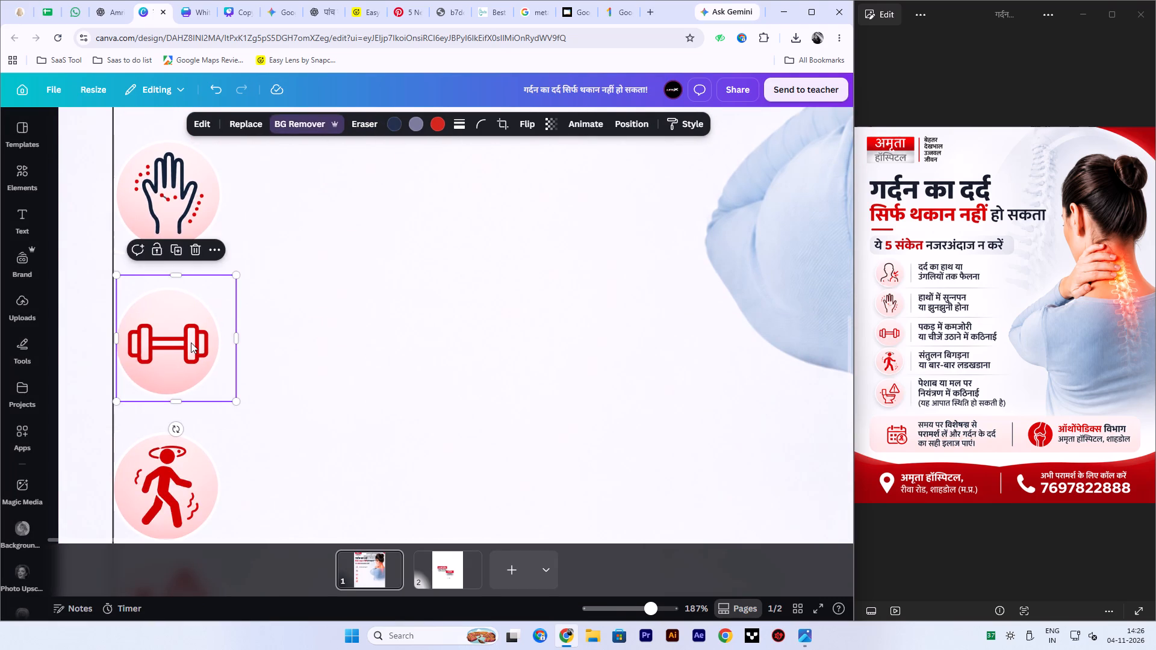
click(294, 382)
click(169, 365)
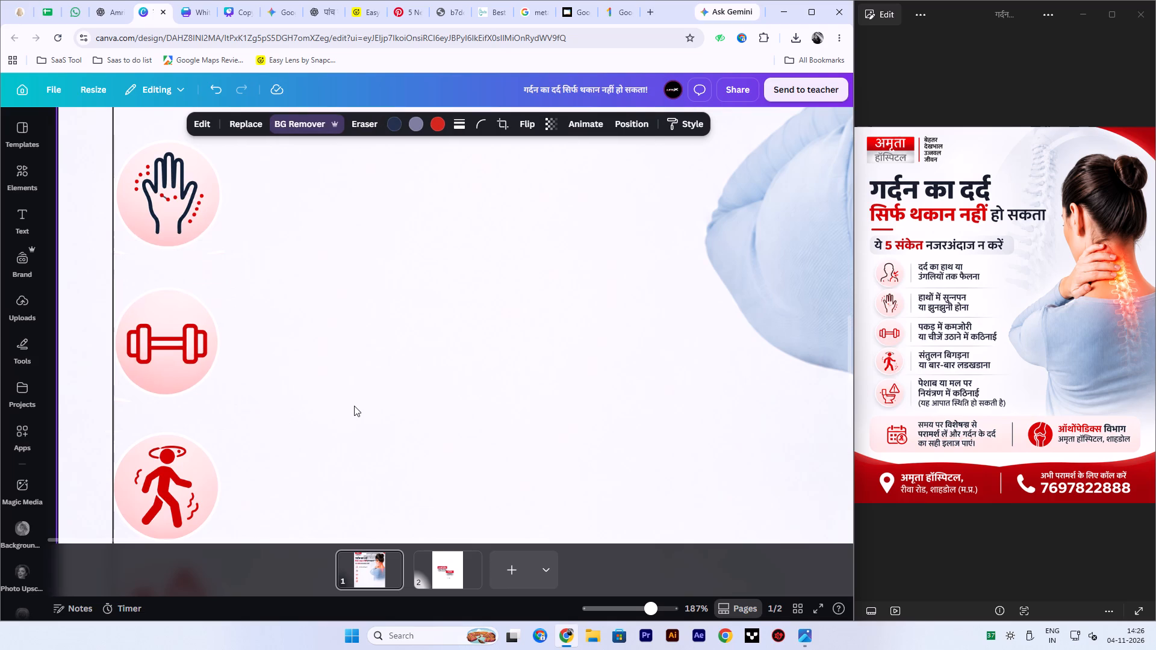
click(337, 246)
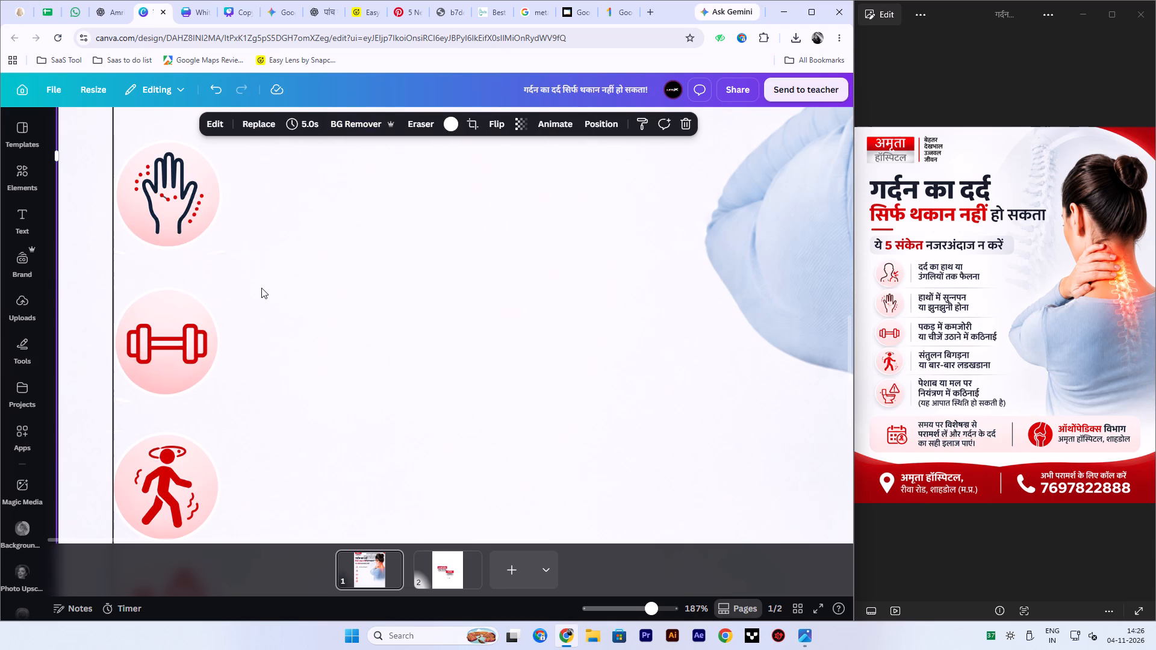
scroll(270, 312, up, 3)
click(182, 478)
key(Right)
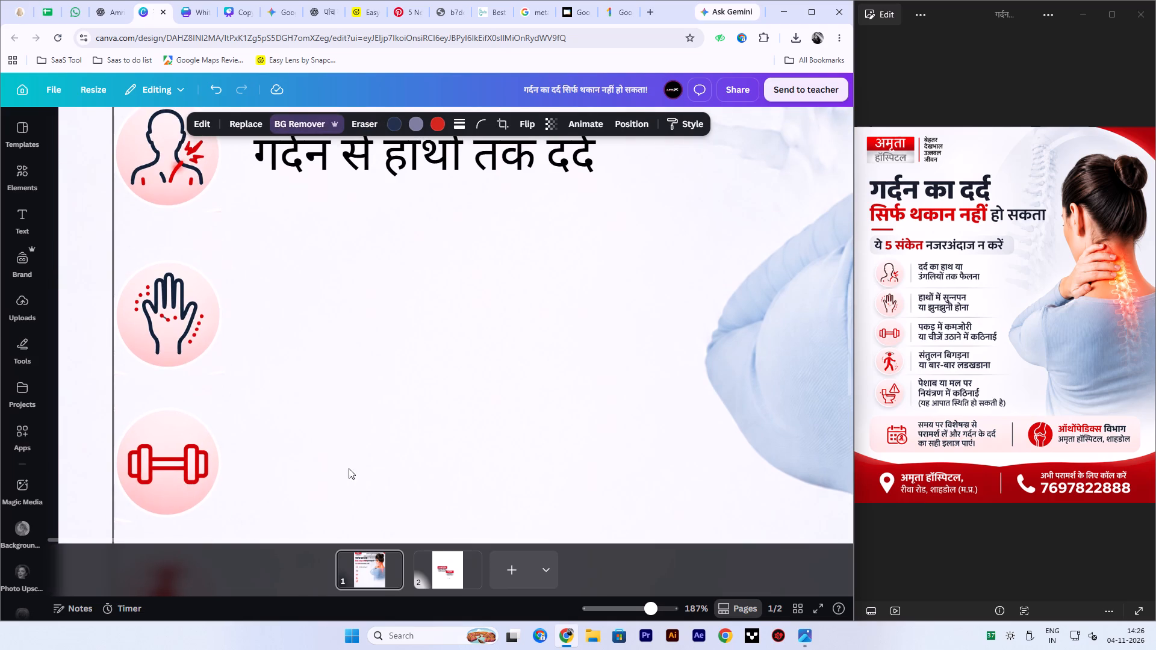
Nudge the unsteady-walking icon slightly right so that its circle clears the vertical line like the icons above.
scroll(371, 463, up, 1)
scroll(371, 463, down, 7)
click(169, 376)
key(Right)
key(Right)
key(Right)
key(Right)
key(Left)
key(Left)
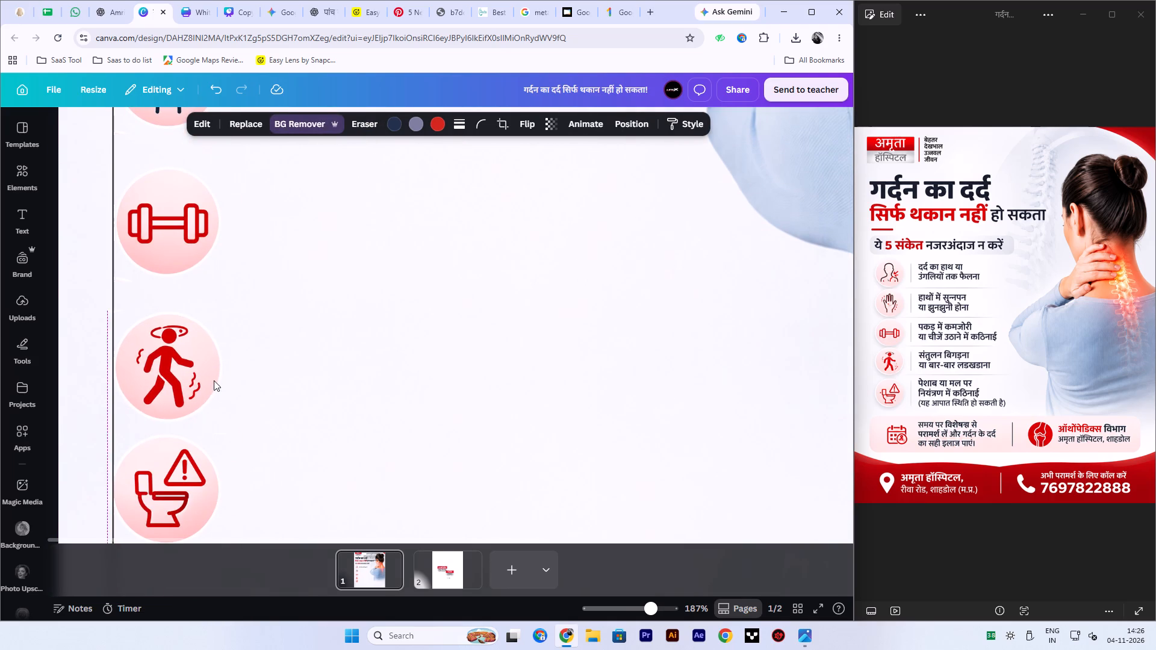
key(Right)
click(270, 390)
Nudge the toilet-warning icon slightly right to line up with the other icons along the vertical line.
scroll(191, 483, down, 3)
click(188, 441)
click(194, 404)
key(Right)
key(Right)
key(Right)
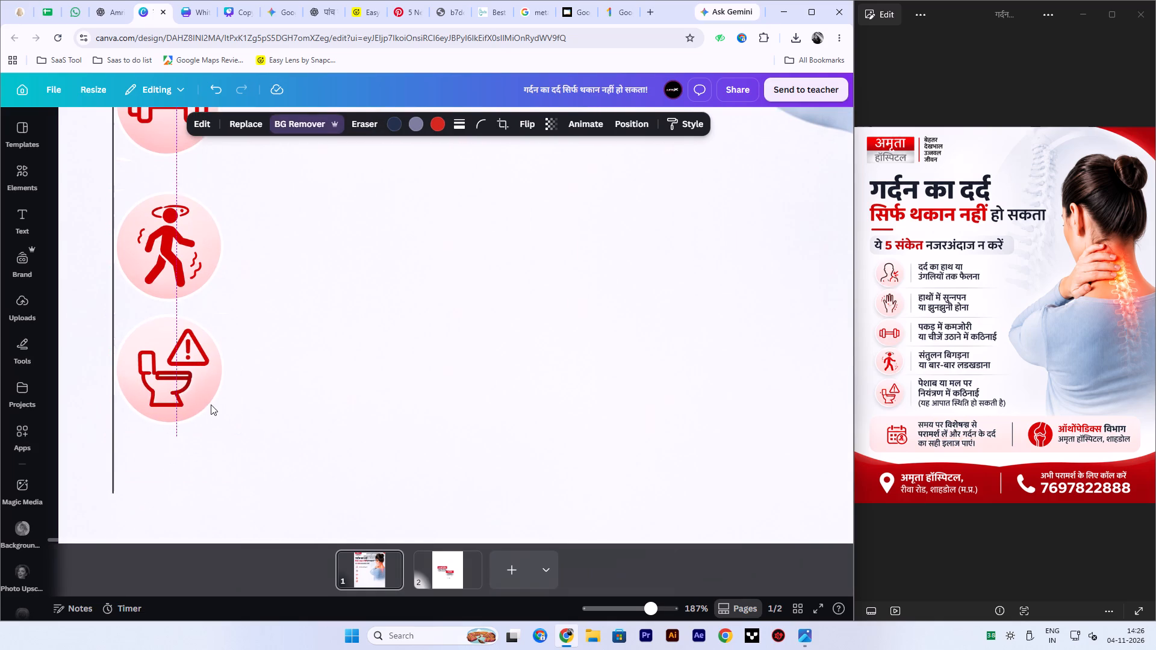
key(Right)
key(Left)
click(334, 394)
Move the hand icon up slightly, closer to the neck-pain icon and still aligned with the column.
scroll(330, 412, up, 6)
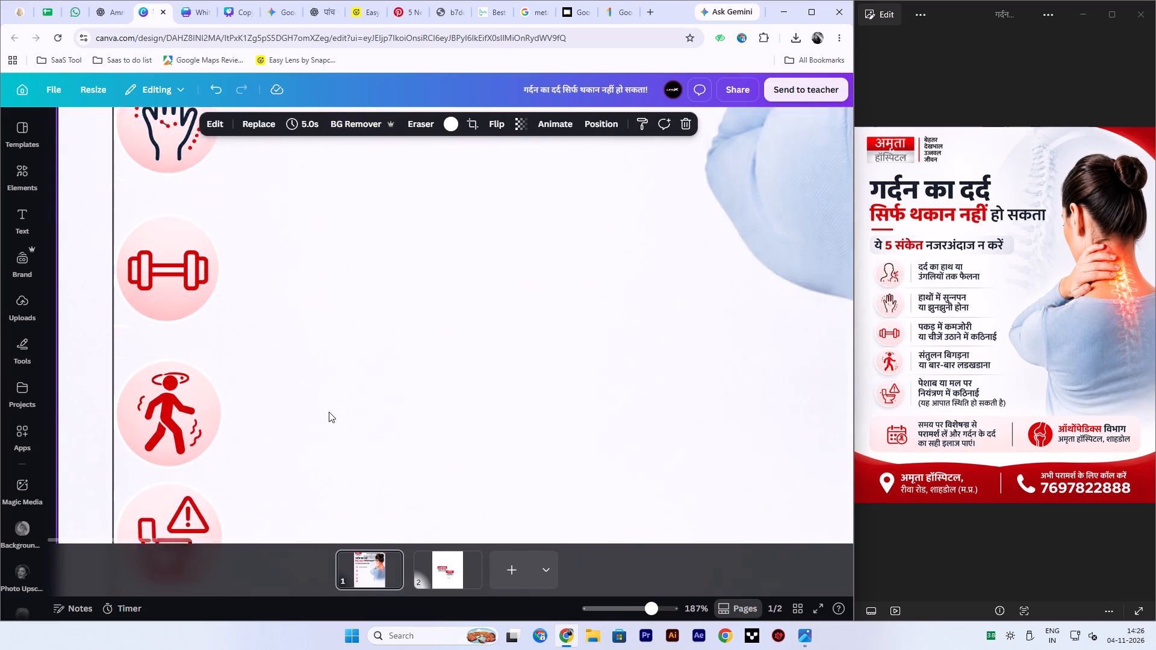
scroll(329, 412, up, 4)
scroll(223, 362, up, 1)
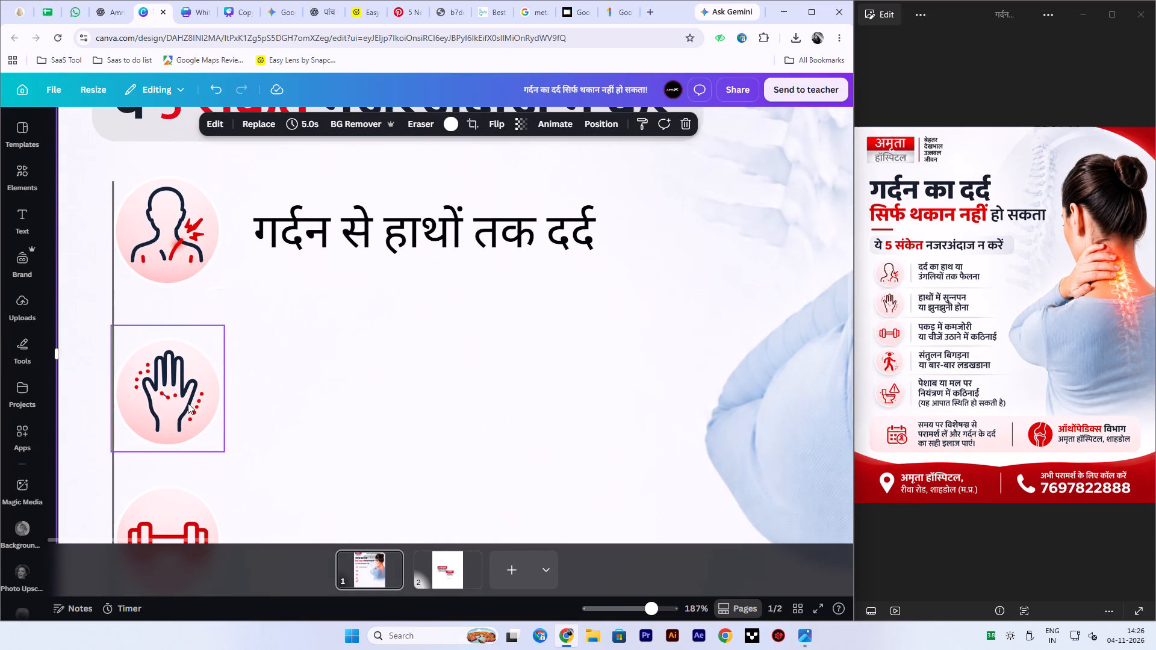
click(188, 403)
key(shift+Up)
key(shift+Up)
key(shift+Up)
key(Down)
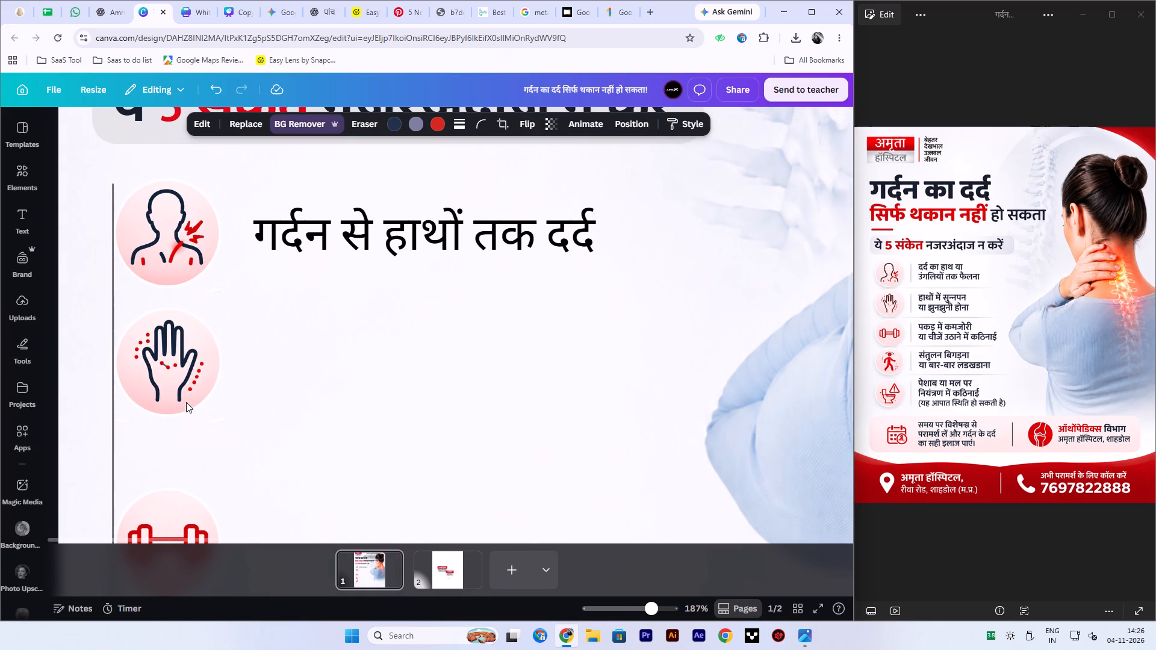
key(Down)
drag(168, 354, 168, 357)
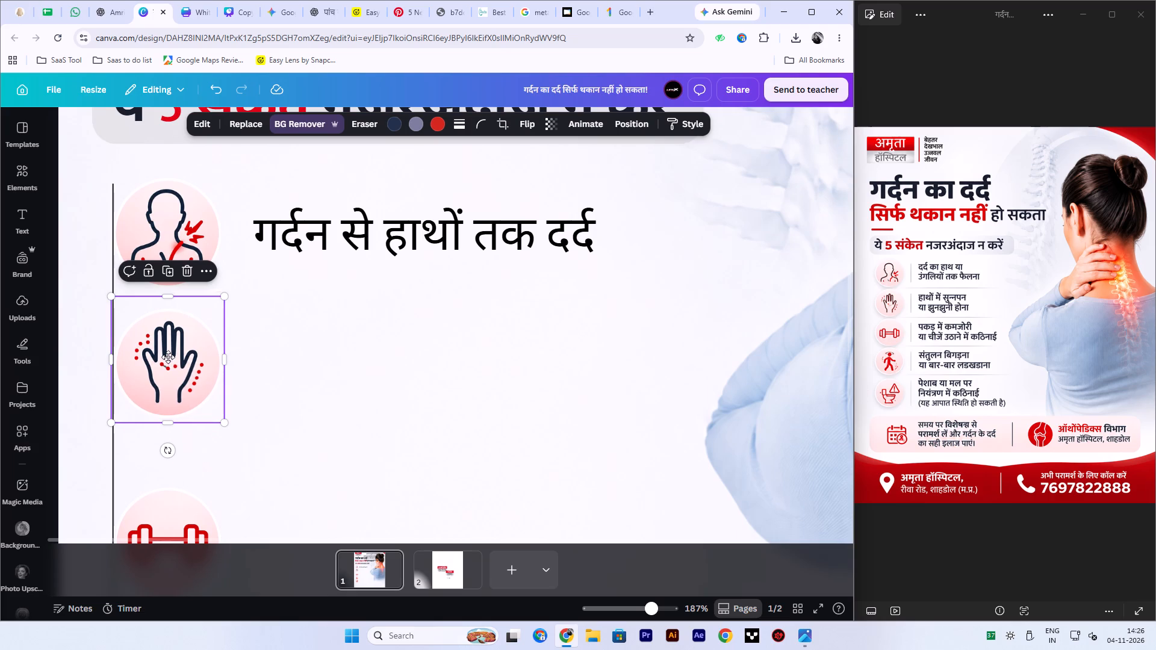
drag(168, 357, 167, 368)
click(322, 377)
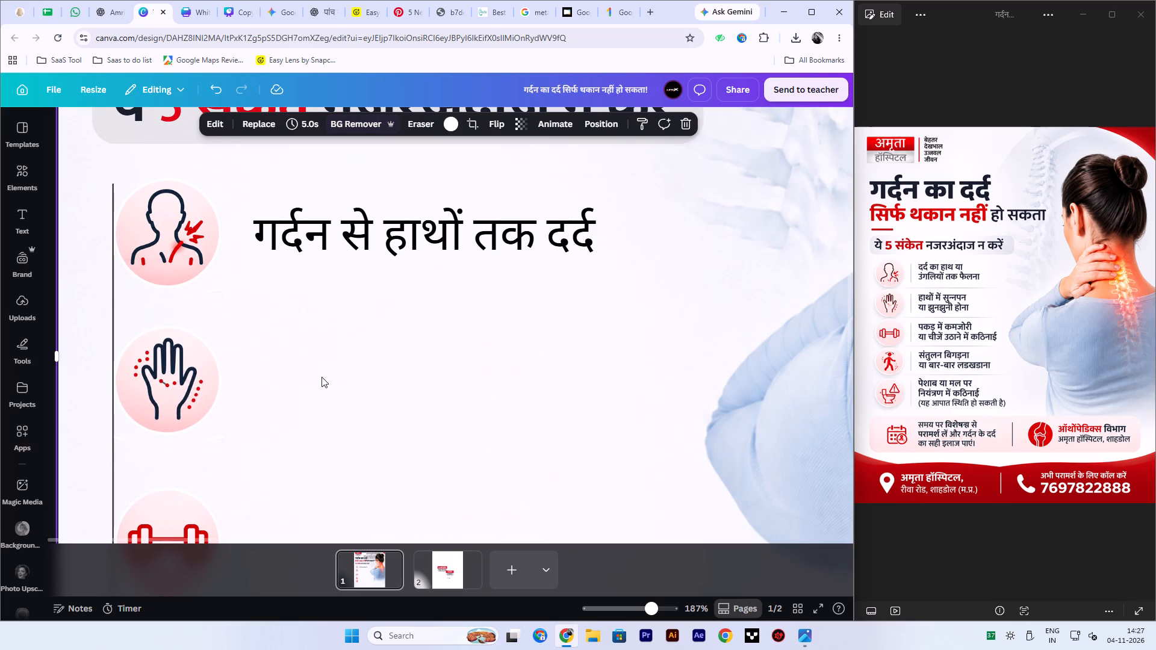
drag(158, 377, 158, 361)
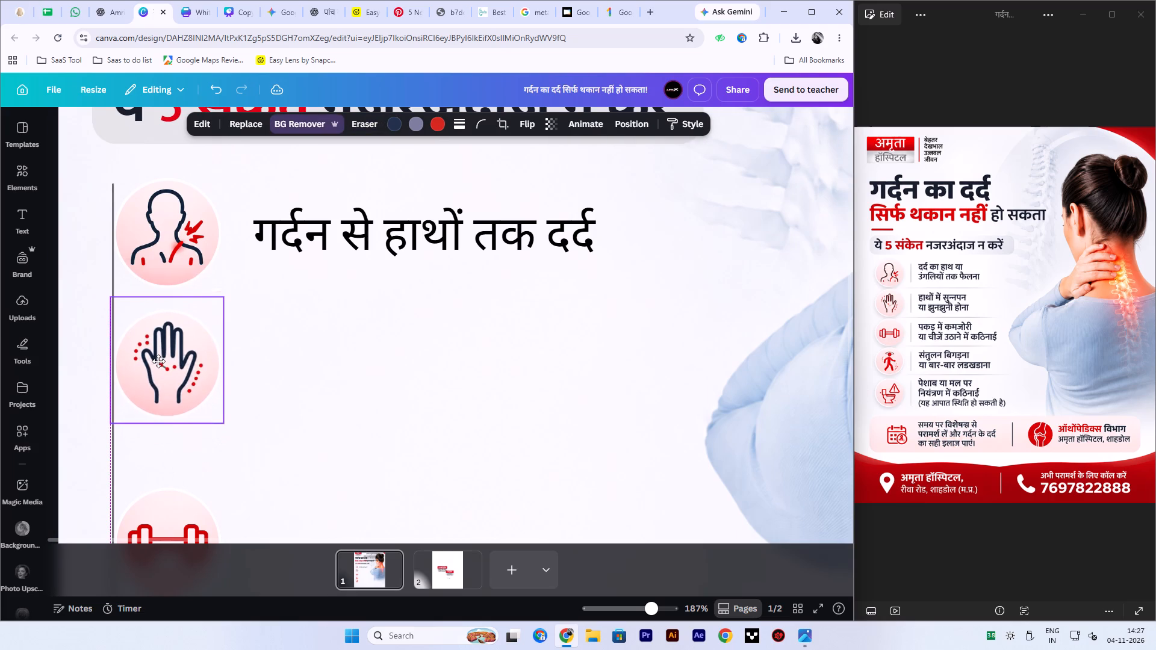
drag(158, 361, 158, 367)
click(373, 401)
Move the dumbbell icon up closer to the hand icon, keeping its circle just inside the vertical line.
scroll(256, 430, down, 3)
drag(166, 422, 166, 418)
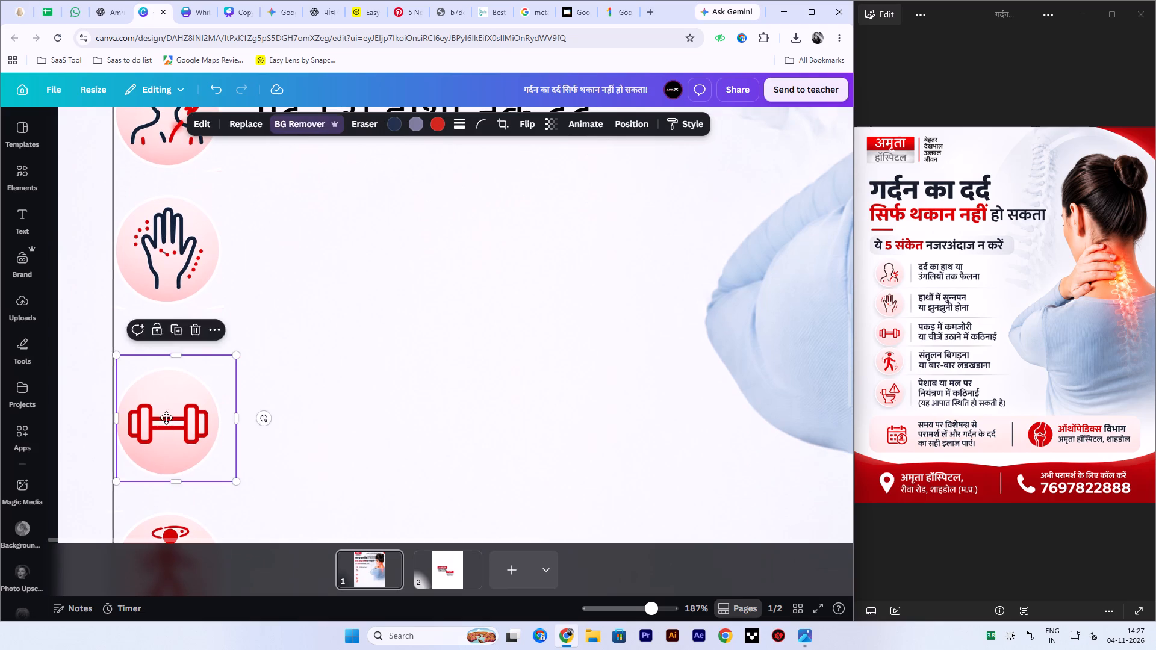
drag(166, 418, 164, 391)
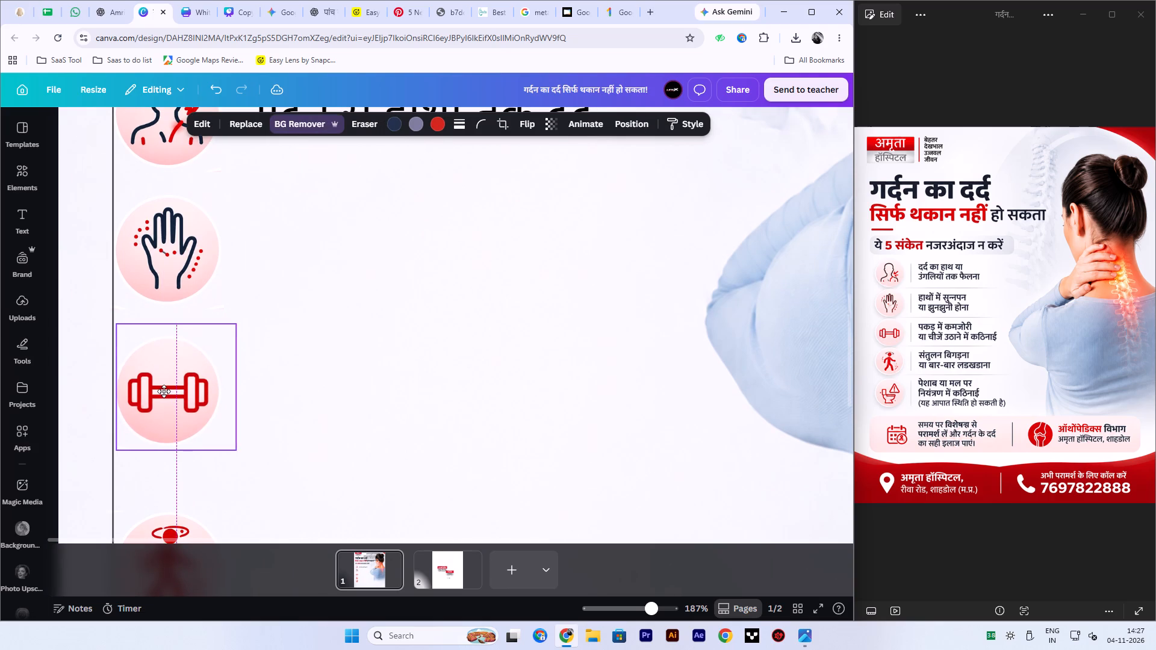
drag(164, 391, 165, 388)
key(Left)
key(Left)
key(Right)
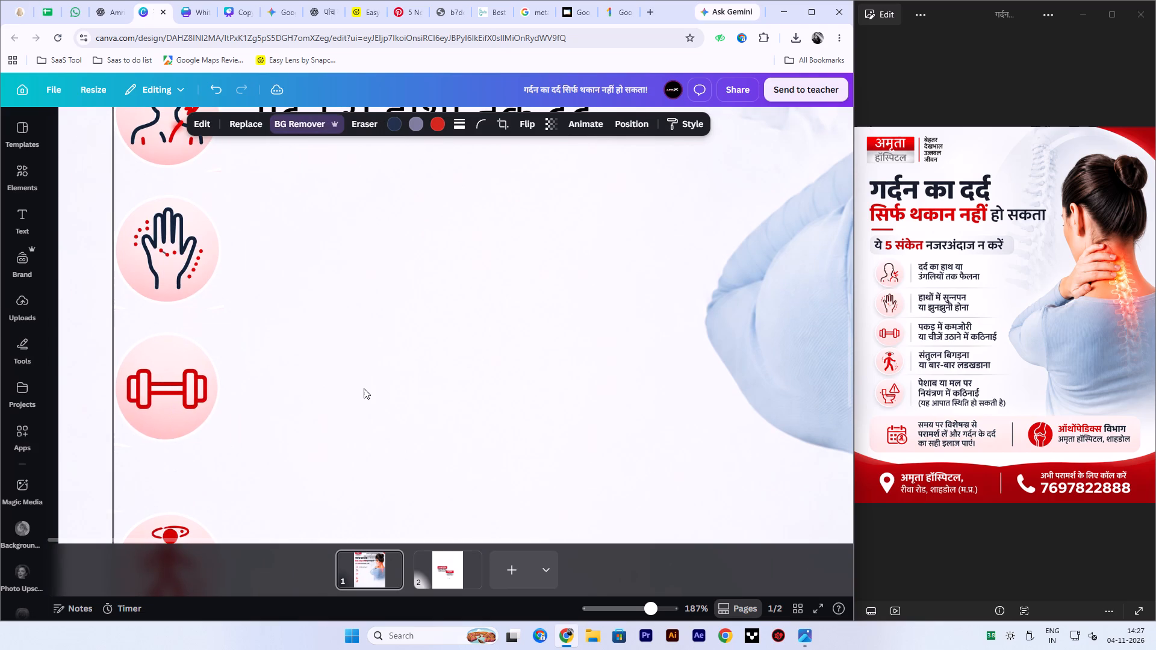
Move the unsteady-walking icon up to a gap of 10 below the dumbbell icon, aligned to the vertical line.
scroll(364, 388, down, 4)
drag(161, 412, 164, 379)
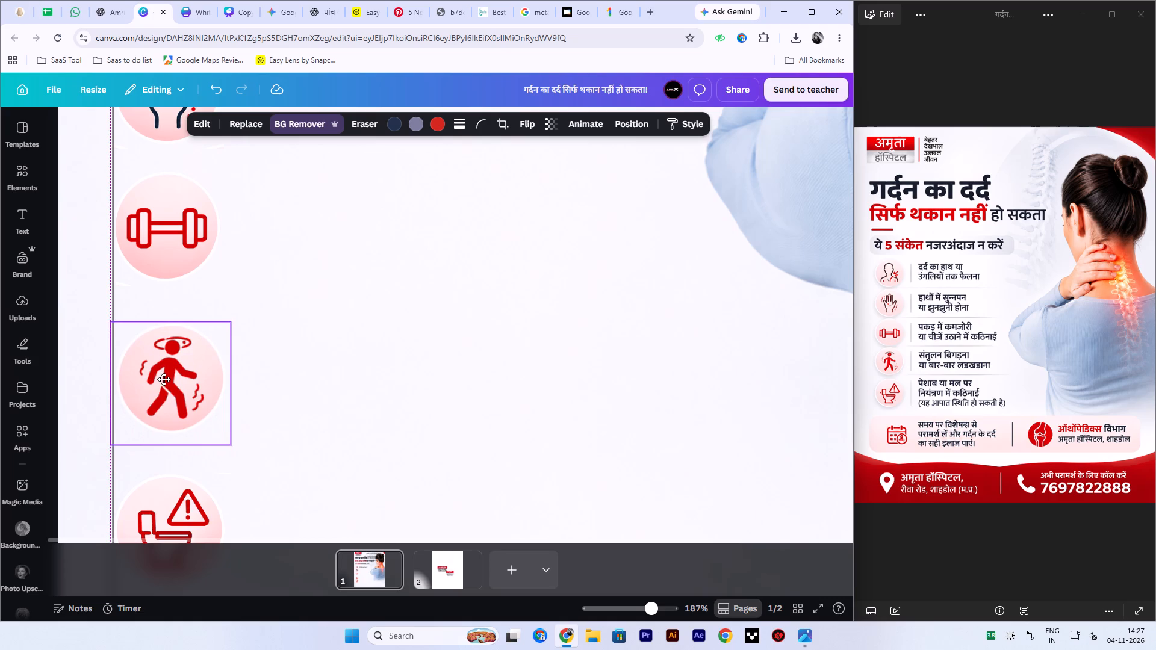
drag(164, 379, 166, 359)
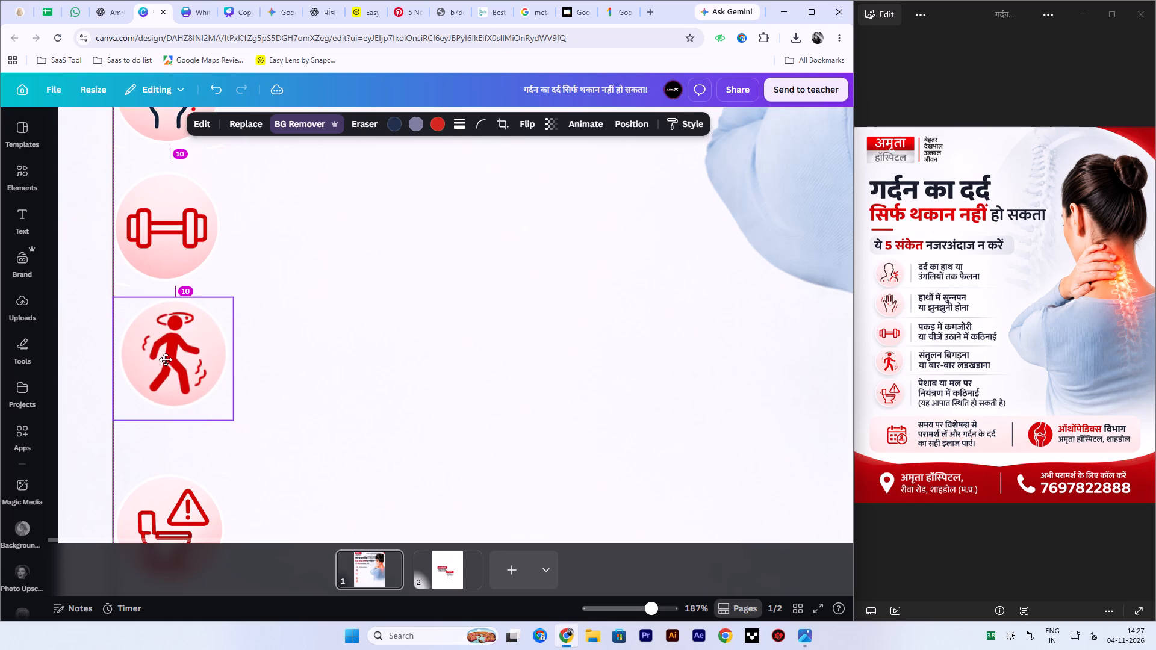
drag(166, 359, 166, 359)
key(Left)
key(Left)
key(Left)
key(Left)
key(Right)
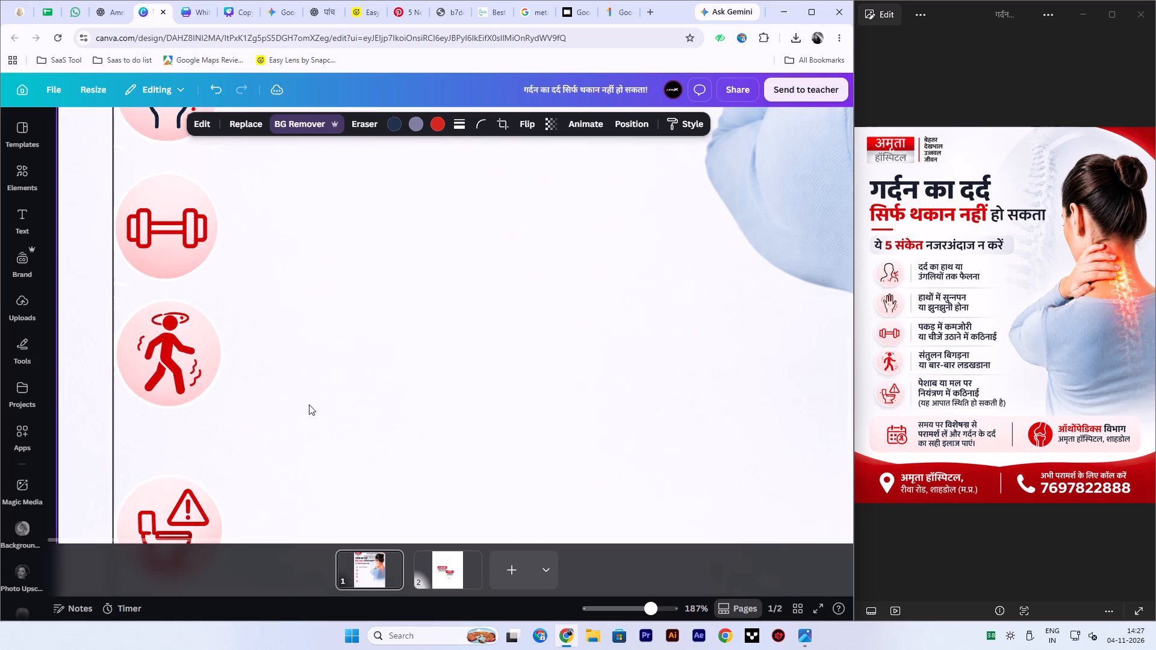
Move the toilet-warning icon up beneath the unsteady-walking icon, matching the spacing of the column.
ctrl+scroll(314, 405, down, 2)
scroll(288, 444, up, 5)
click(288, 443)
ctrl+scroll(289, 444, down, 2)
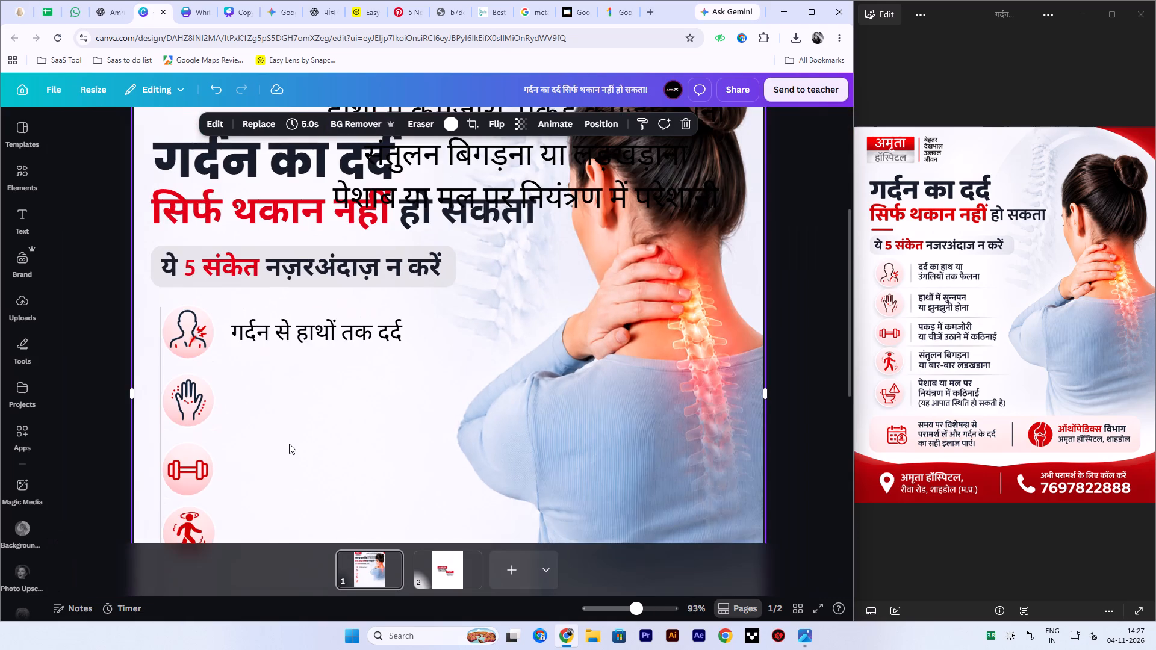
scroll(287, 446, down, 5)
drag(191, 425, 191, 399)
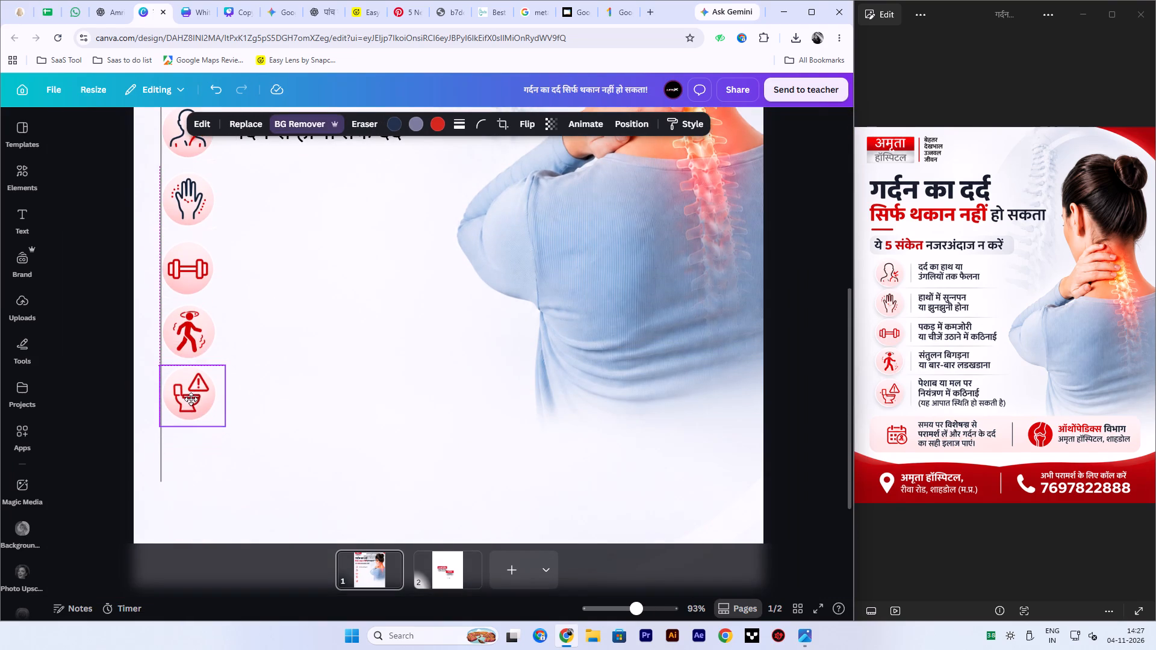
drag(191, 399, 191, 402)
click(311, 383)
click(311, 341)
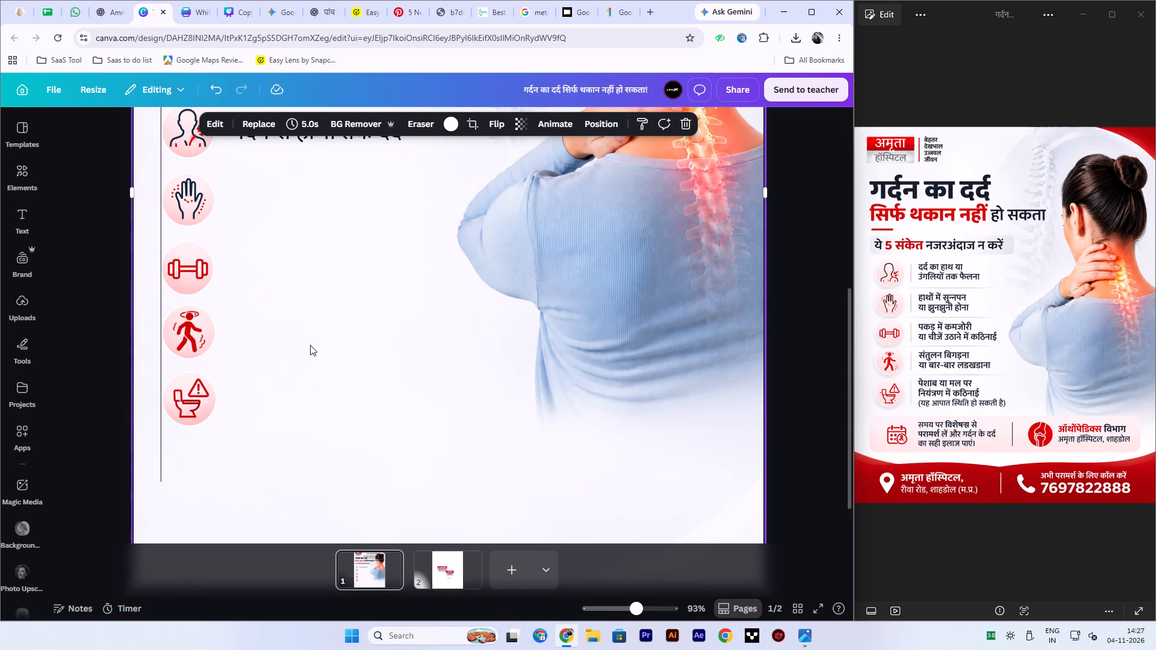
Move the vertical line away from the icon column and park it over the woman's back.
ctrl+scroll(308, 364, down, 4)
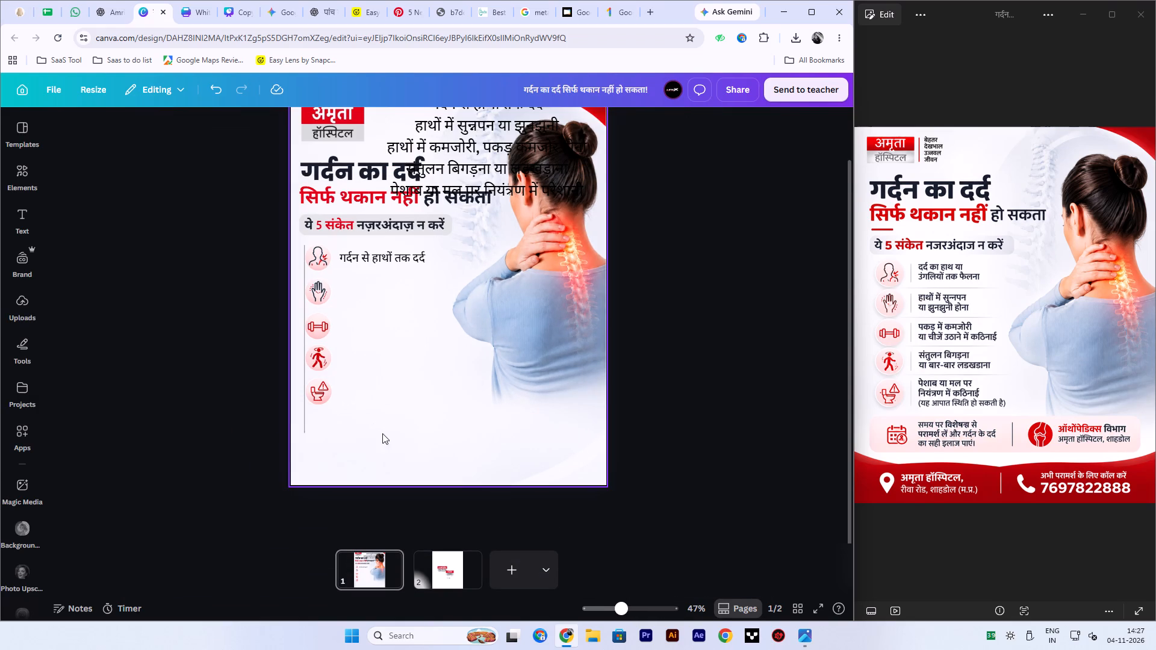
scroll(380, 436, up, 1)
drag(301, 456, 318, 458)
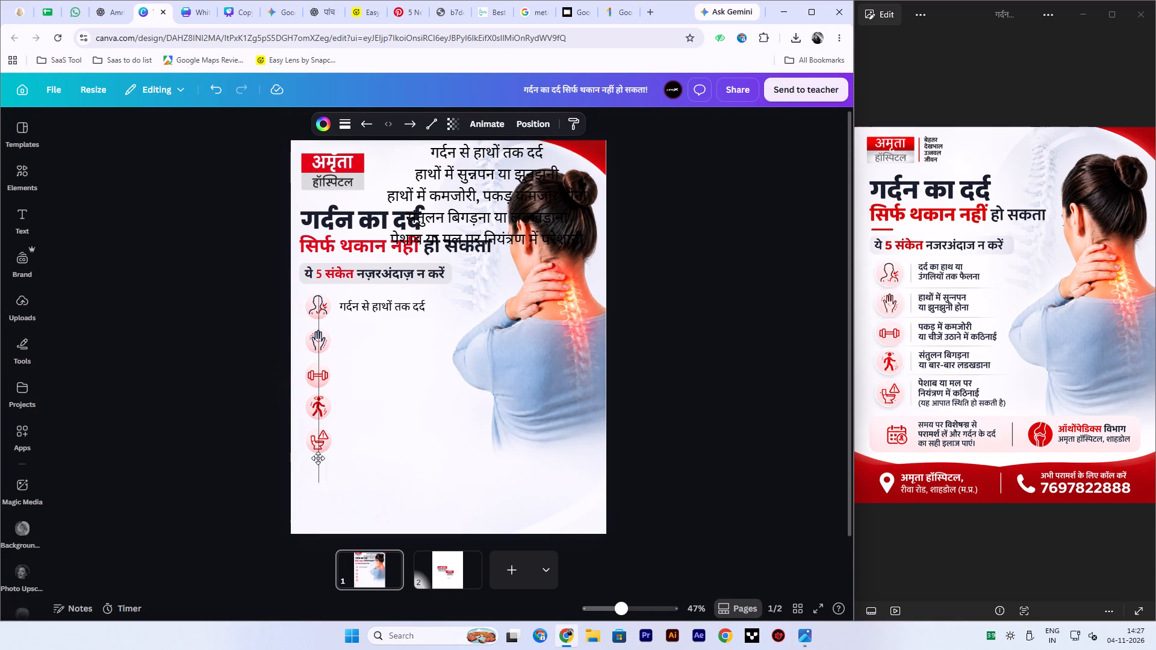
drag(318, 458, 544, 426)
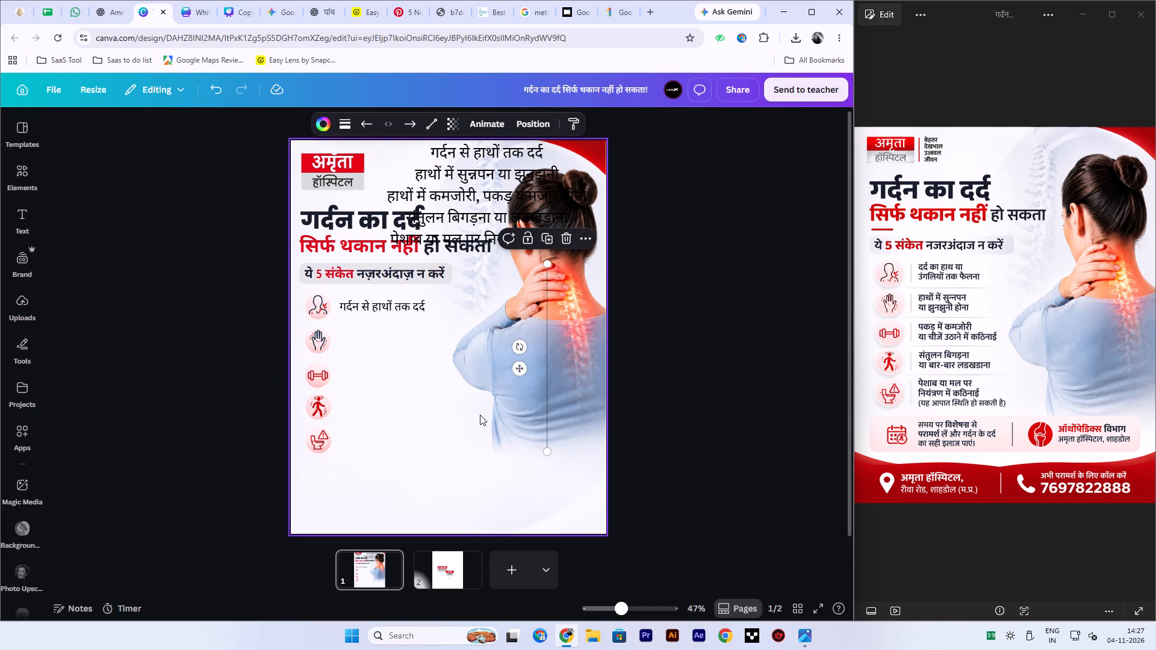
Duplicate the first symptom text and place the copy beside the hand icon.
double_click(420, 175)
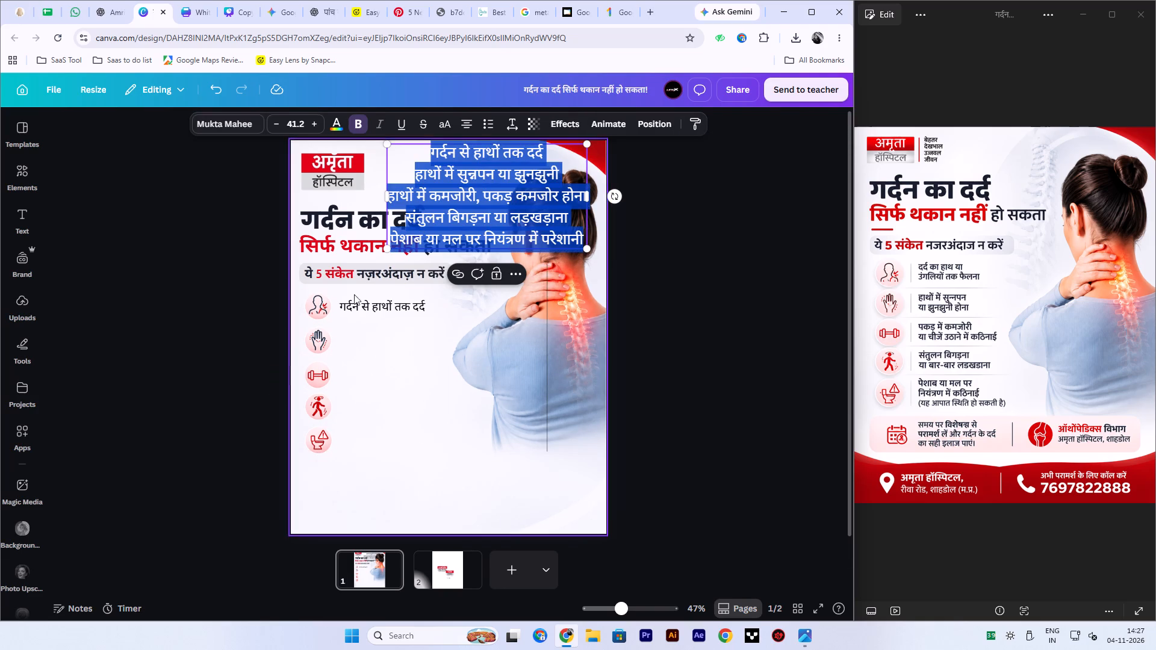
click(370, 311)
click(384, 276)
drag(350, 463, 372, 387)
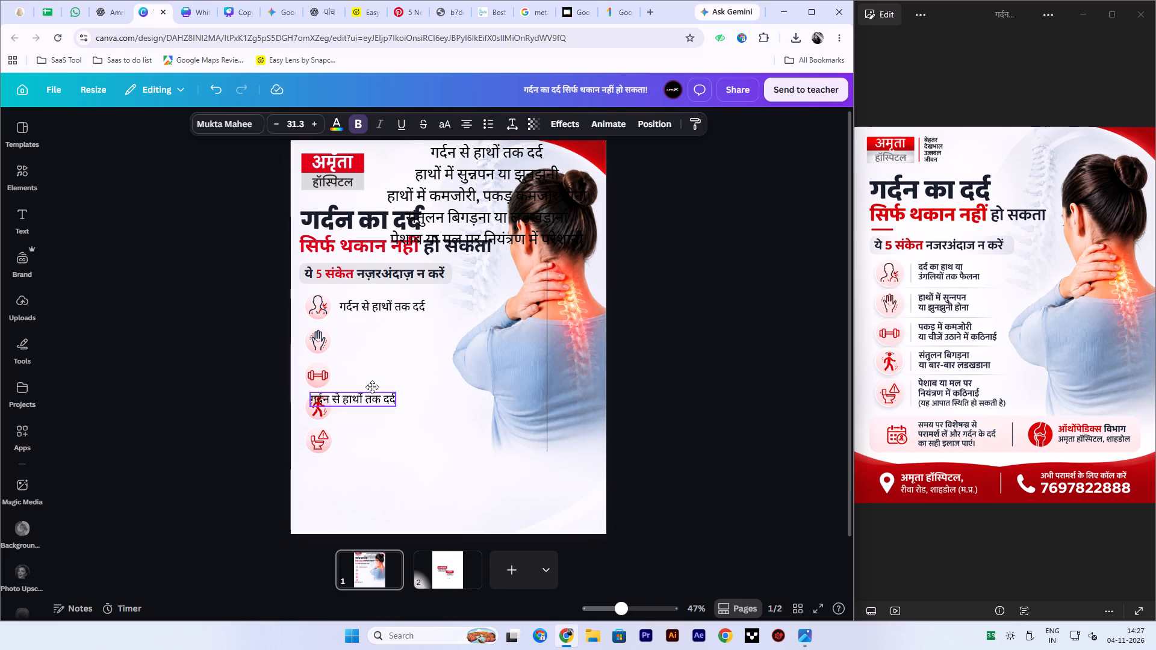
drag(372, 387, 398, 339)
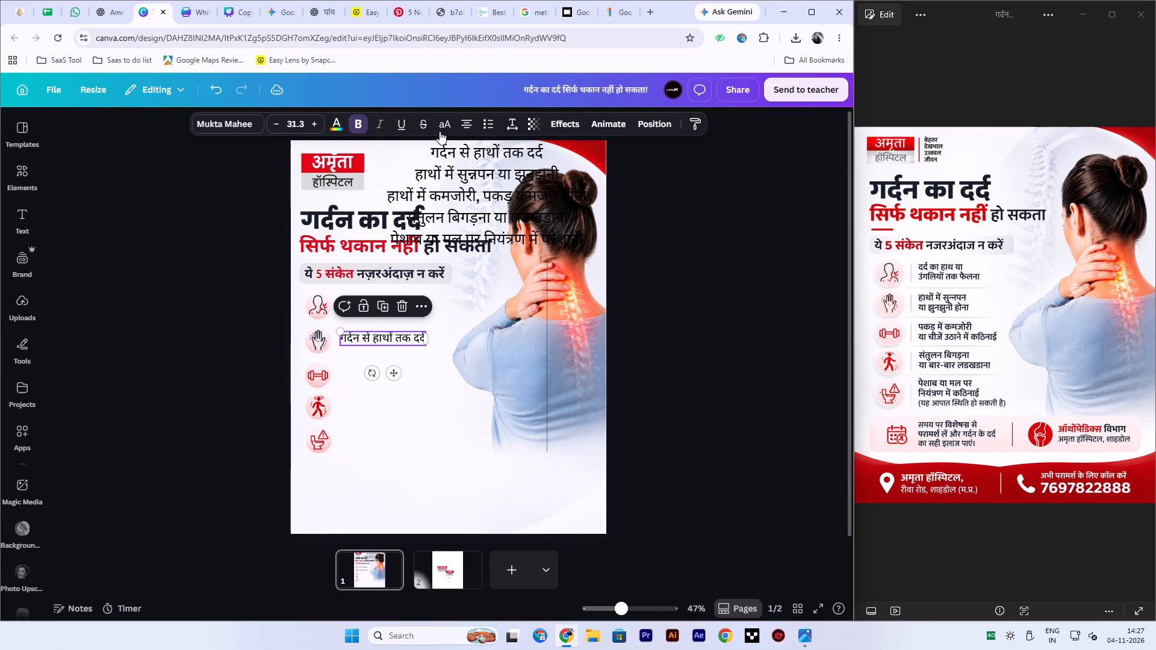
Replace the text beside the hand icon with the symptom block's line "हाथों में सुन्नपन या झुनझुनी" and nudge it close to the icon.
double_click(423, 171)
click(424, 170)
drag(424, 170, 579, 169)
key(ctrl+c)
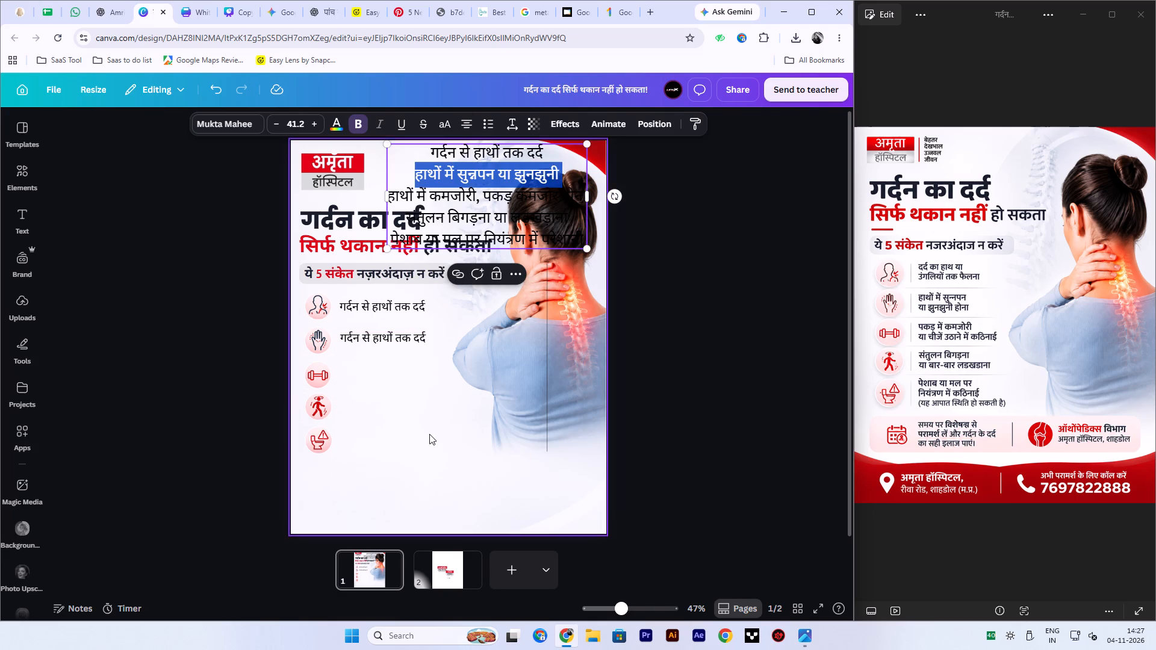
click(382, 424)
double_click(371, 341)
key(ctrl+v)
click(422, 370)
drag(399, 344, 411, 344)
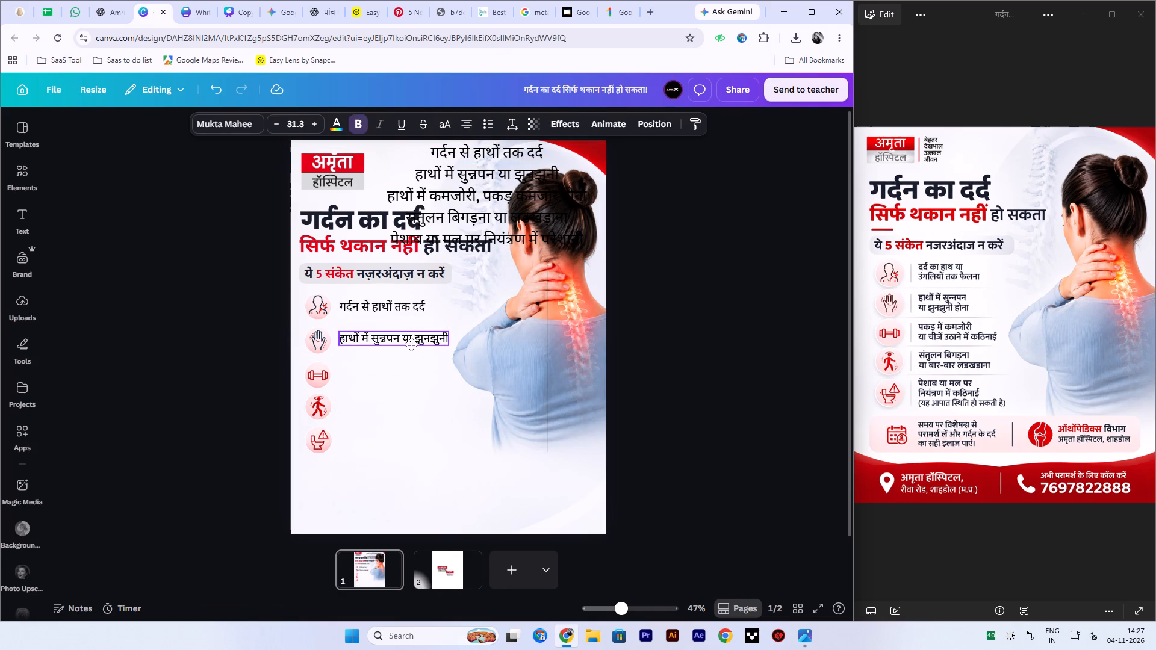
drag(411, 344, 408, 344)
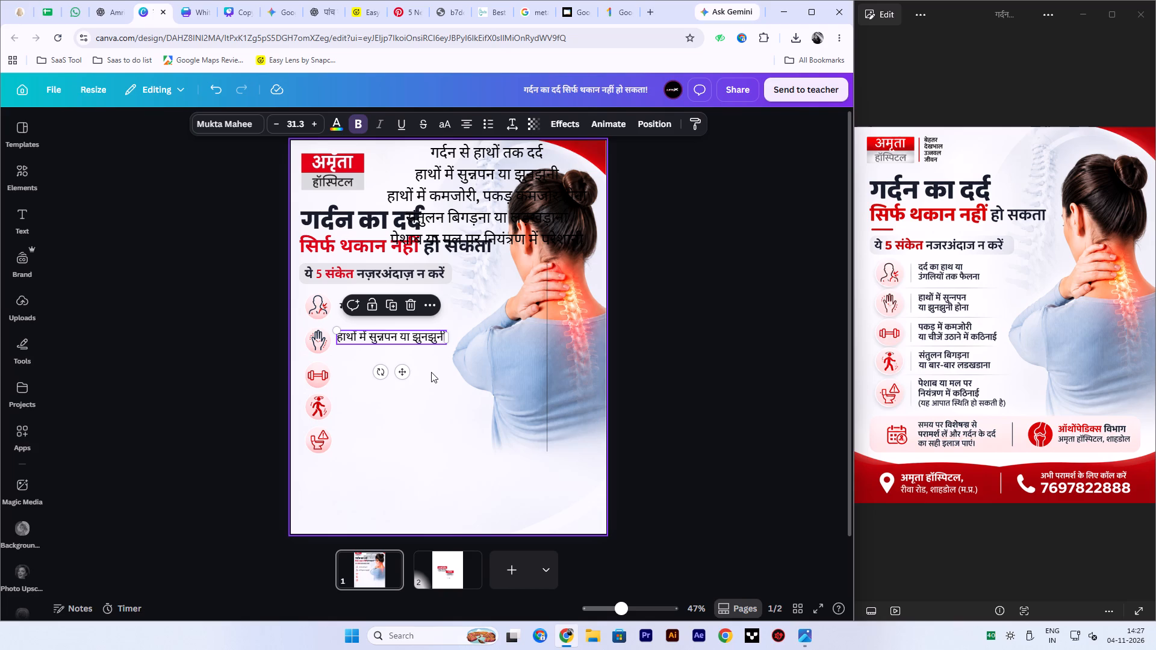
click(433, 385)
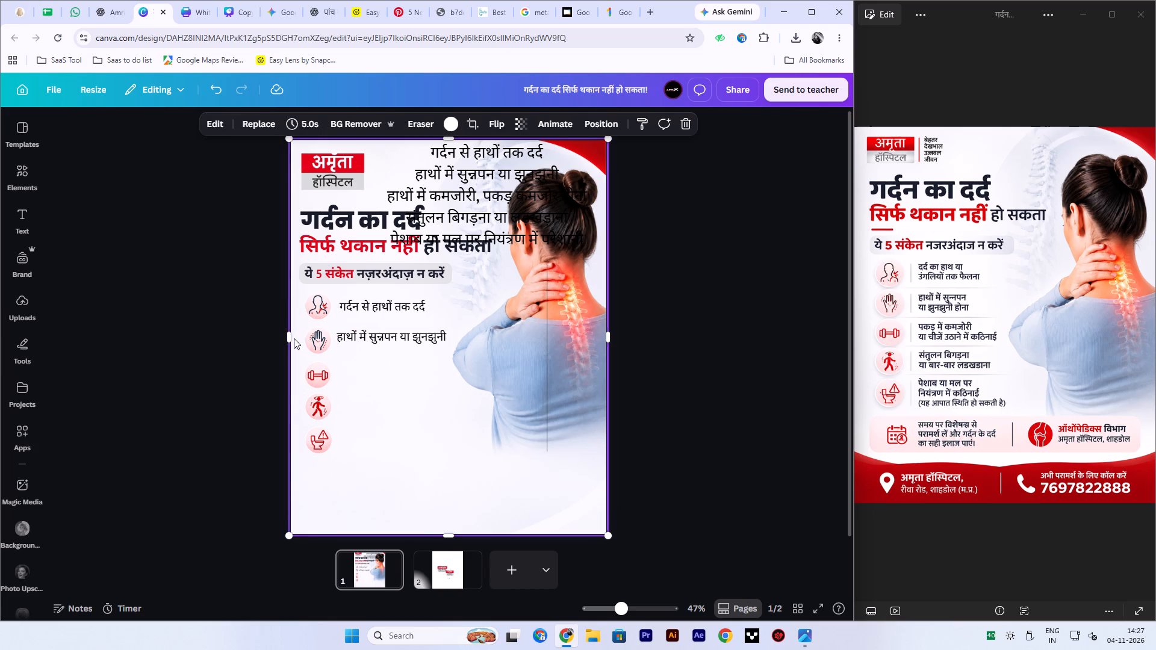
Duplicate the hand icon's symptom text and place the copy beside the dumbbell icon.
click(400, 335)
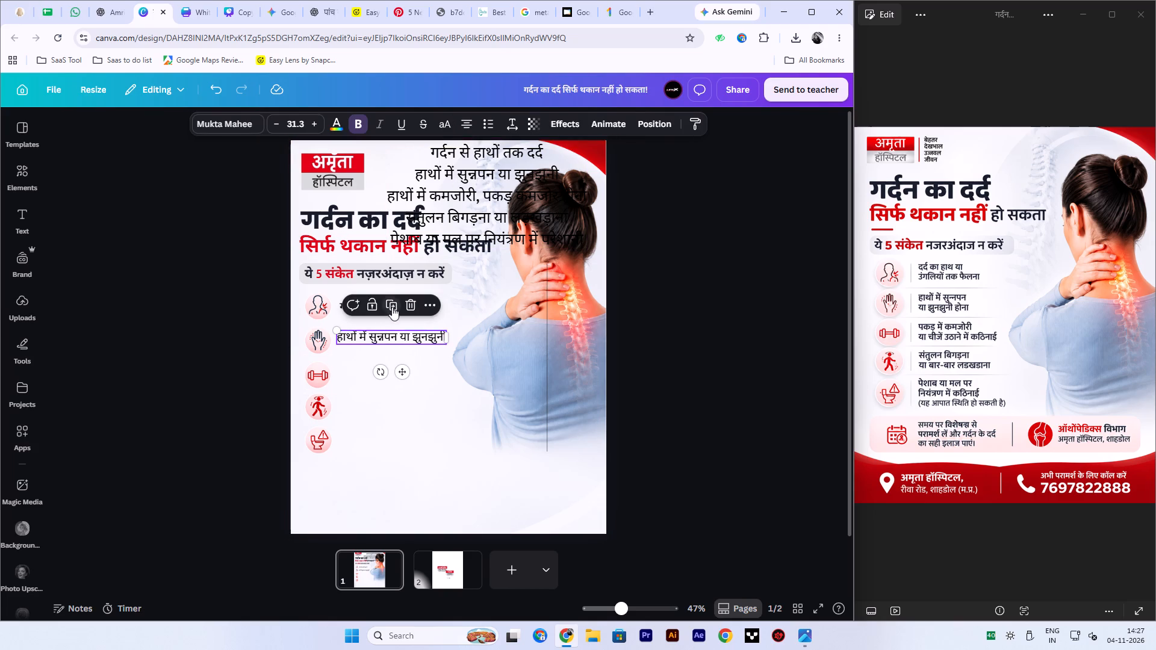
click(392, 306)
drag(384, 368, 385, 376)
Copy the line "हाथों में कमजोरी, पकड़ कमजोर होना" from the large symptom text block.
double_click(417, 197)
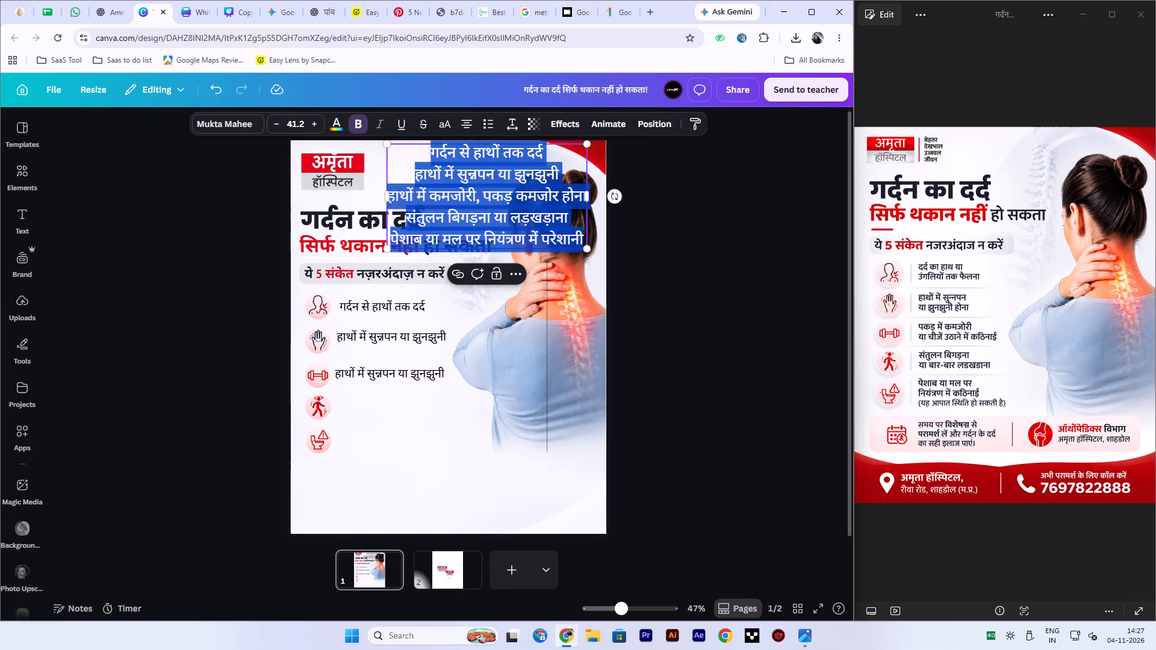
click(402, 193)
drag(402, 193, 584, 202)
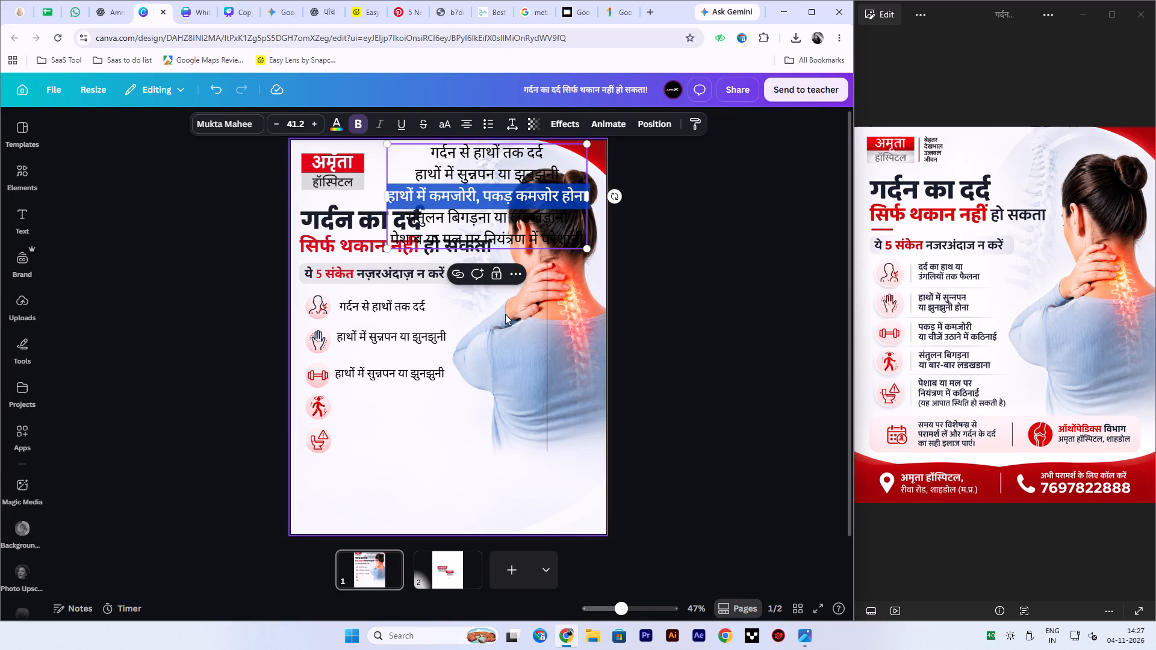
key(ctrl+c)
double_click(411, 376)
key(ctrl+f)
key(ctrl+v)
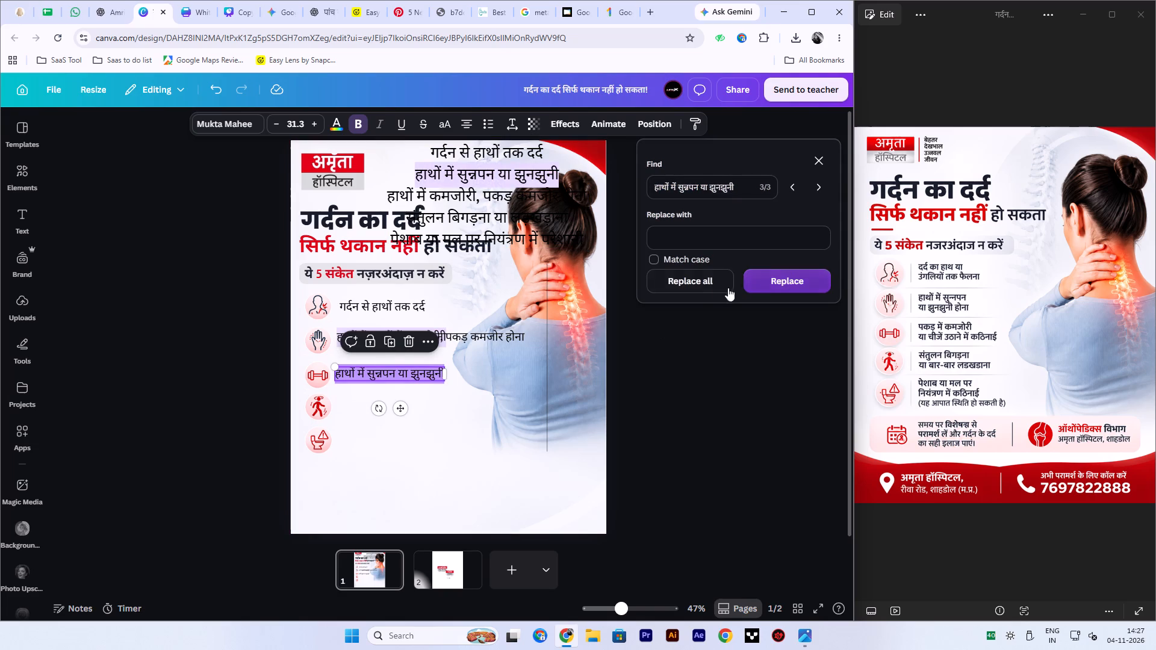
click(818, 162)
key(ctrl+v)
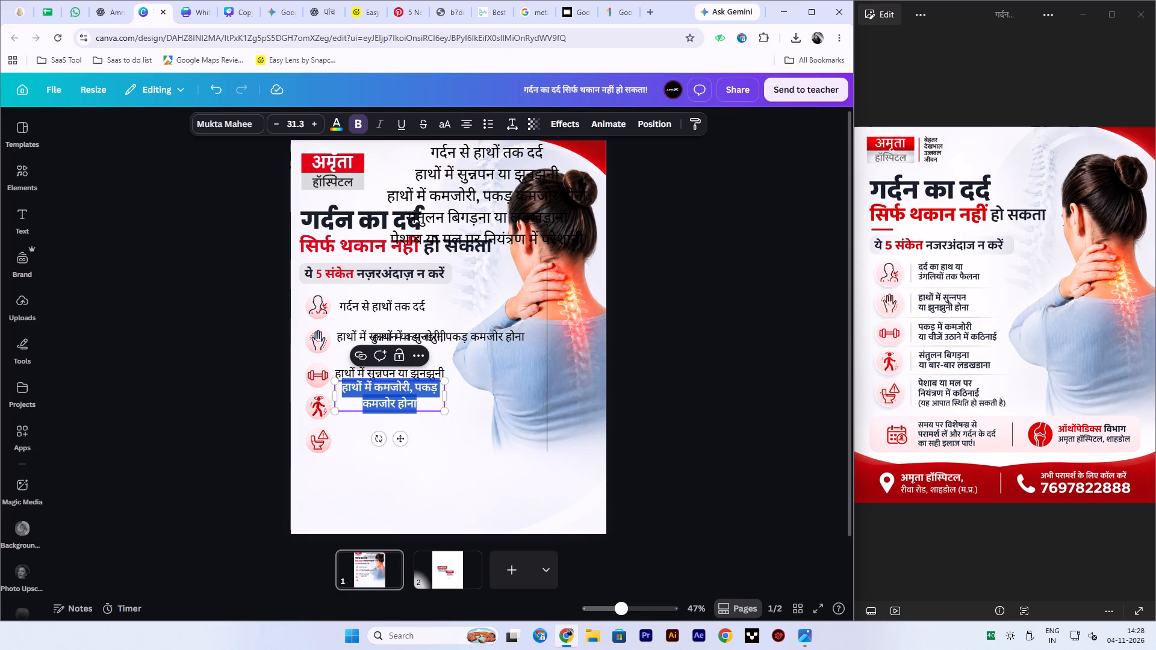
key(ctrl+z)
Replace the text beside the dumbbell icon with the copied line and move it clear of the icon, in line with the text above.
double_click(394, 374)
key(ctrl+a)
key(ctrl+v)
click(466, 397)
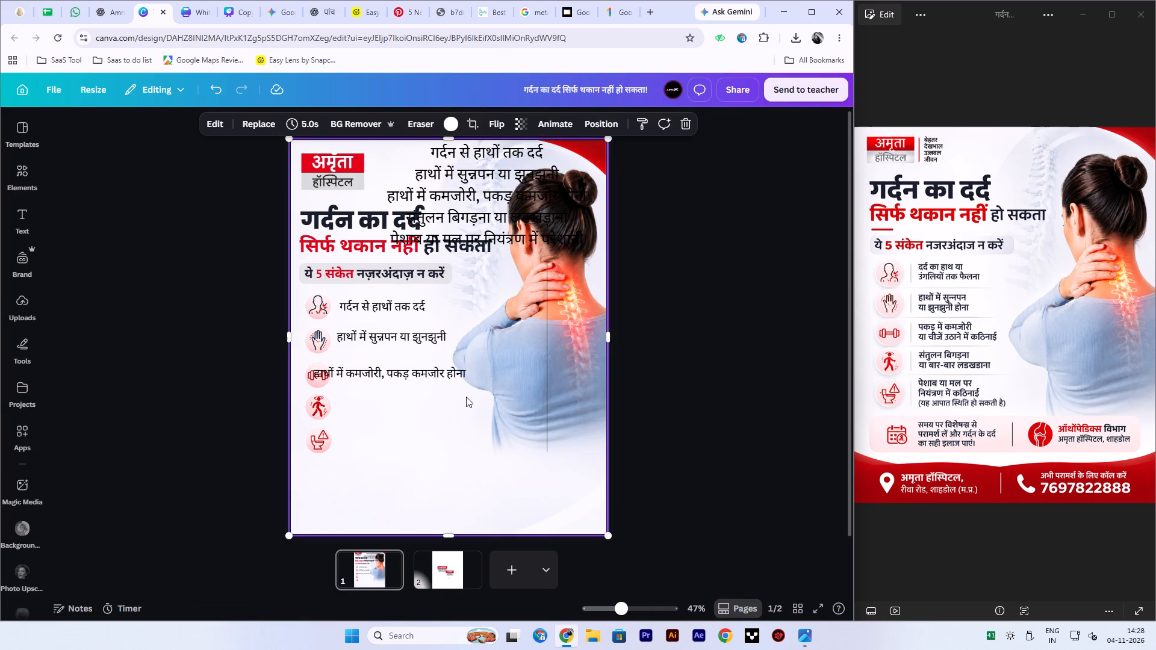
drag(379, 370, 402, 371)
click(460, 436)
Copy the line "संतुलन बिगड़ना या लड़खड़ाना" from the large symptom text block.
double_click(416, 221)
click(417, 220)
drag(417, 220, 579, 218)
key(ctrl+c)
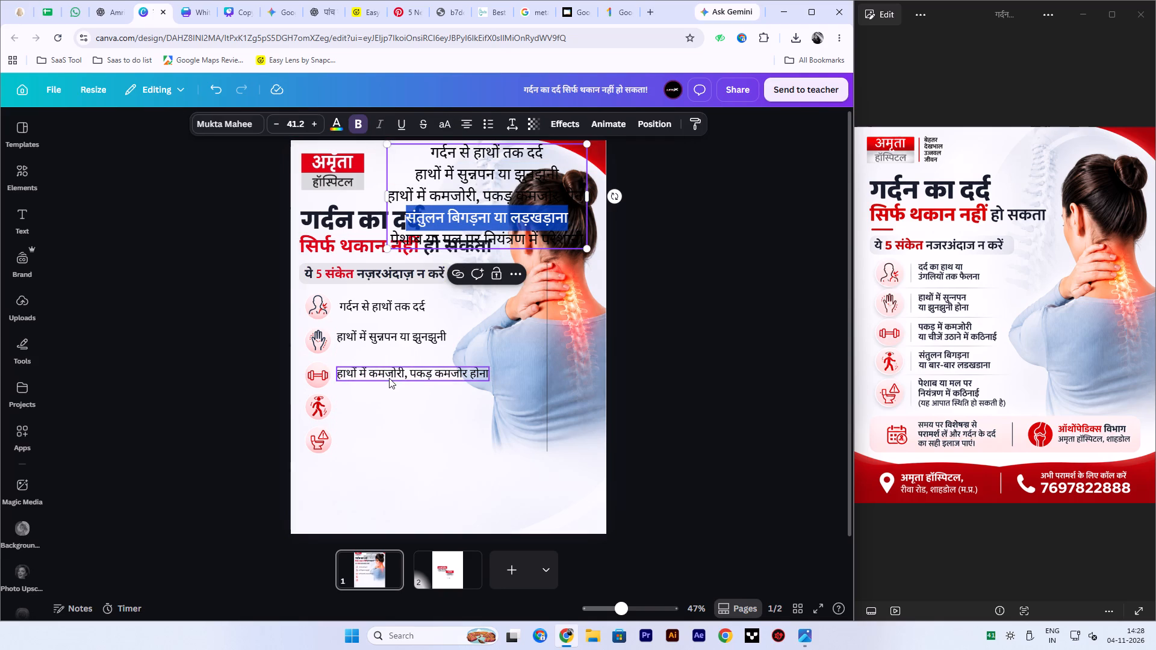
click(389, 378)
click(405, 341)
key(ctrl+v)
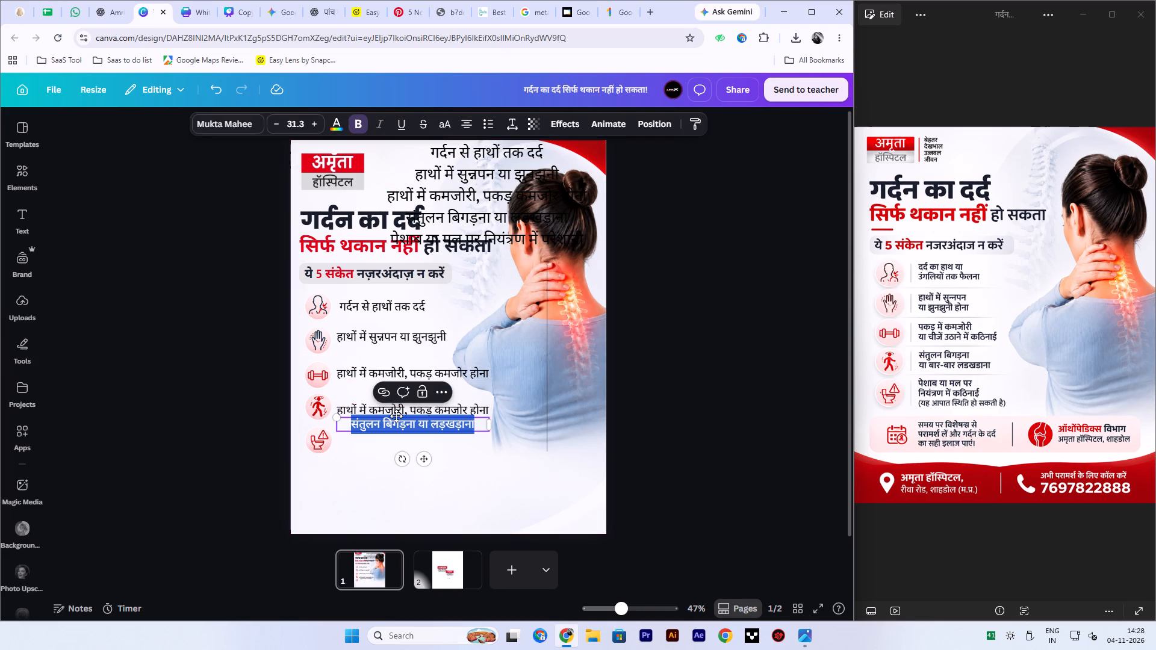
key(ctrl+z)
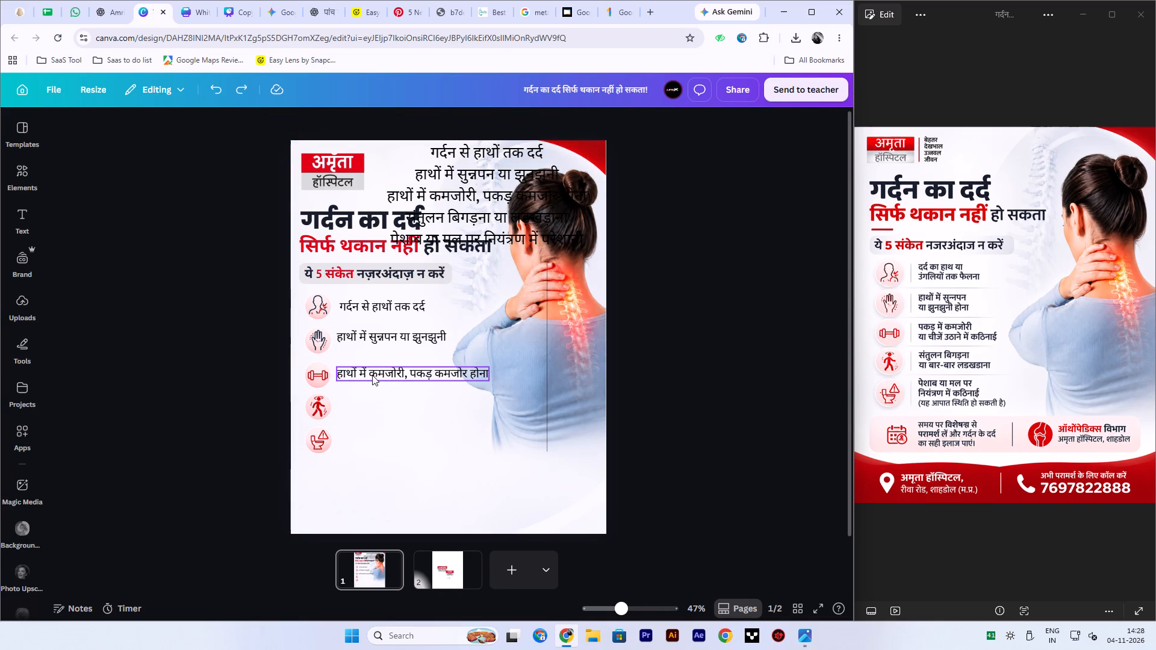
Duplicate the dumbbell icon's text beside the walking icon, replace its wording with the copied line, and align it with the texts above.
click(373, 375)
click(410, 340)
drag(396, 382, 390, 410)
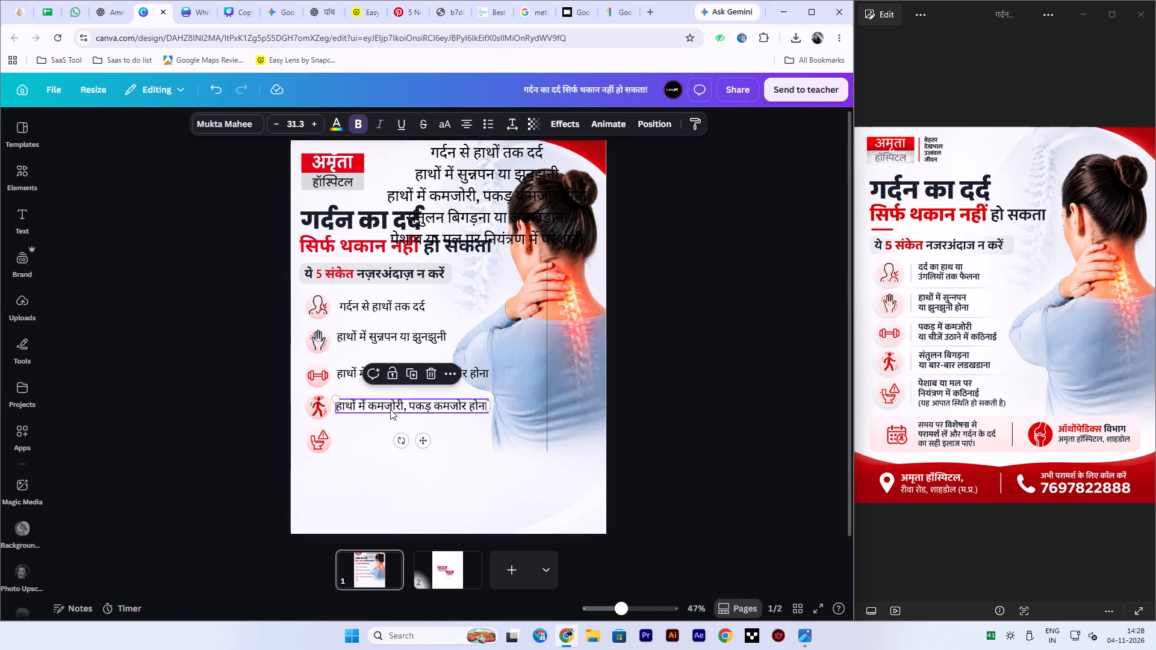
double_click(390, 409)
key(ctrl+v)
click(352, 445)
drag(386, 410, 372, 409)
Duplicate the walking icon's symptom text and place the copy beside the toilet-warning icon.
click(396, 370)
drag(394, 433, 393, 441)
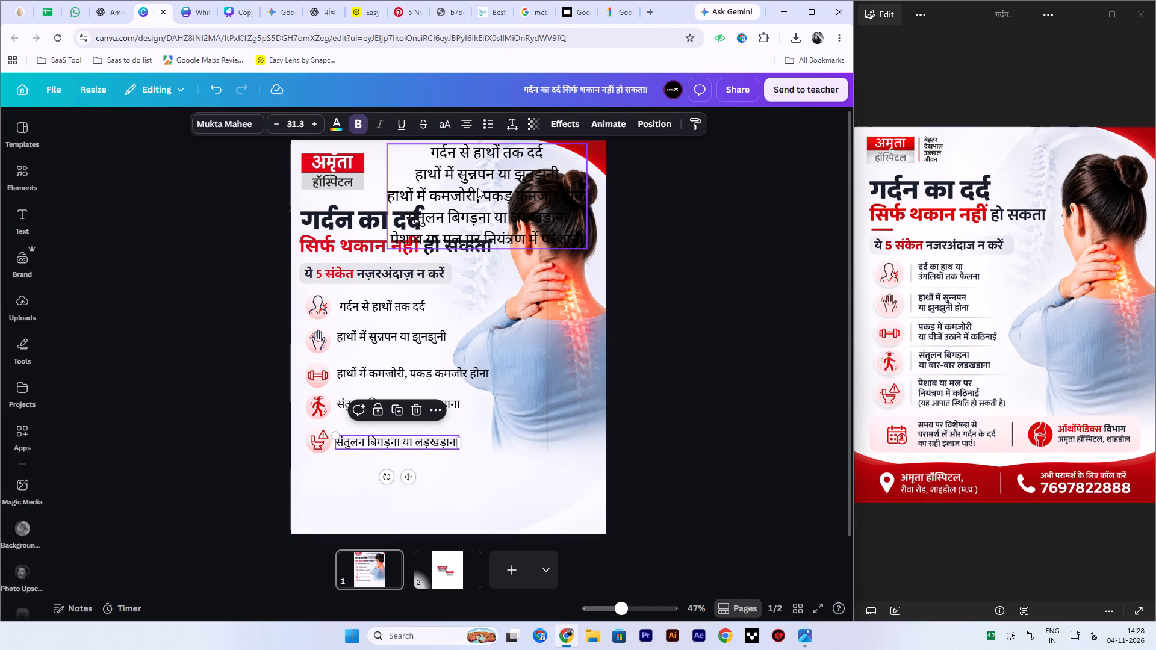
Cut the last line "पेशाब या मल पर नियंत्रण में परेशानी" from the large symptom text block.
double_click(433, 237)
click(398, 235)
drag(398, 235, 597, 242)
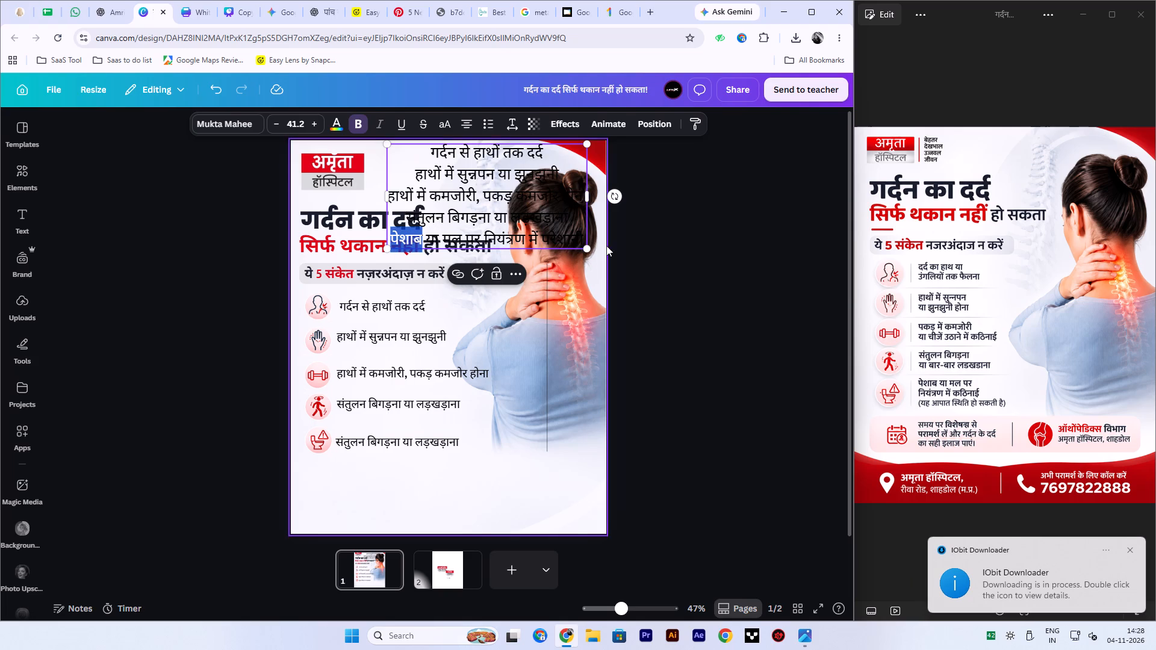
click(1084, 581)
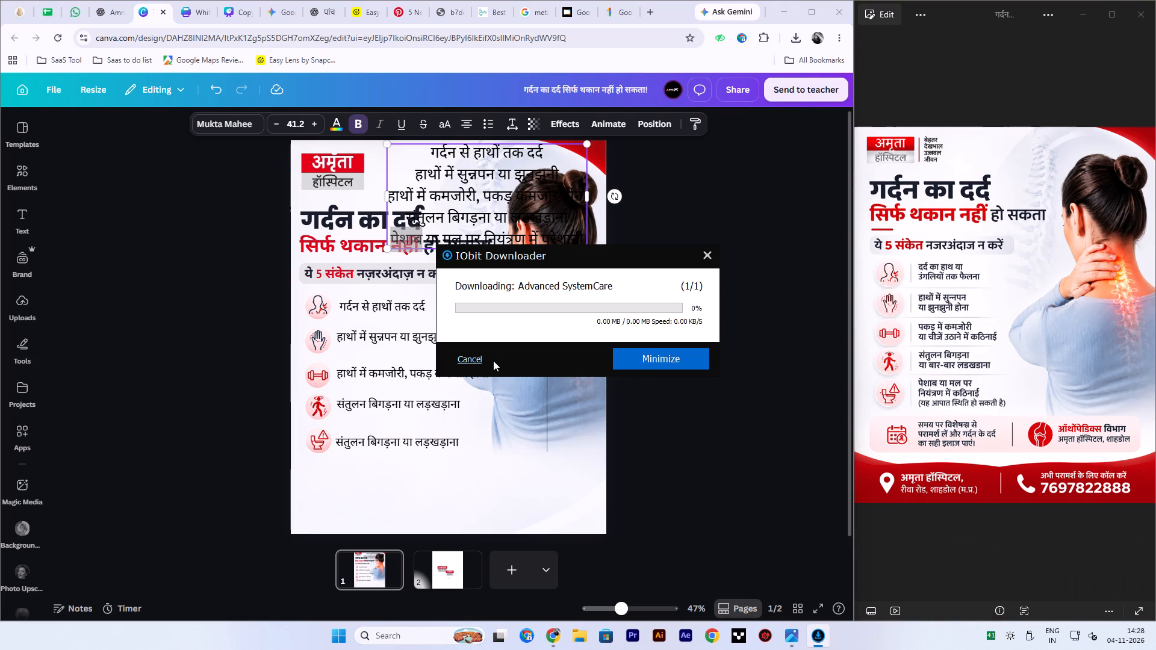
click(401, 237)
drag(401, 237, 571, 240)
key(ctrl+x)
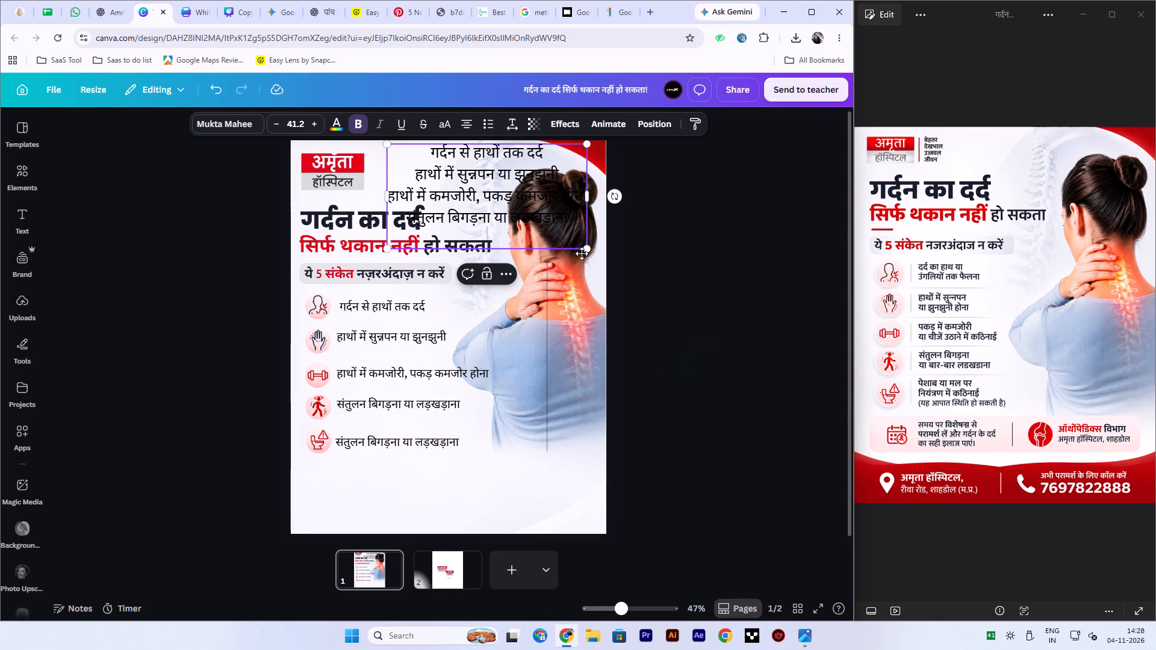
Delete the leftover symptom text block overlapping the headline and the woman's head.
click(727, 258)
click(486, 192)
key(Delete)
Replace the text beside the toilet-warning icon with the cut line "पेशाब या मल पर नियंत्रण में परेशानी".
double_click(397, 440)
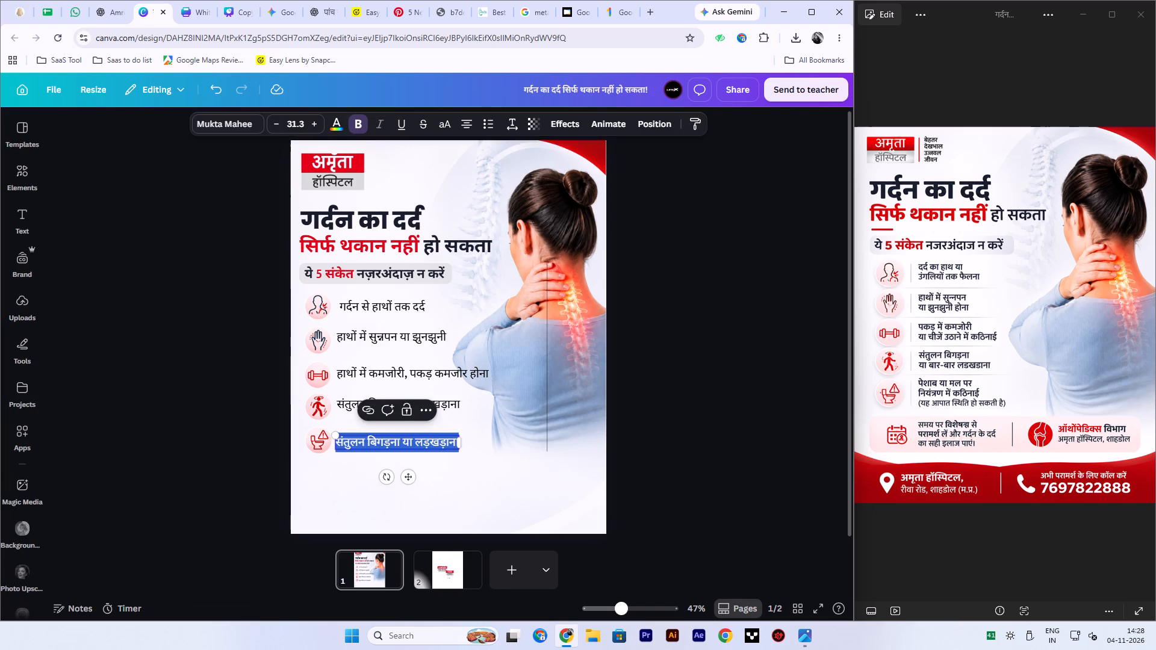
key(ctrl+v)
click(701, 433)
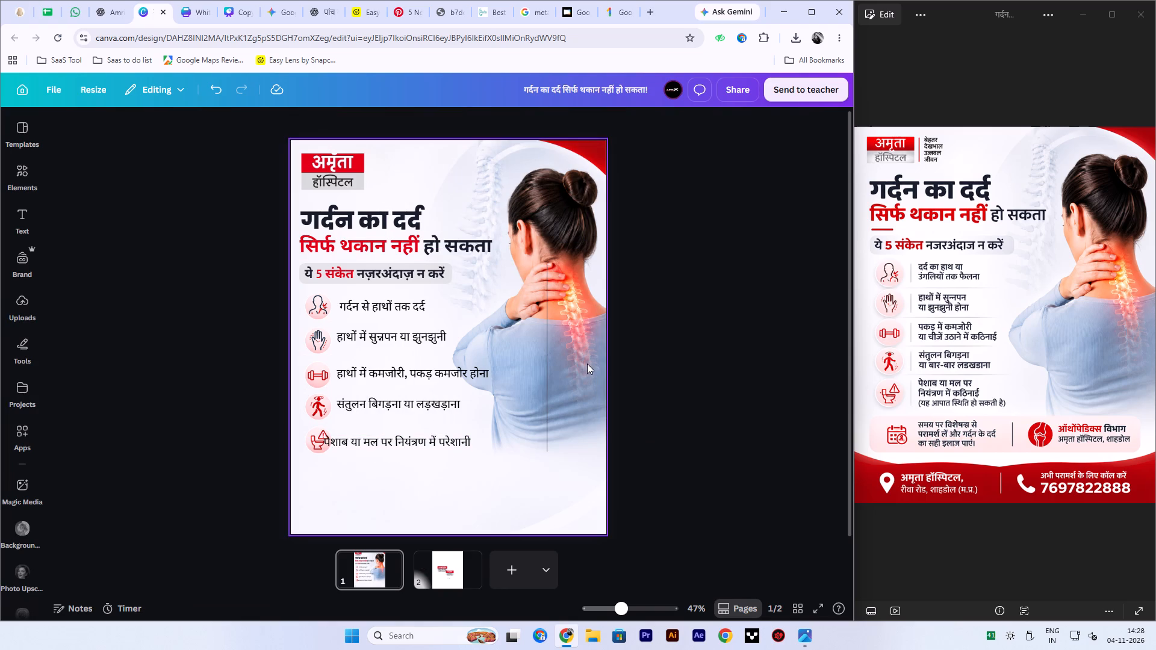
Select all five icons with their symptom texts and nudge them together two increments left and one down.
drag(279, 302, 475, 459)
key(shift+Left)
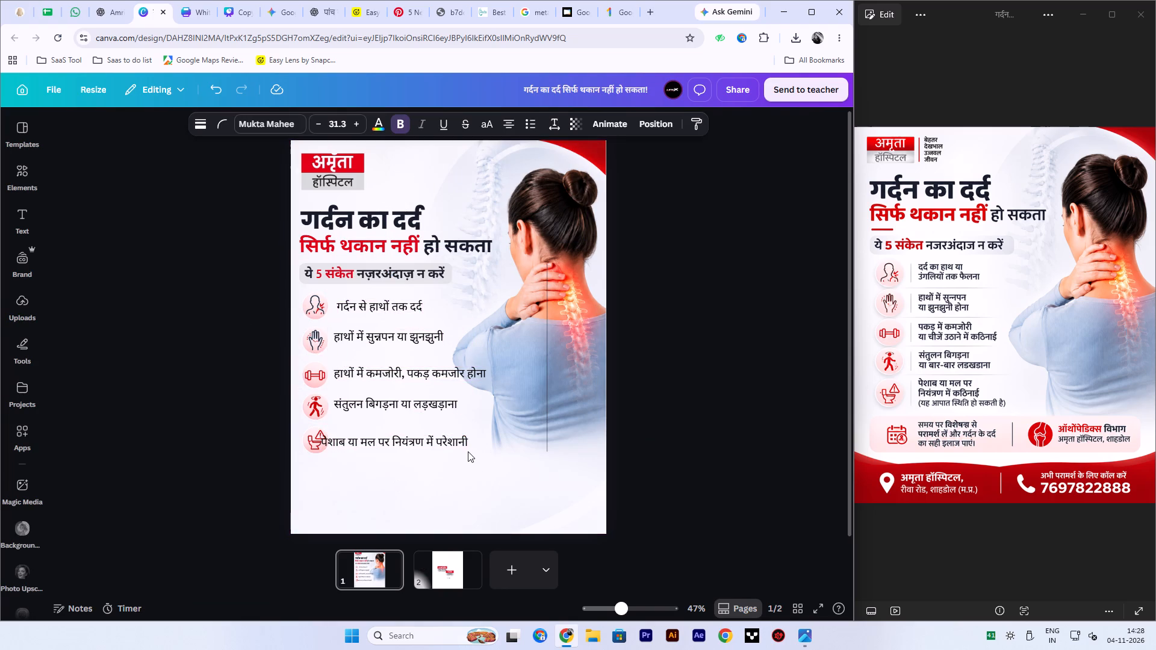
key(shift+Left)
key(shift+Left)
key(shift+Down)
key(shift+Down)
key(shift+Right)
key(shift+Right)
key(shift+Right)
key(shift+Up)
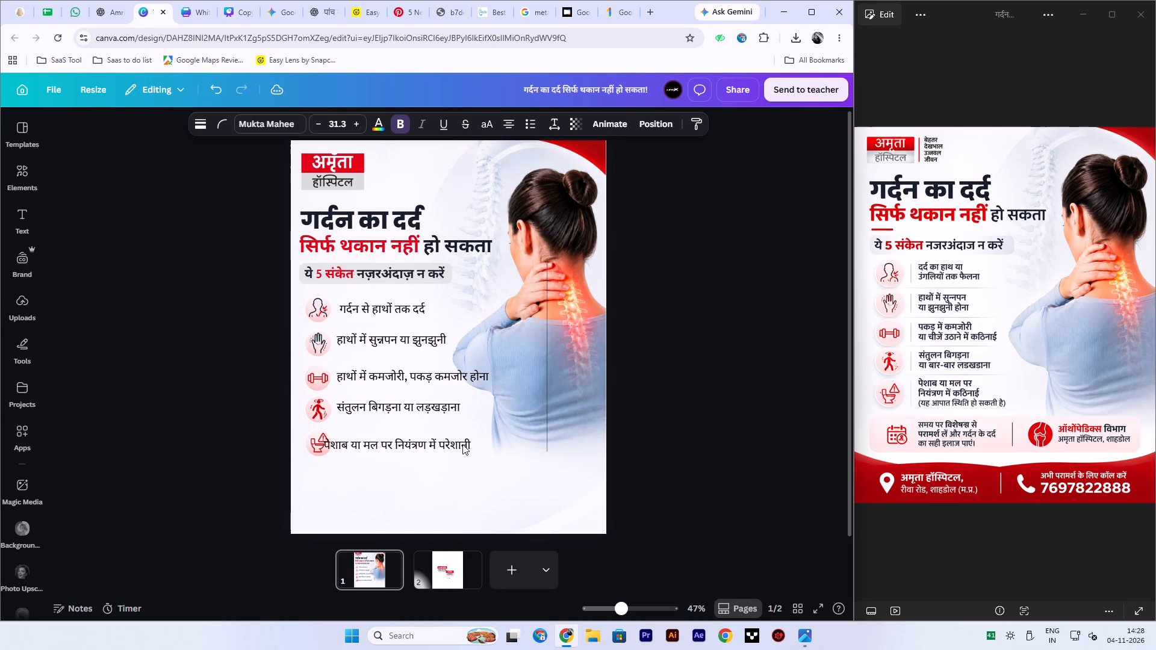
key(shift+Down)
key(shift+Left)
key(shift+Up)
key(shift+Left)
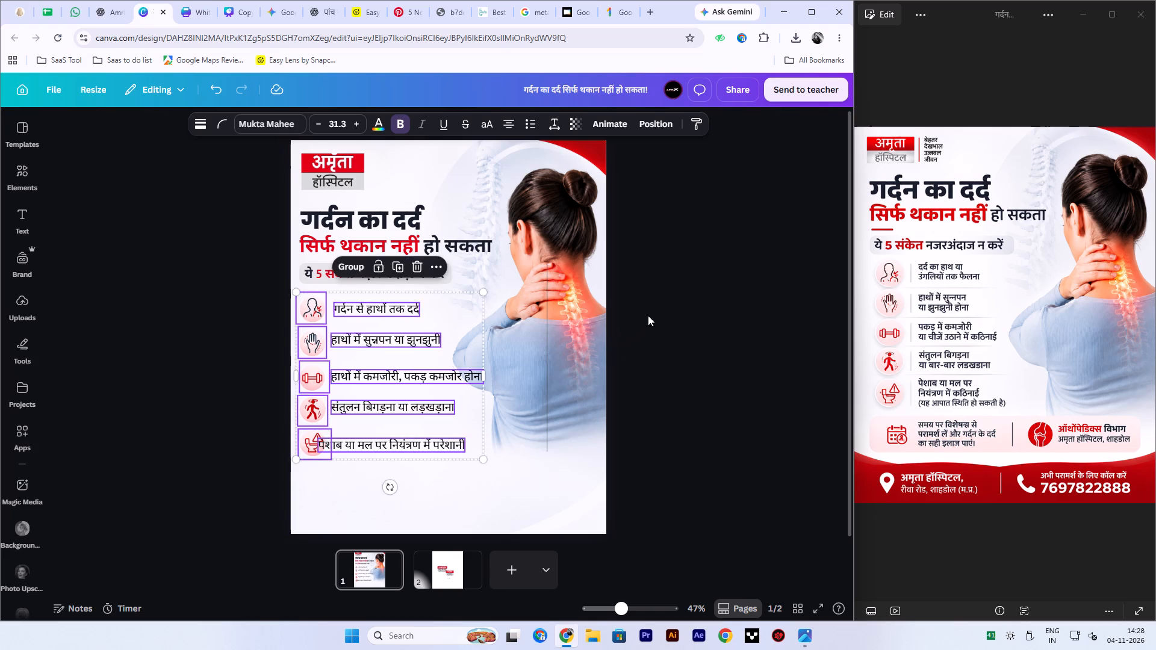
double_click(663, 311)
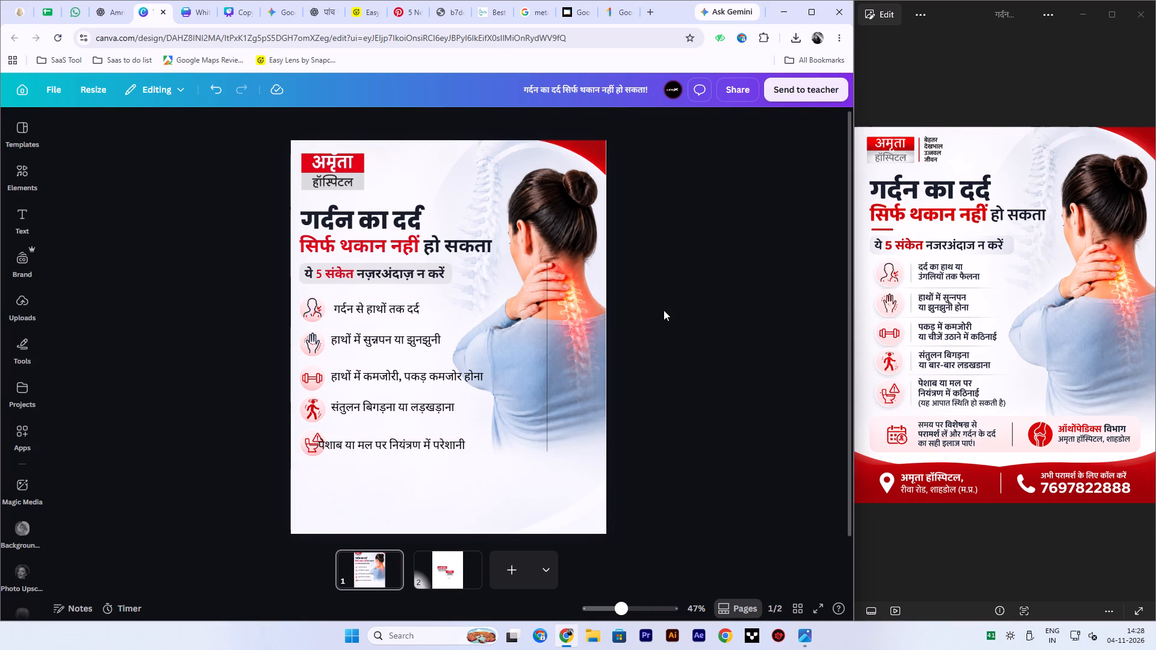
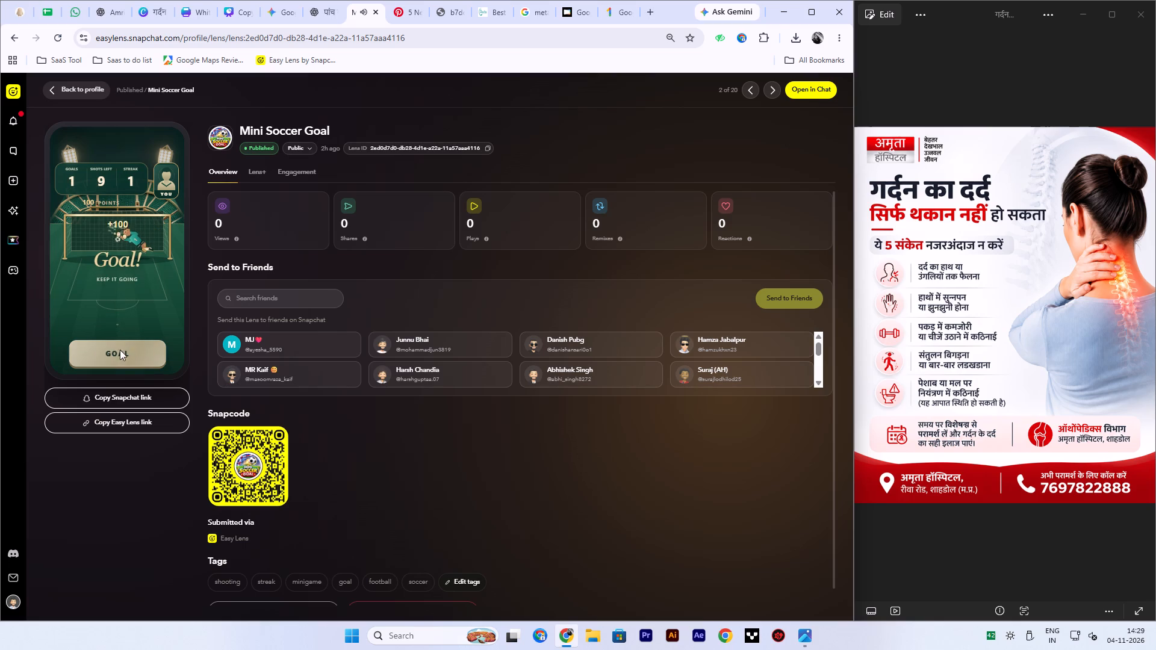
Play two shots in the Mini Soccer Goal lens preview, then return to the profile's lens list.
click(124, 350)
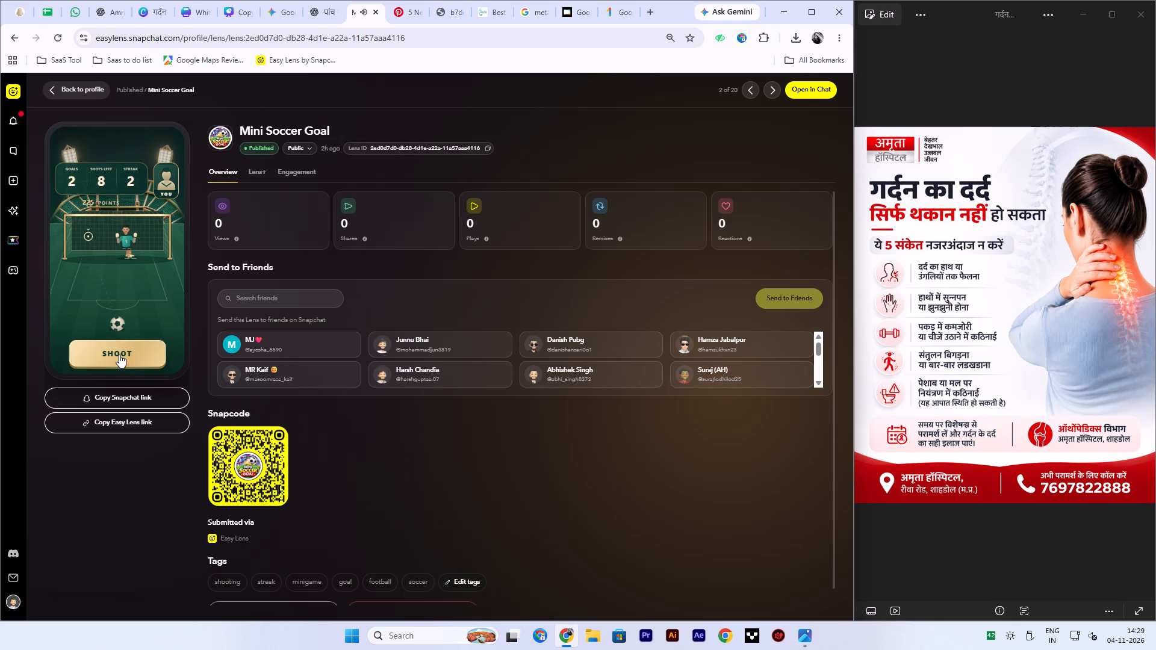
click(120, 348)
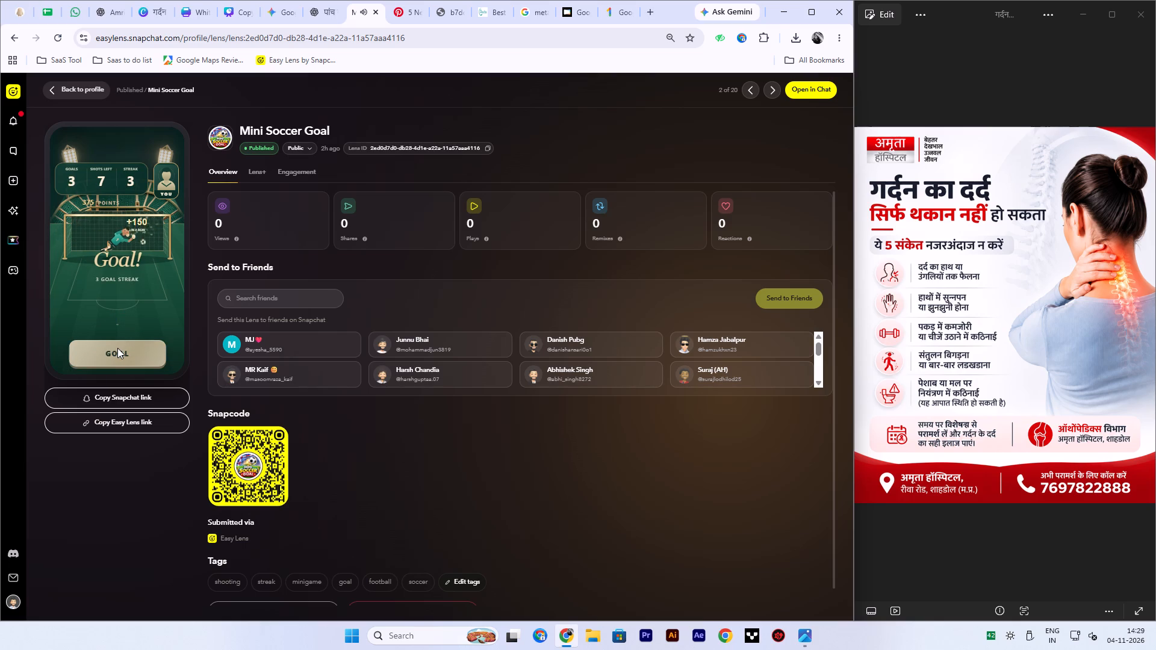
click(55, 90)
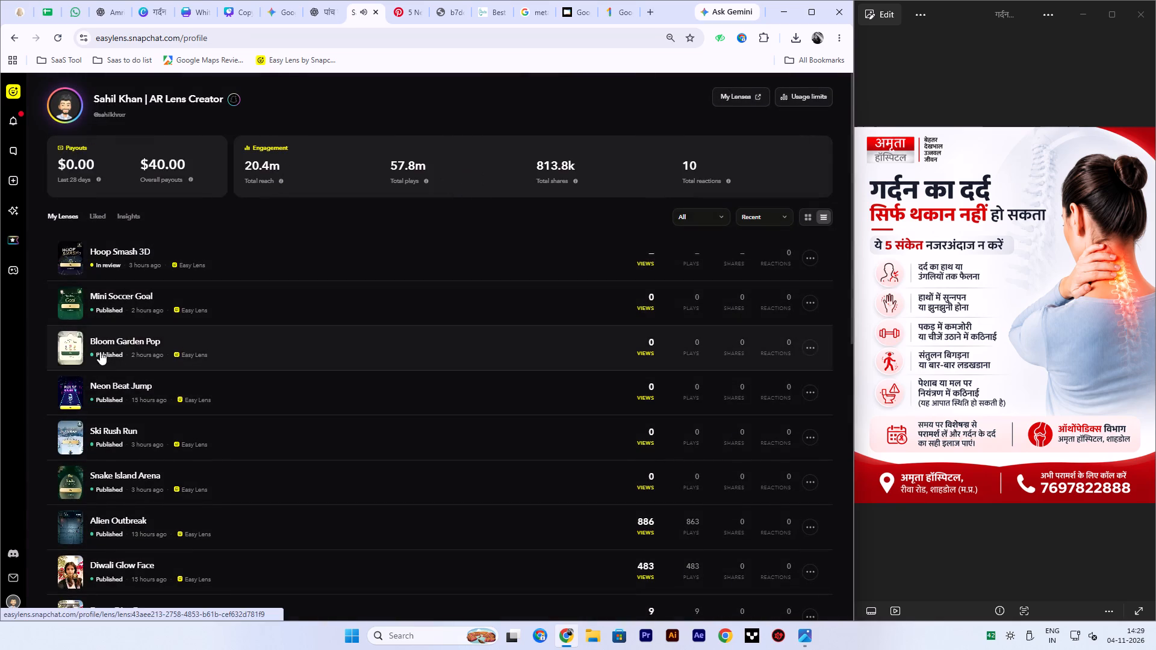
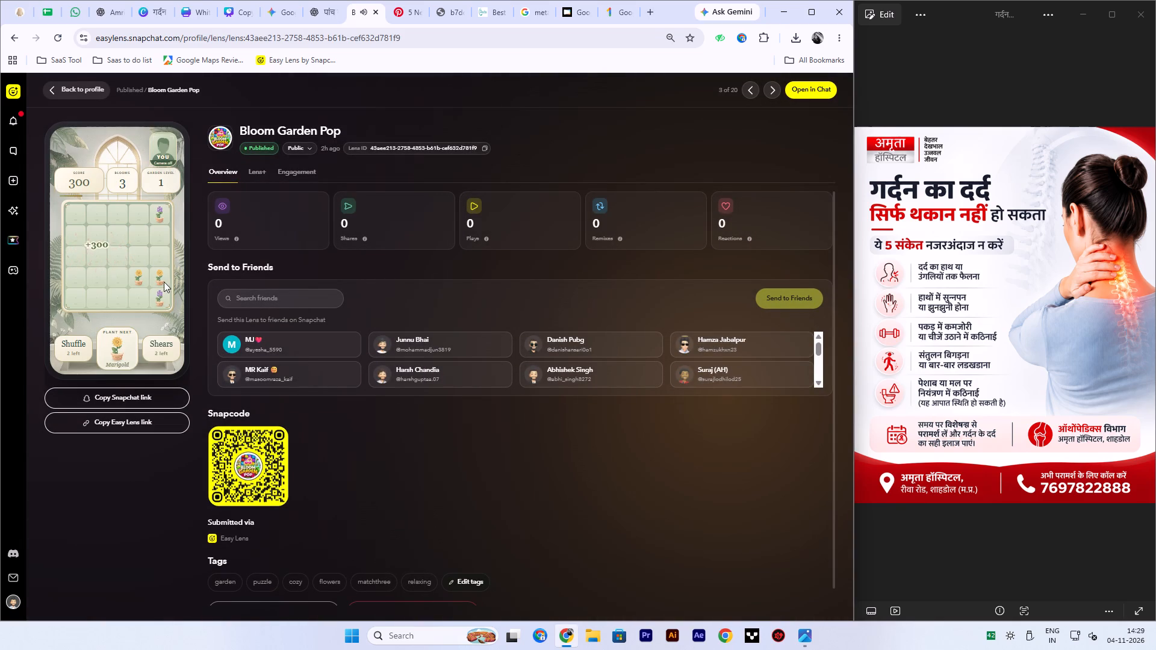
Plant several more flowers in the Bloom Garden Pop lens preview to make matches, and return to the profile's lens list.
click(121, 277)
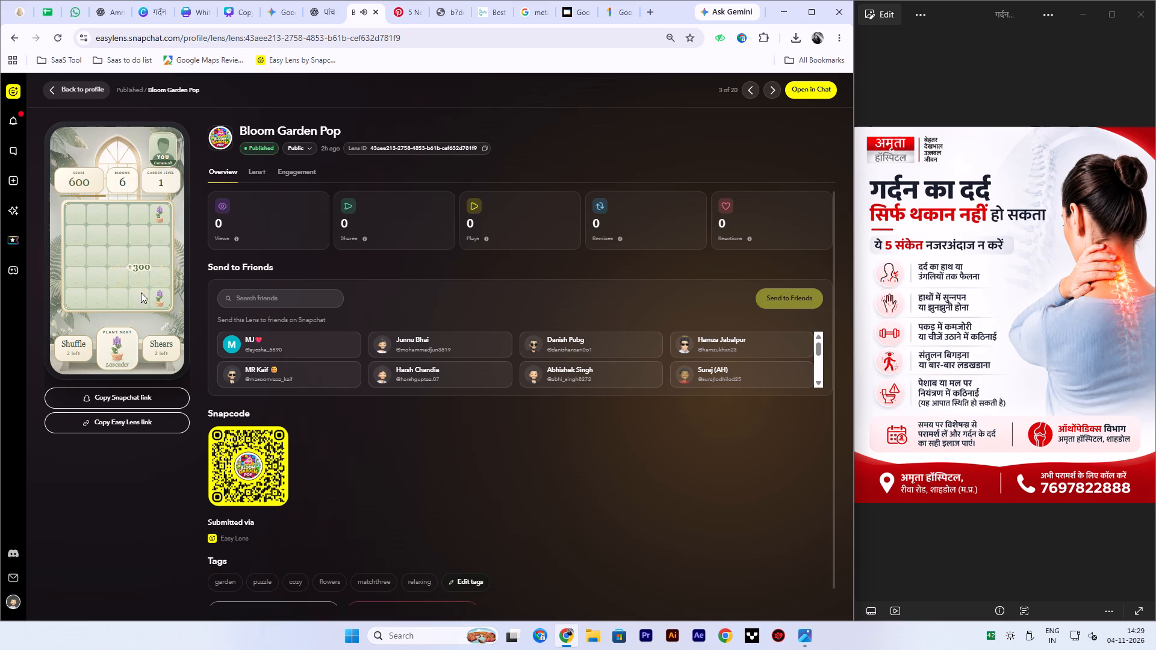
click(131, 240)
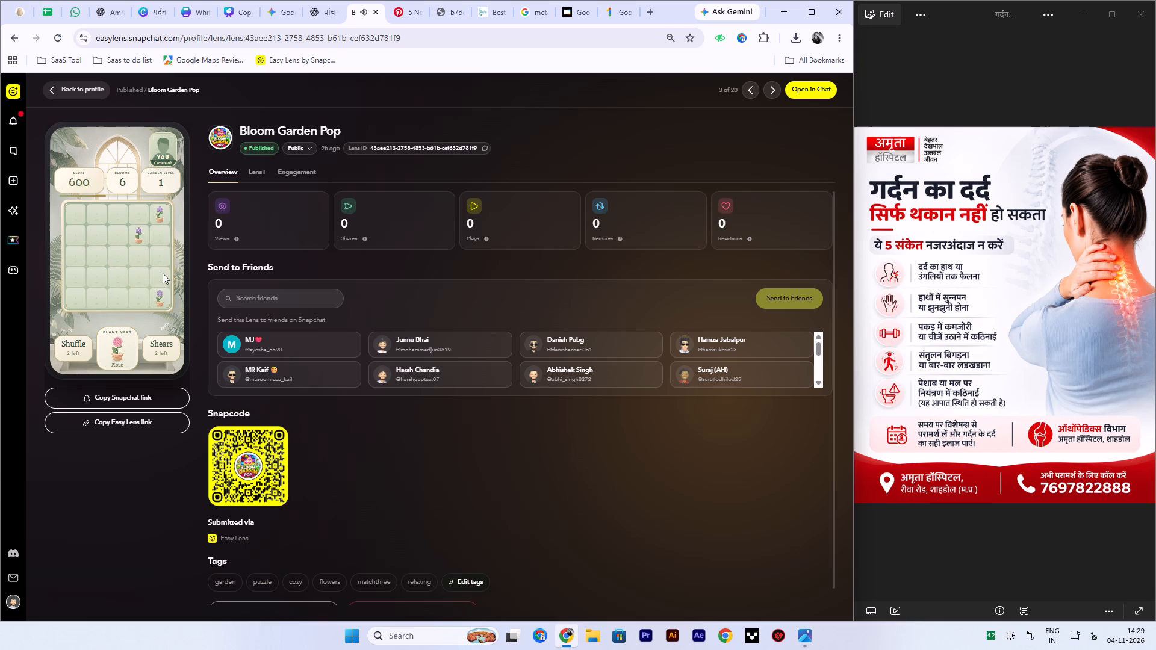
click(163, 277)
click(160, 254)
click(159, 237)
click(158, 229)
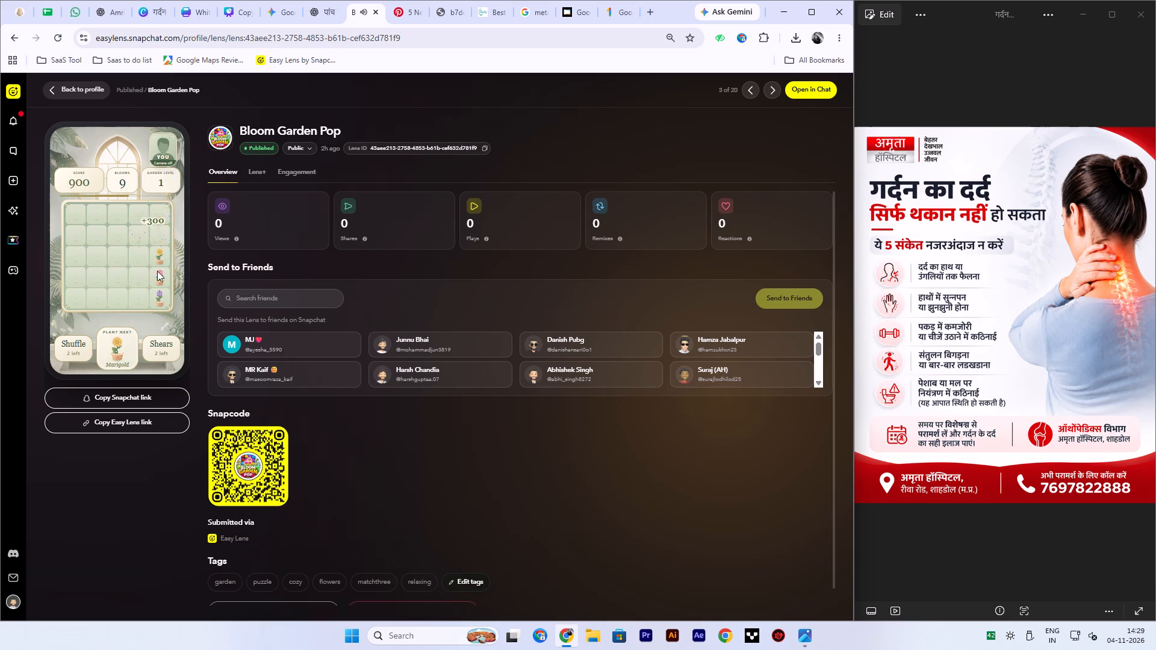
click(63, 83)
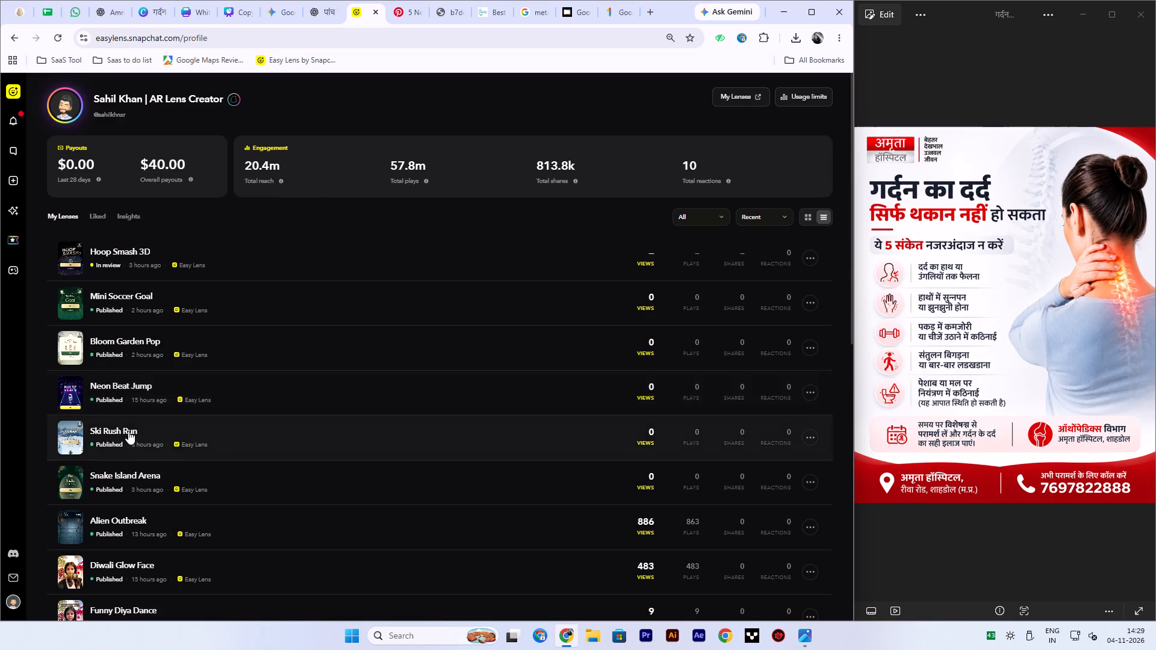
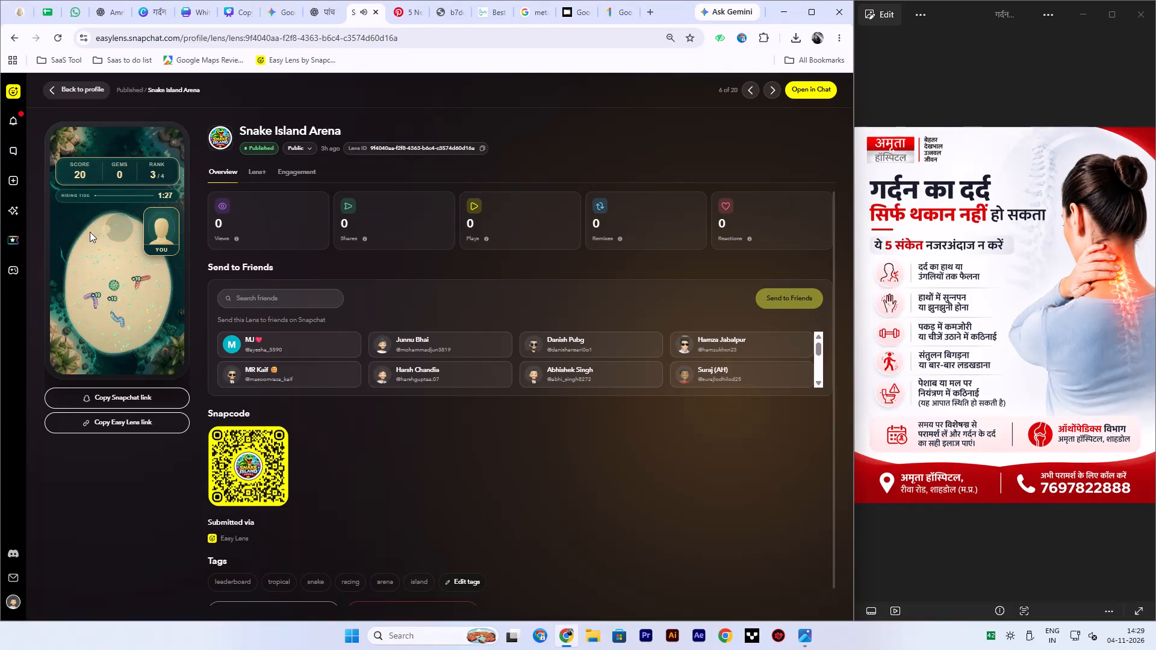
drag(90, 232, 55, 202)
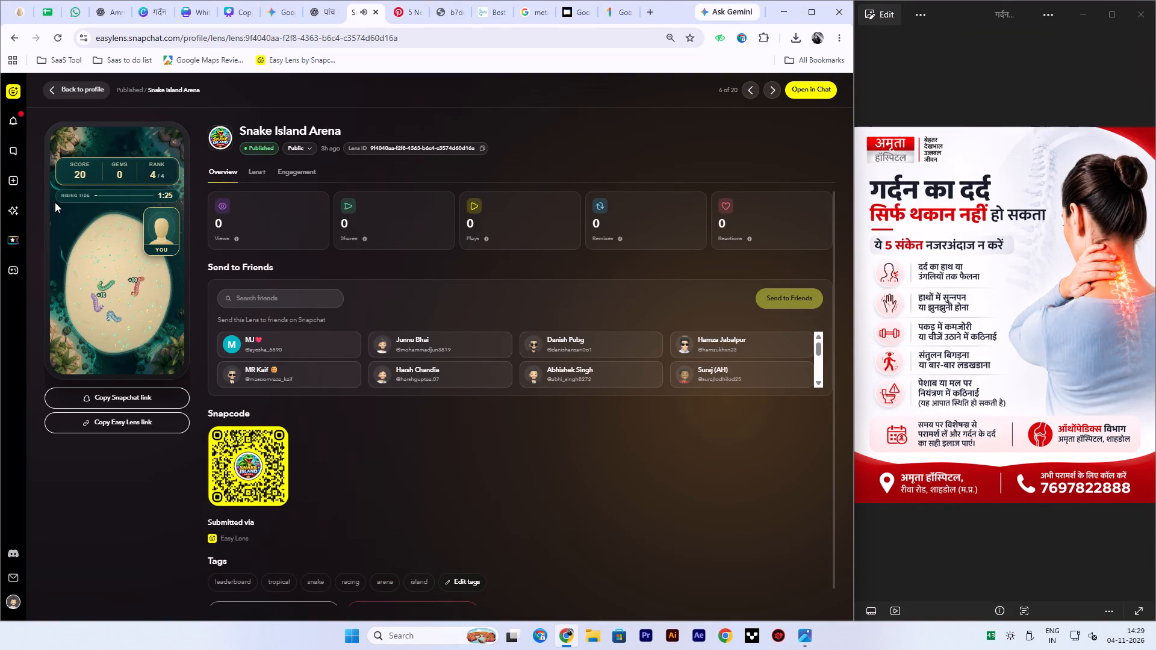
drag(55, 202, 0, 222)
drag(108, 256, 64, 252)
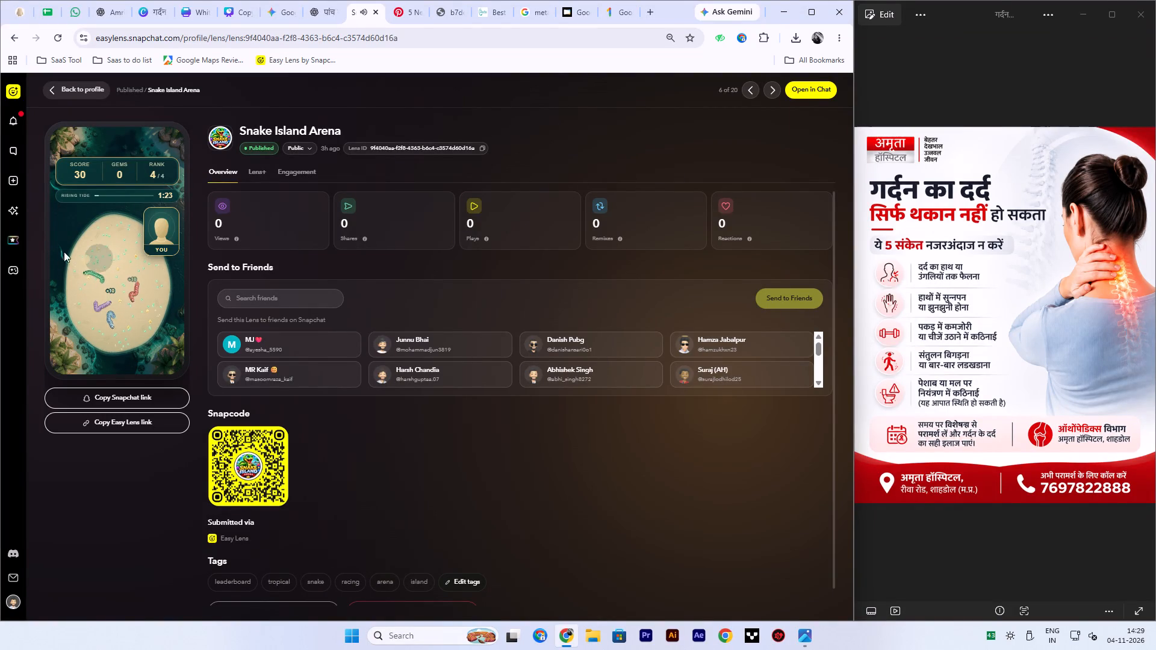
drag(64, 252, 110, 252)
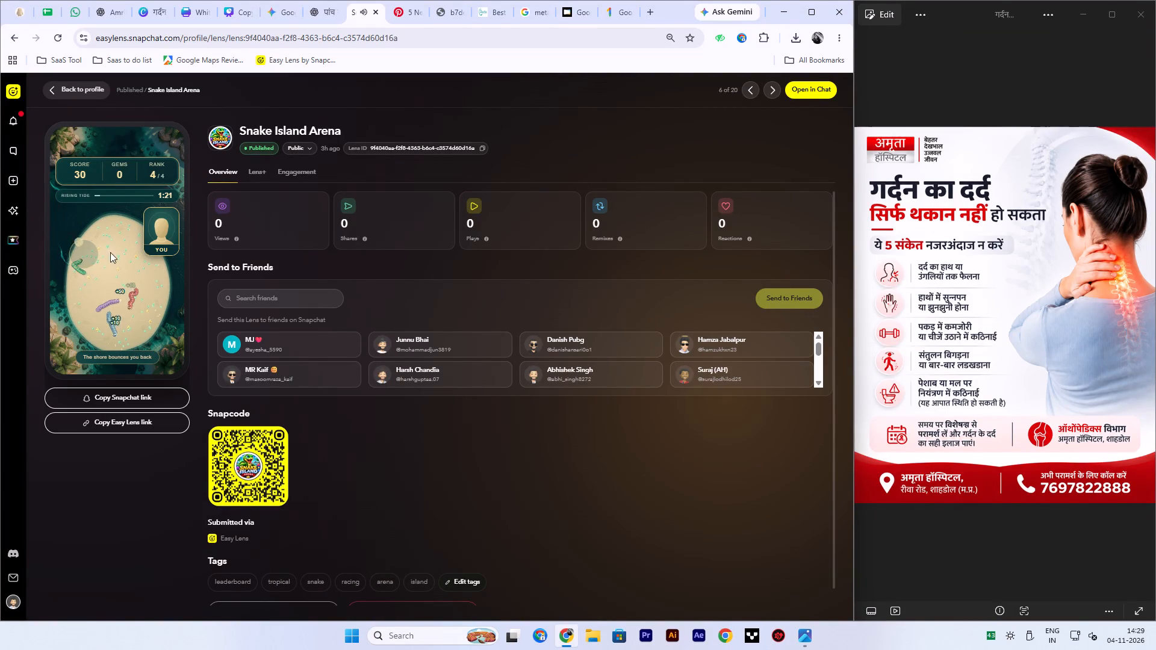
drag(110, 252, 162, 302)
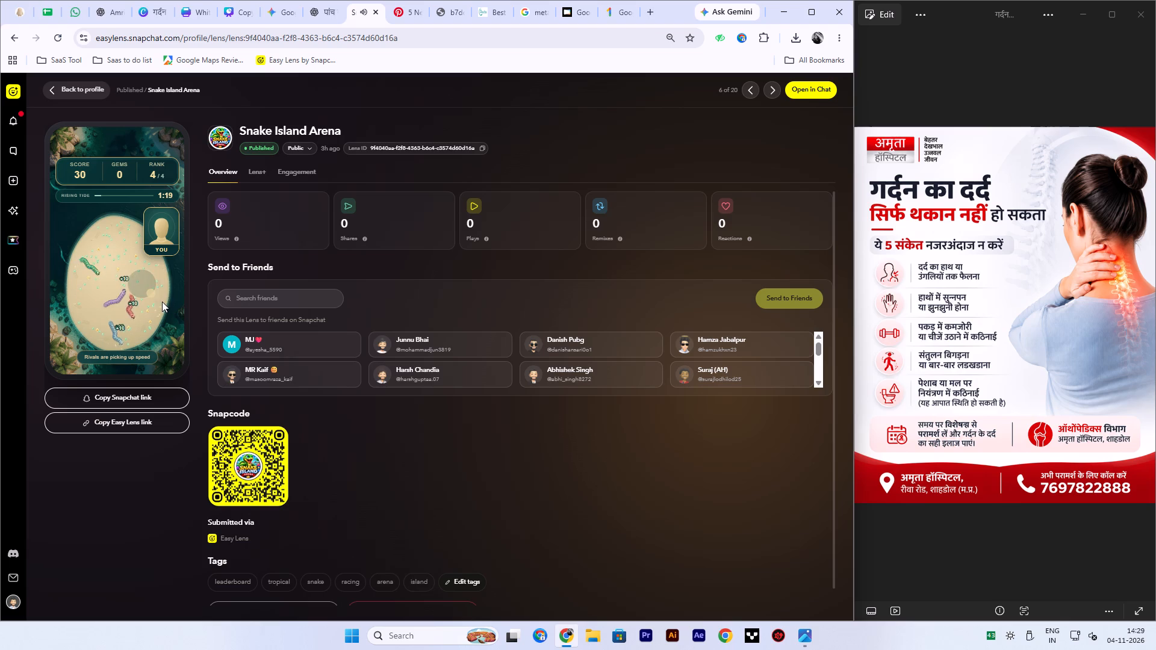
drag(162, 302, 163, 292)
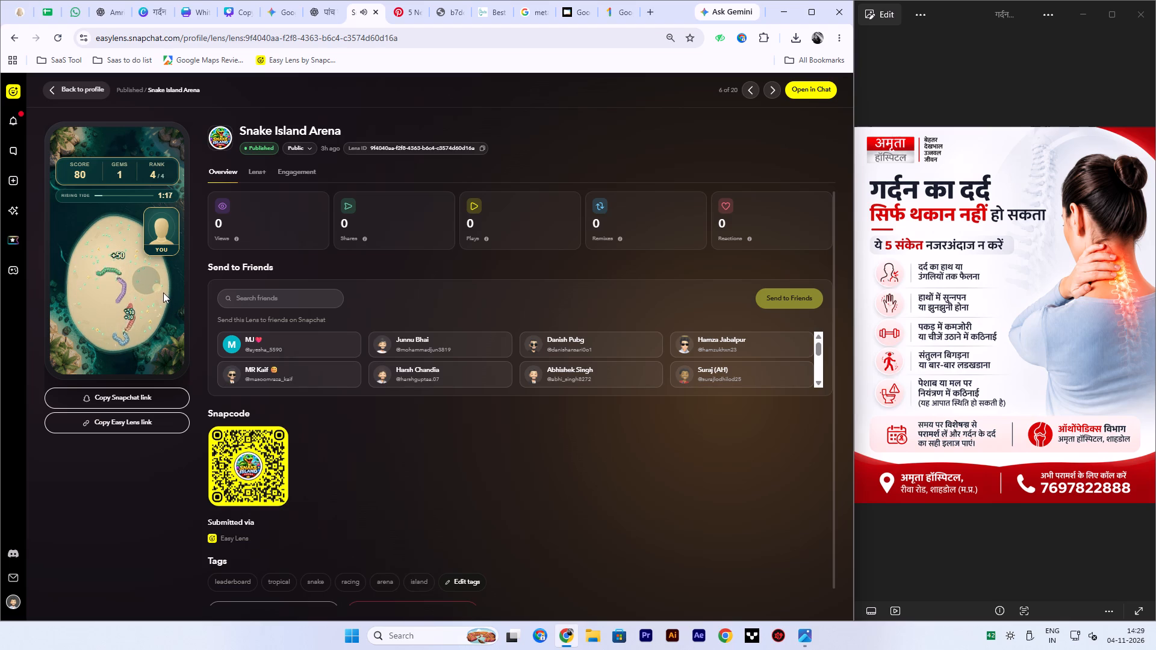
drag(163, 292, 141, 314)
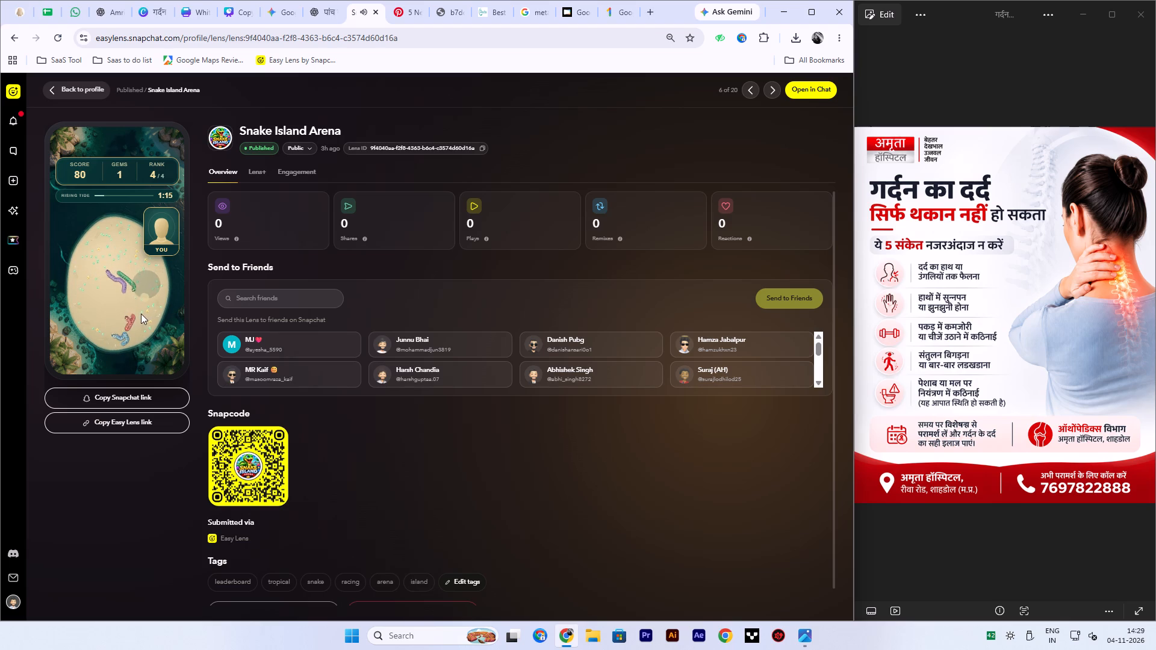
drag(141, 314, 160, 322)
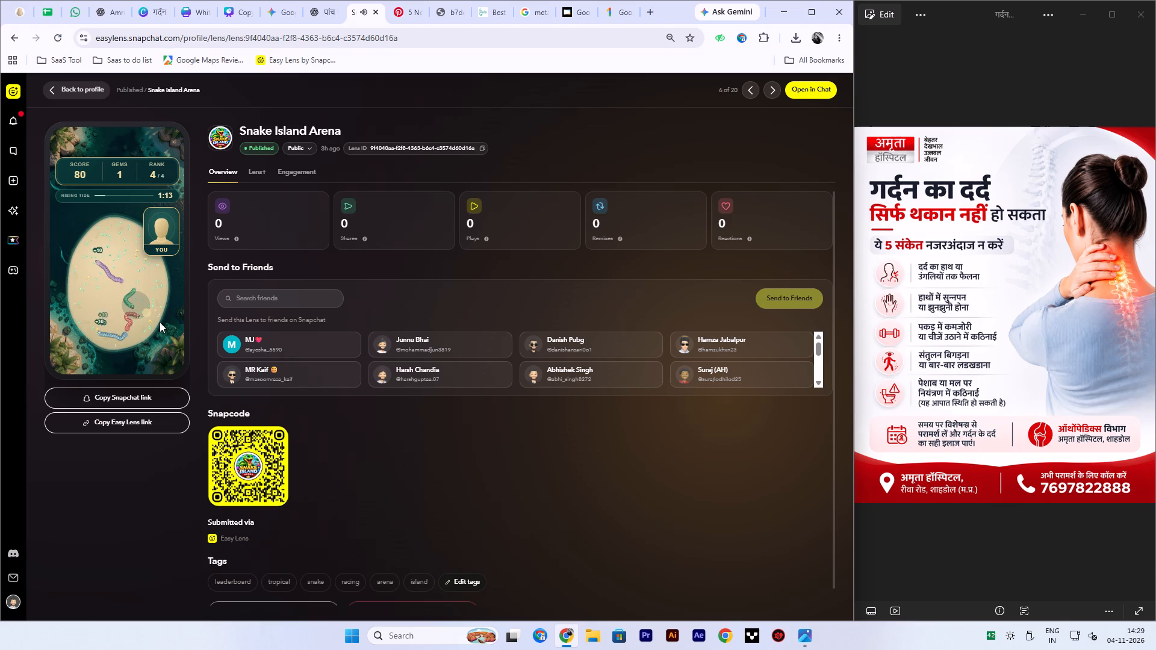
drag(160, 322, 165, 292)
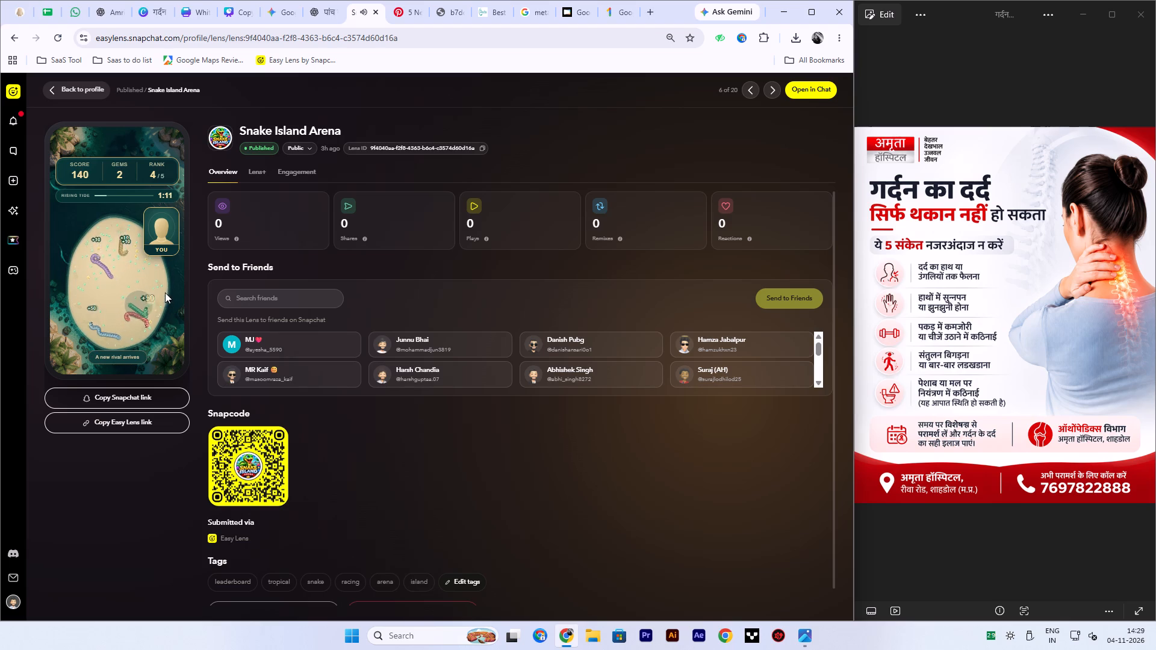
drag(165, 292, 102, 324)
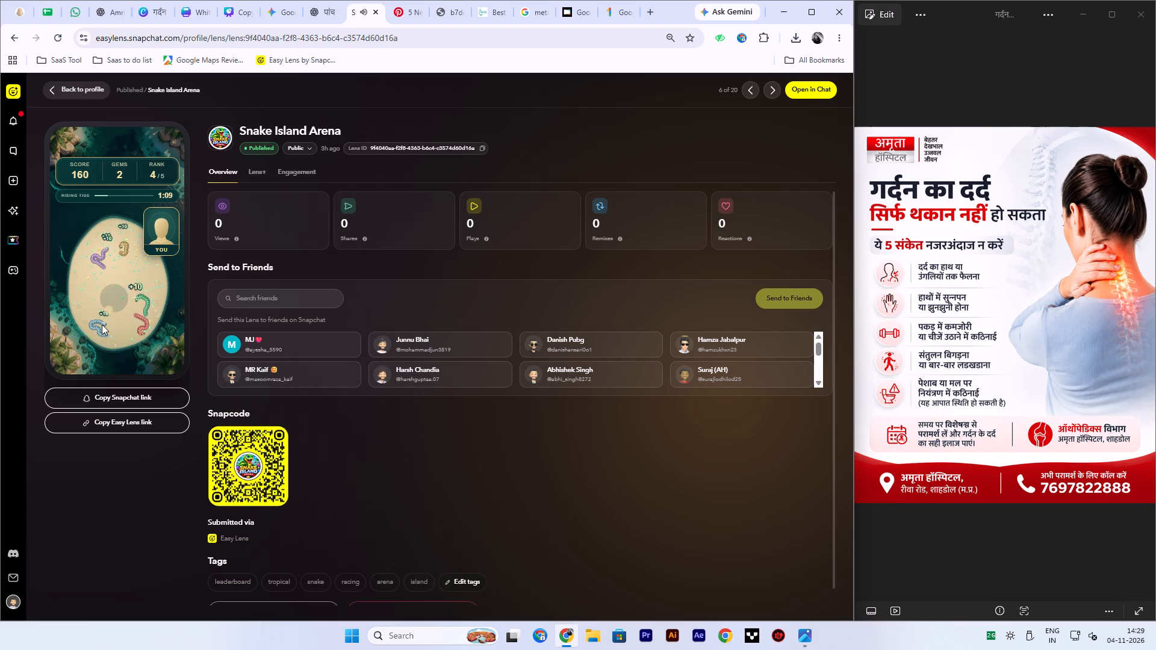
drag(102, 324, 93, 367)
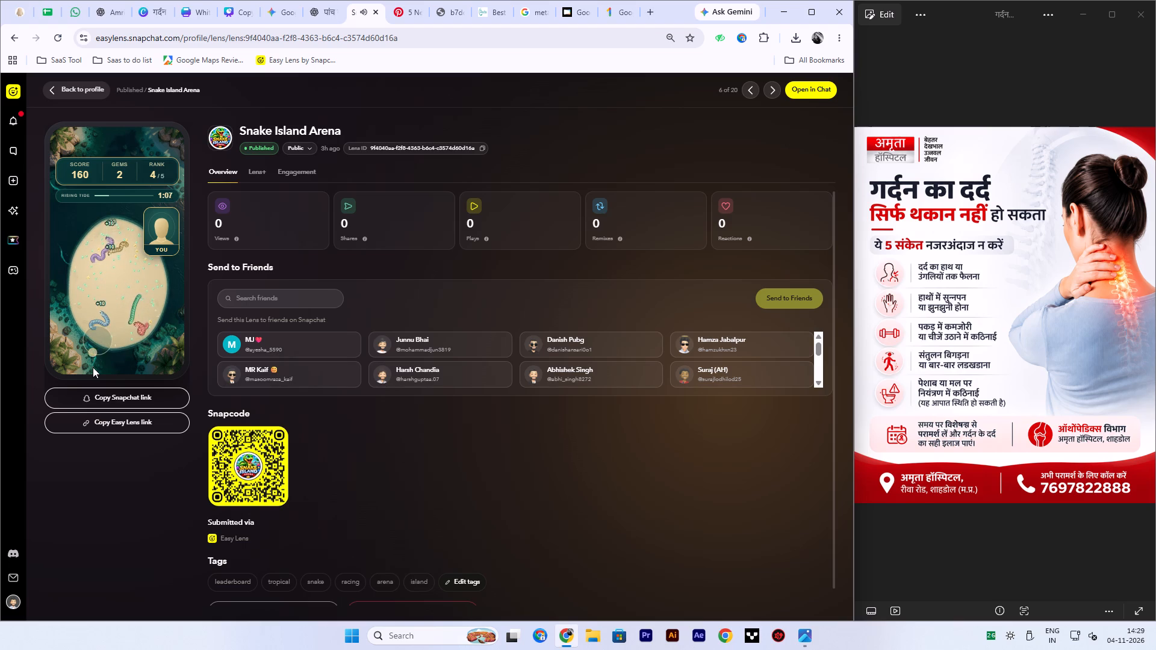
drag(93, 367, 165, 345)
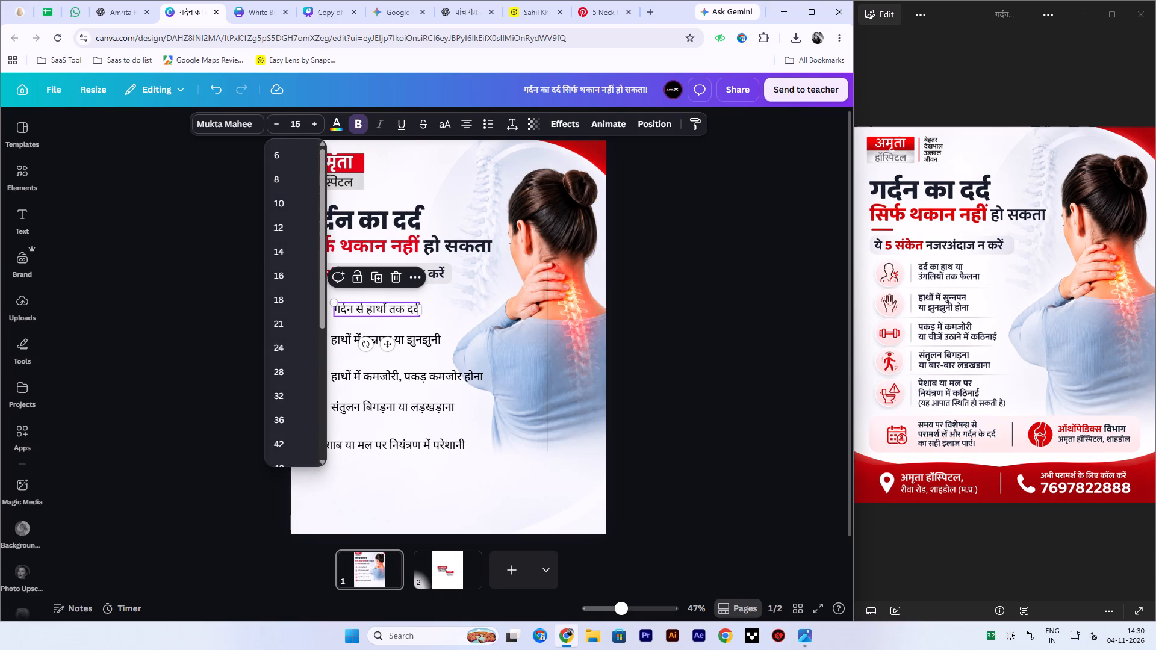
key(Return)
click(294, 122)
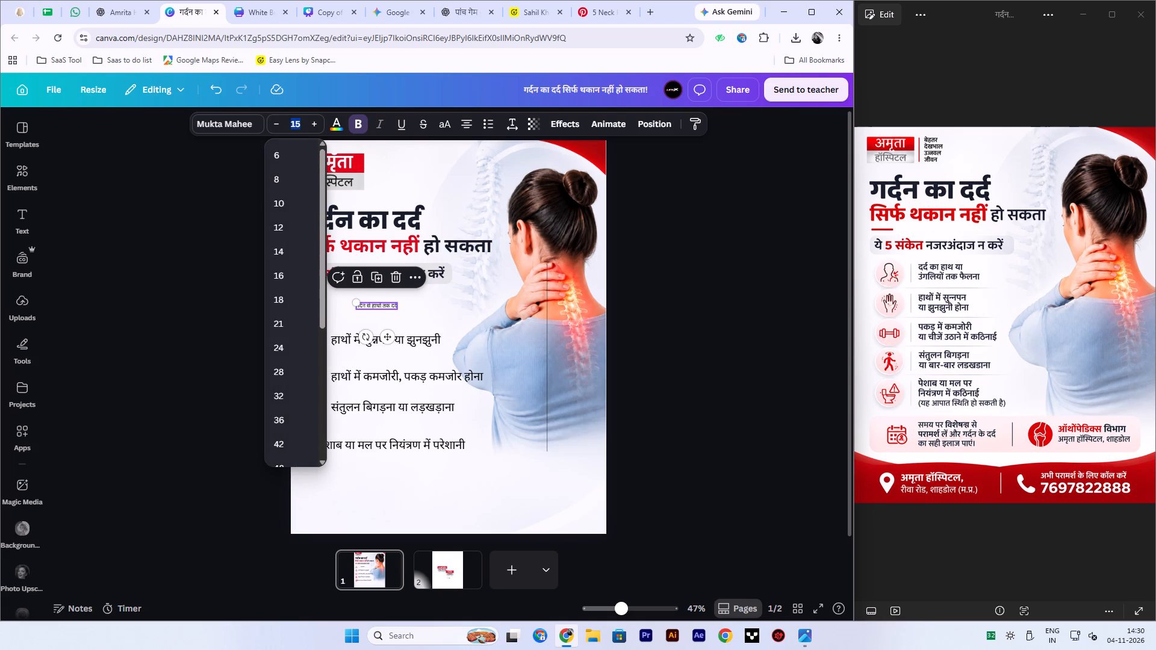
text(25)
key(Return)
click(668, 289)
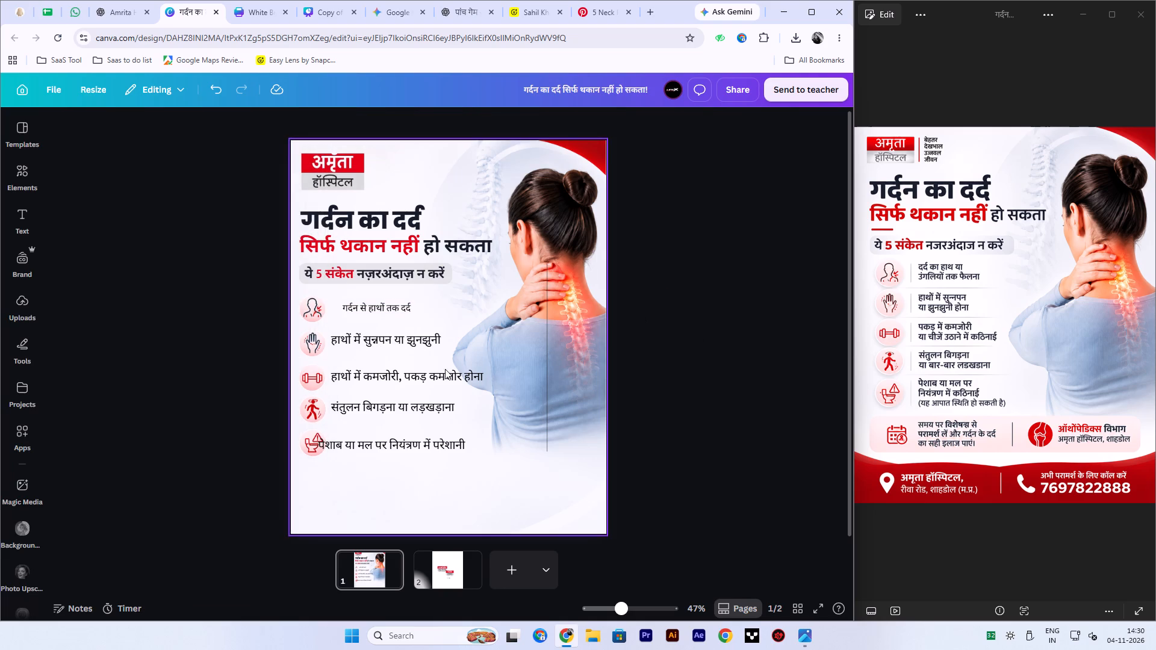
drag(370, 311, 360, 311)
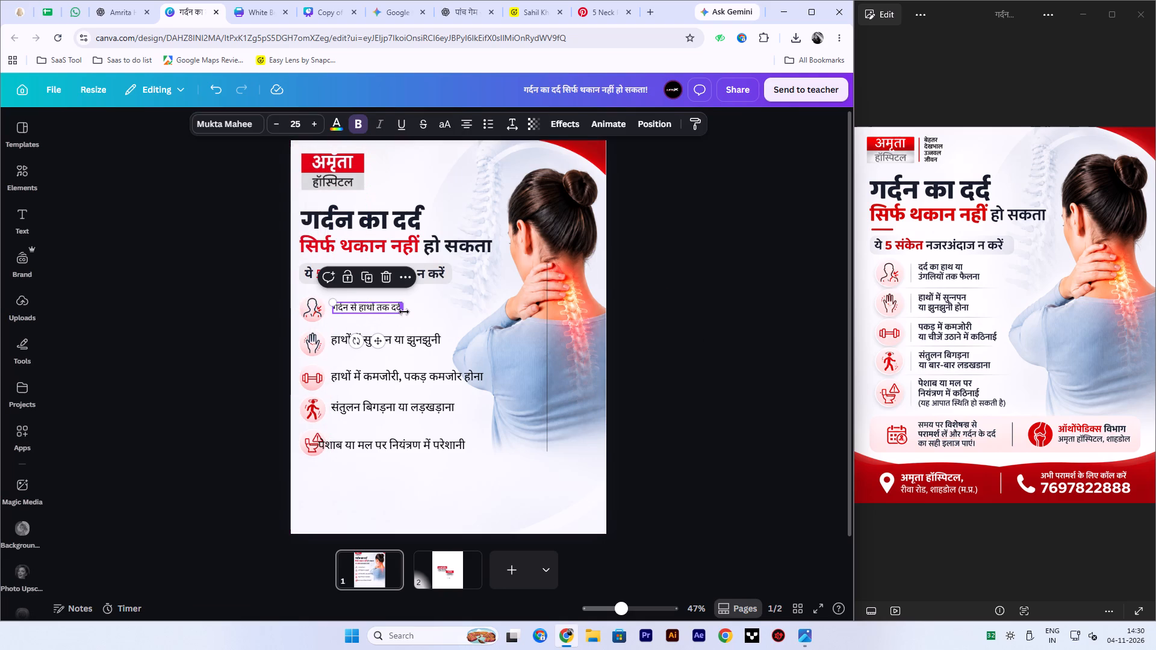
click(218, 231)
Turn off bold on the first symptom line.
click(371, 303)
click(358, 121)
click(226, 172)
Apply the Balloon Extra Bold font to the first symptom line.
click(355, 311)
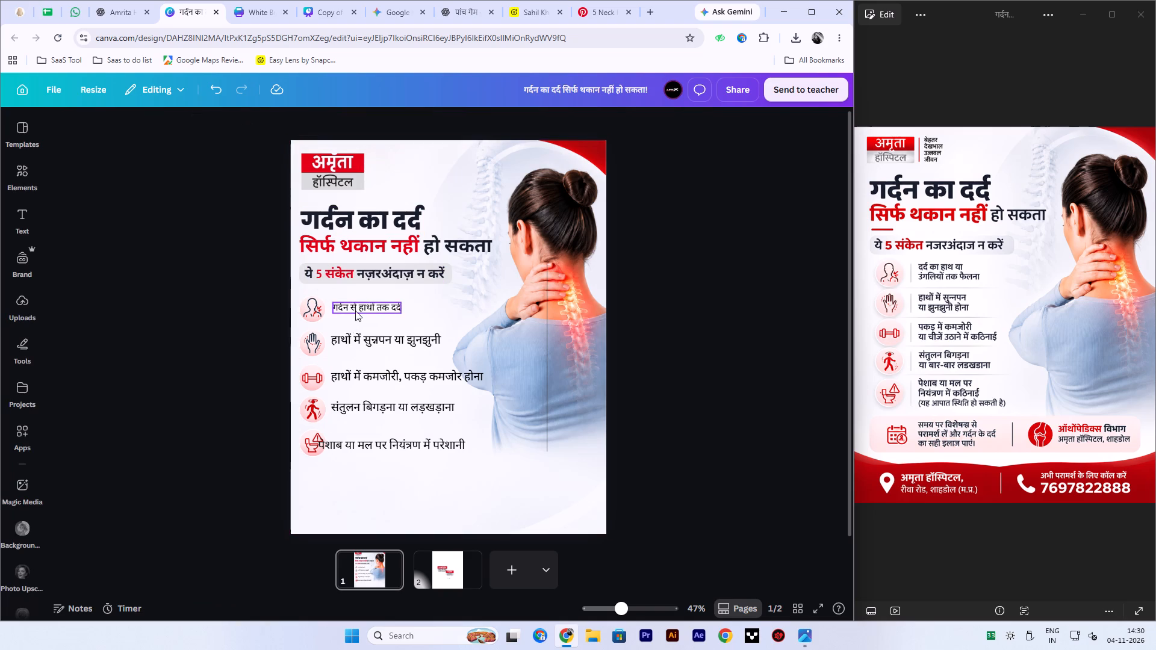
click(244, 122)
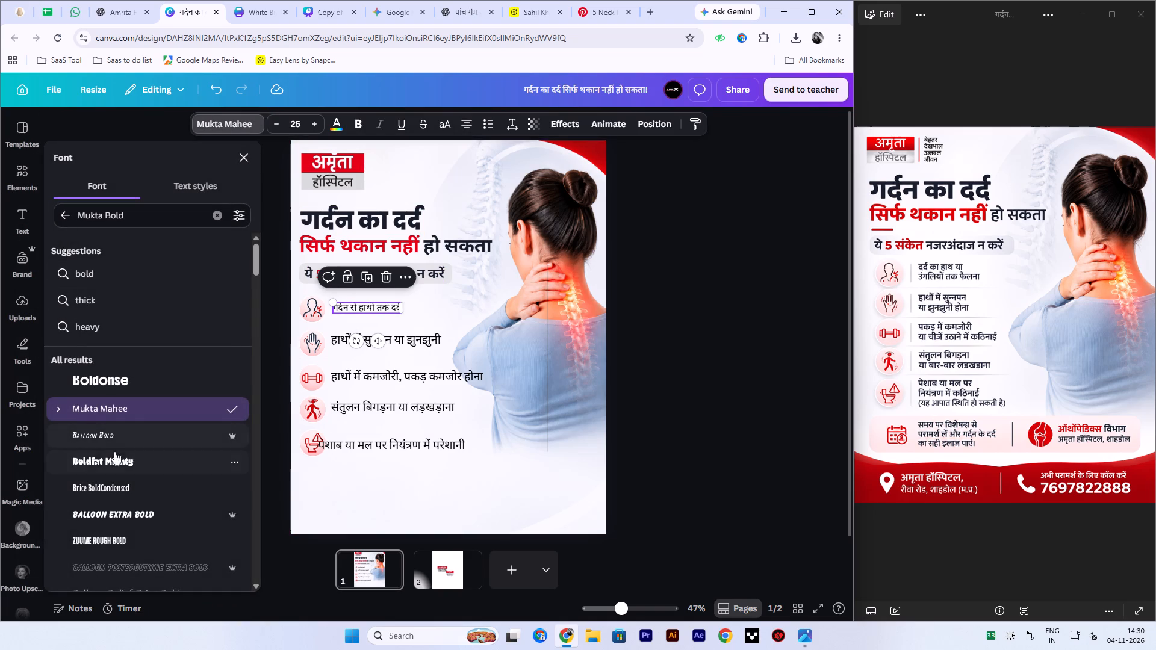
scroll(102, 501, down, 2)
click(93, 441)
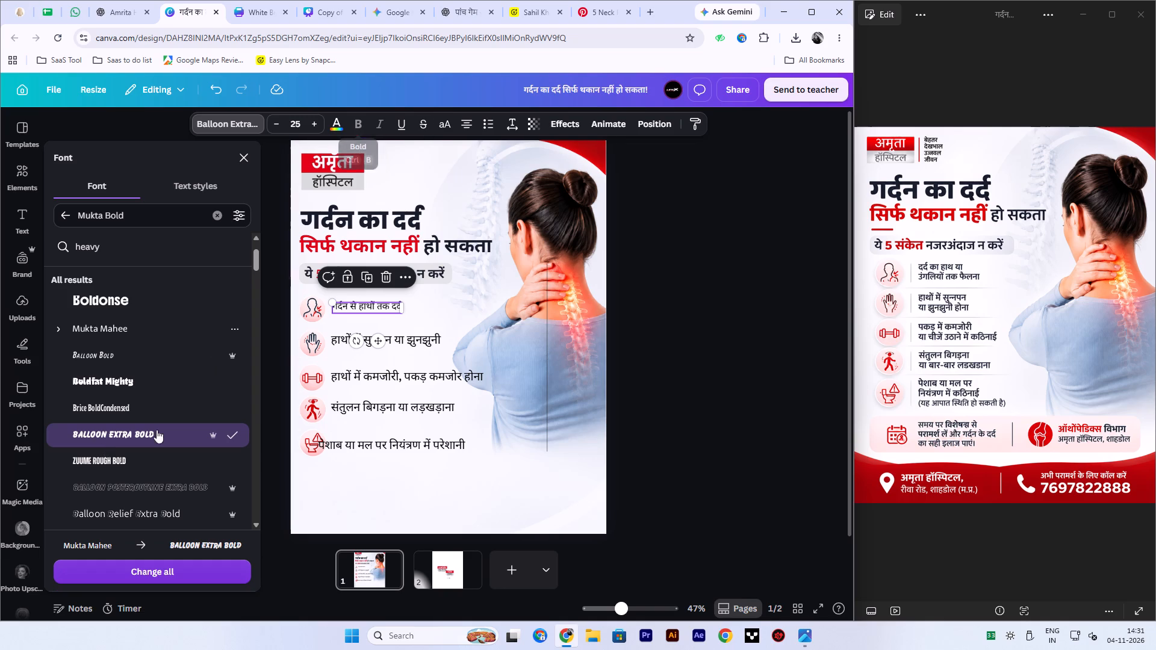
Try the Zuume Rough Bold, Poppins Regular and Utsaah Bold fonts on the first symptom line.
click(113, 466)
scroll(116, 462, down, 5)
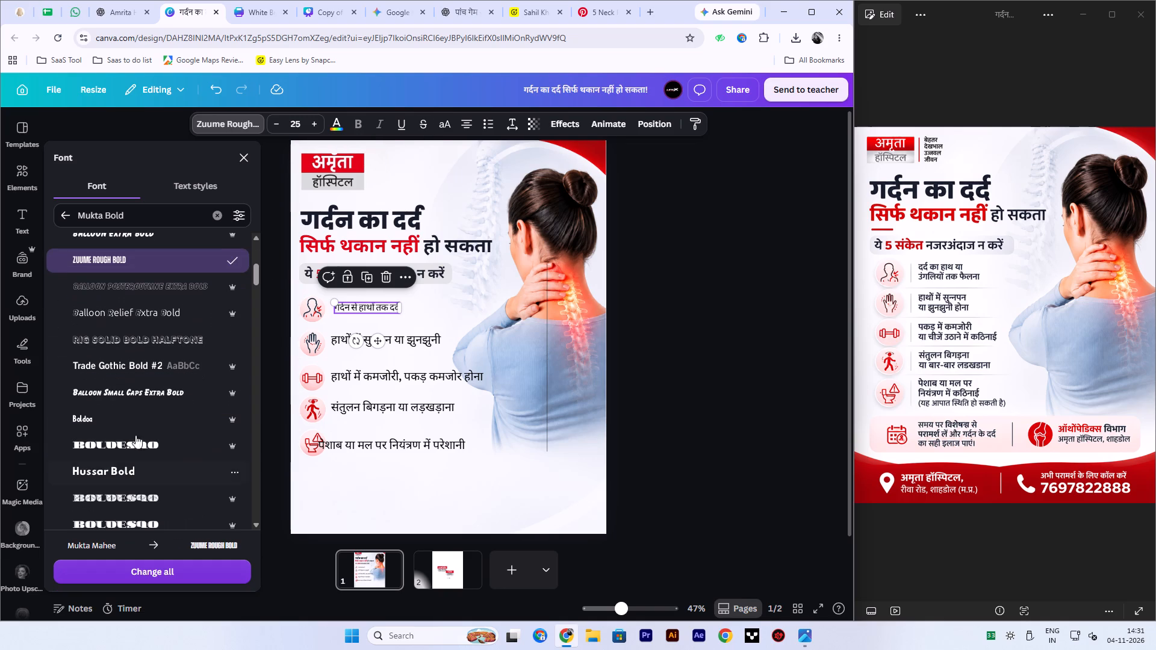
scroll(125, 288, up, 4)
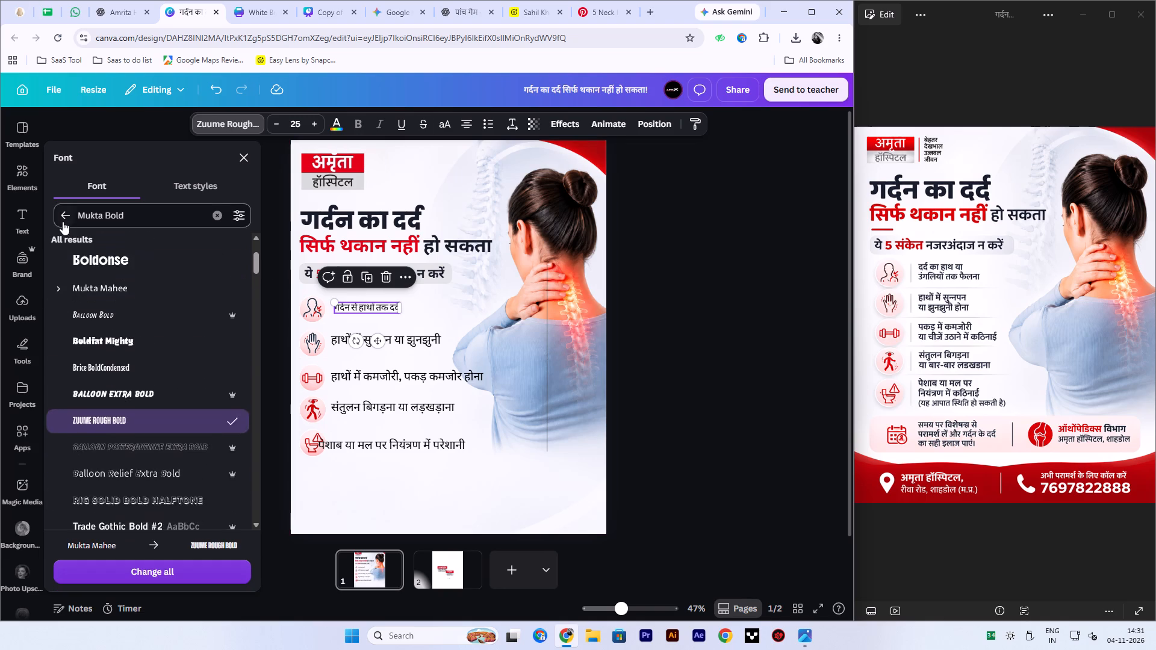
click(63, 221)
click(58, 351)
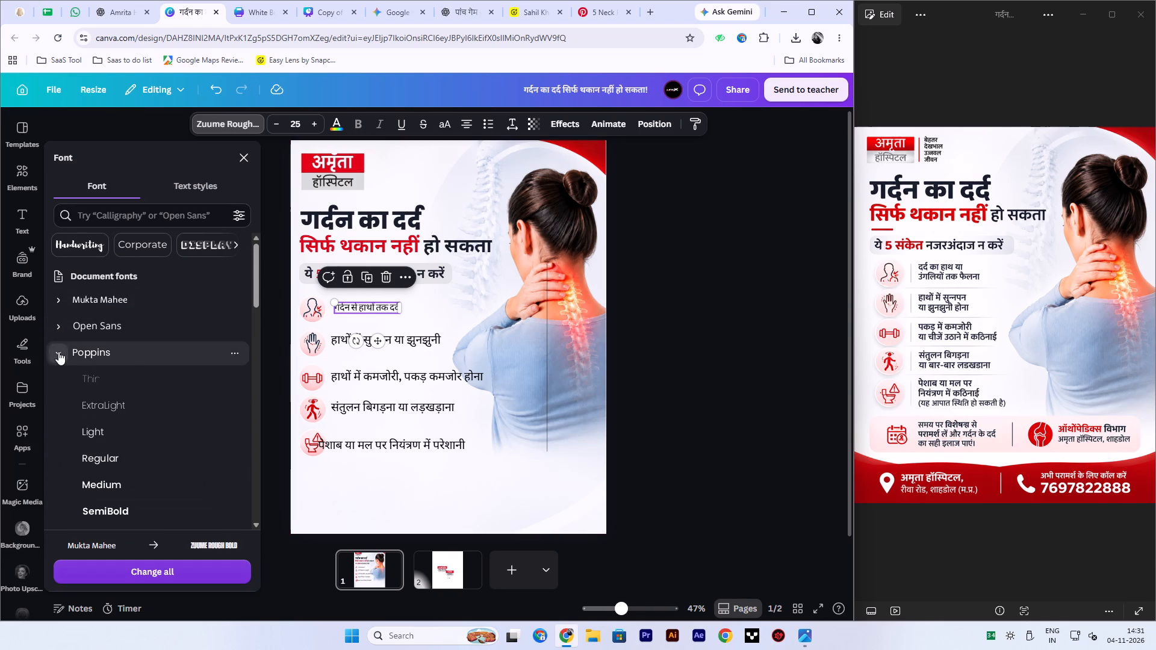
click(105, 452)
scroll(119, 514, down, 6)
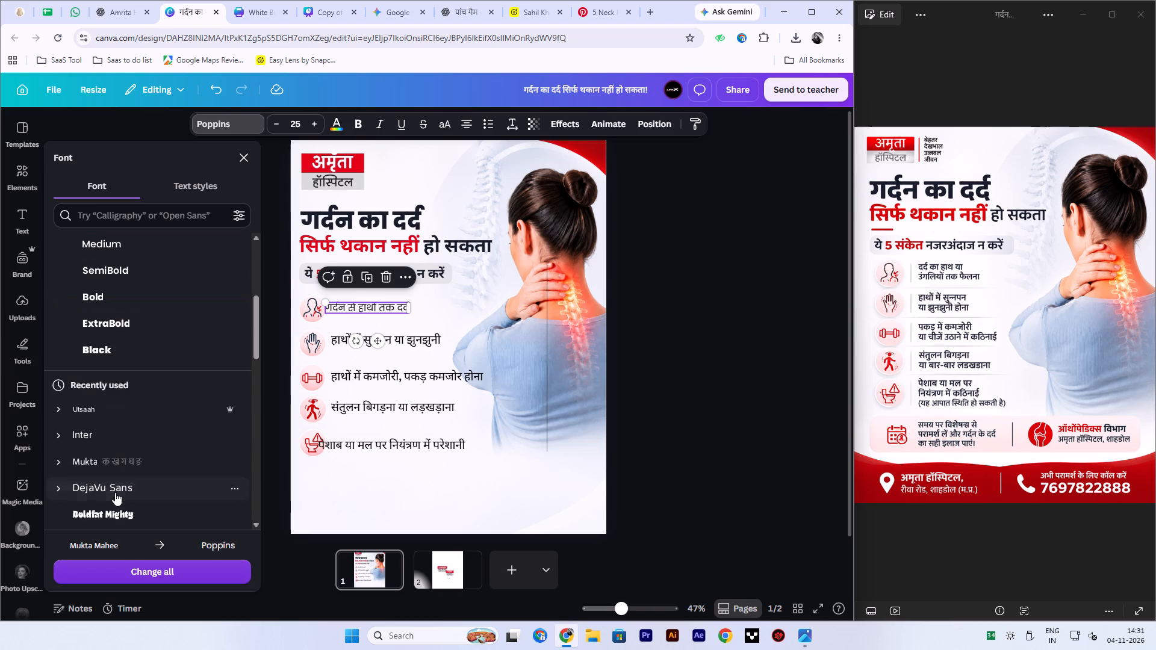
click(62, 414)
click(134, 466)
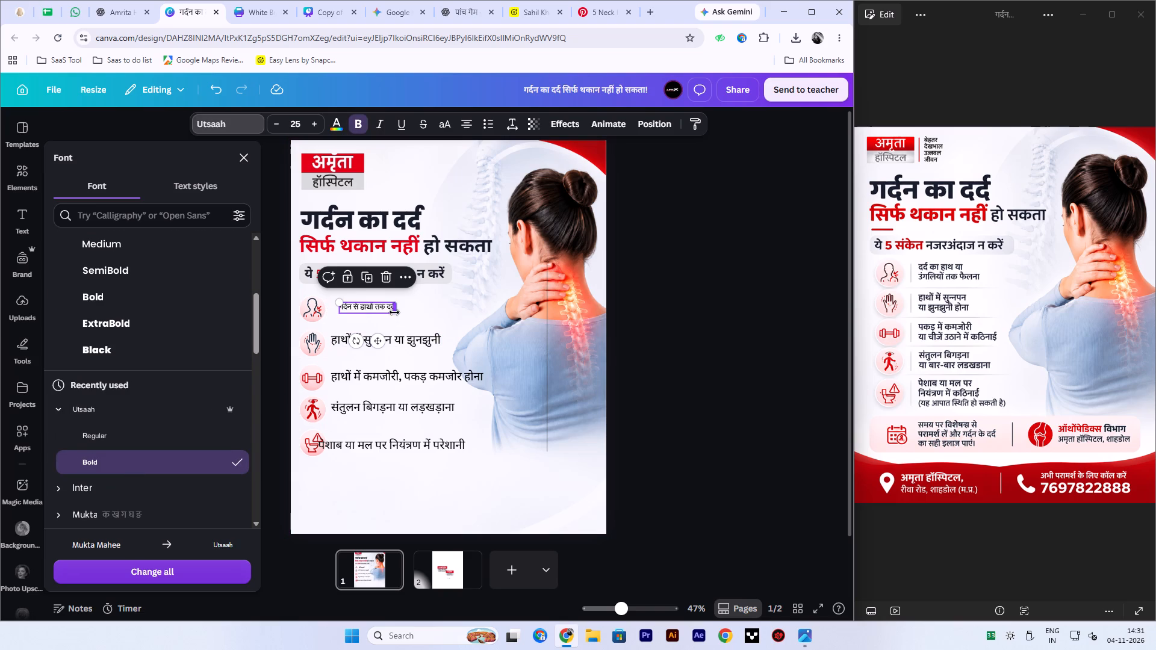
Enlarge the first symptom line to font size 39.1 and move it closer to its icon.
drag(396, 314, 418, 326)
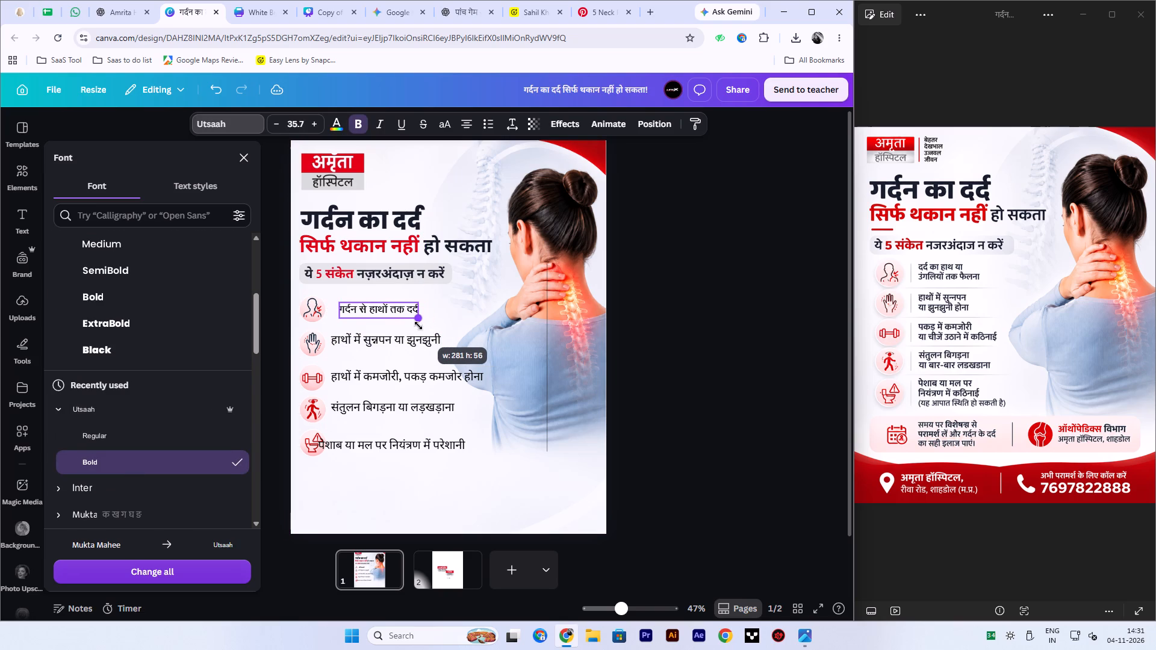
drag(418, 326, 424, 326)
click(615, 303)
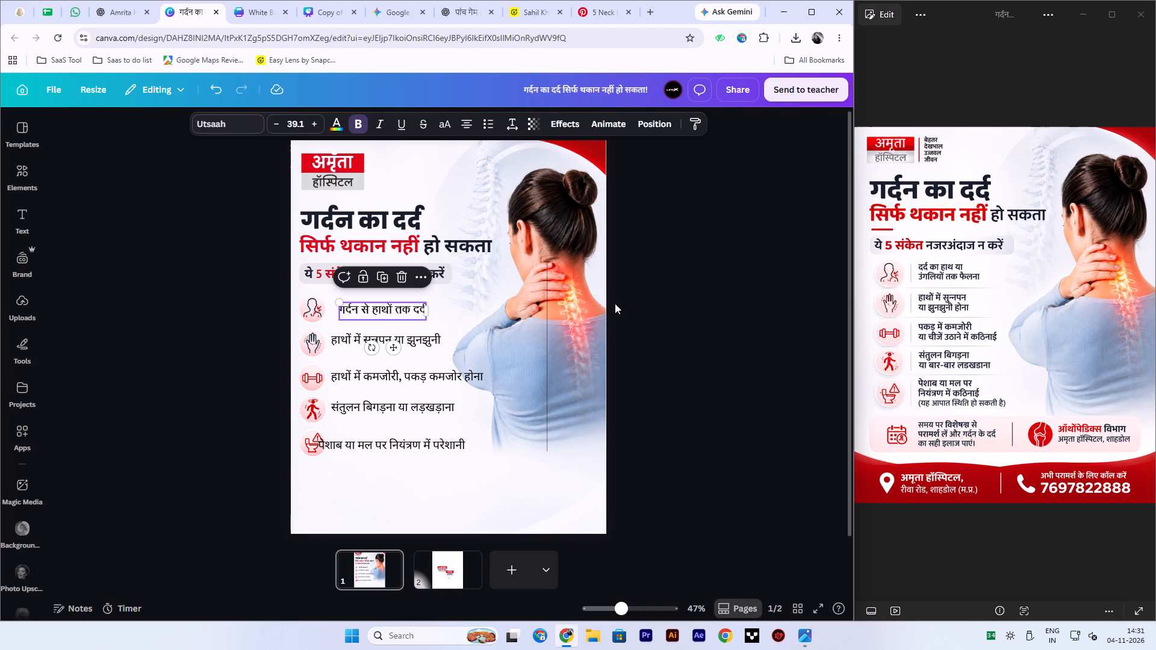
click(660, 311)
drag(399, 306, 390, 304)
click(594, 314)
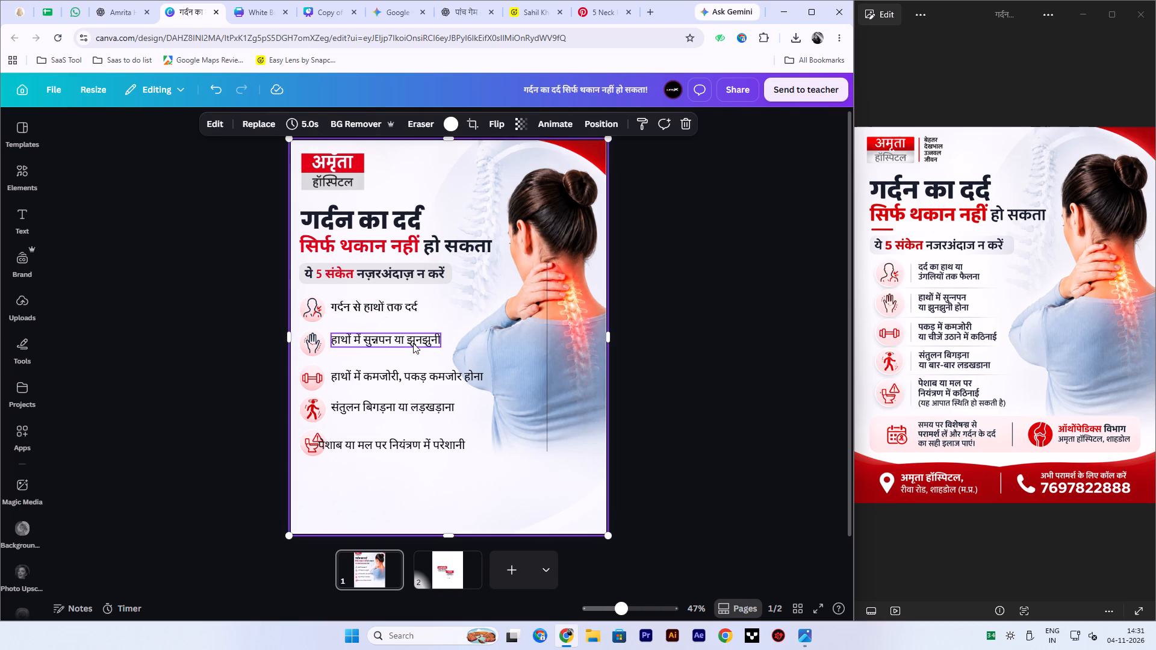
Apply the Open Sans SemiBold font to the first symptom line.
click(386, 306)
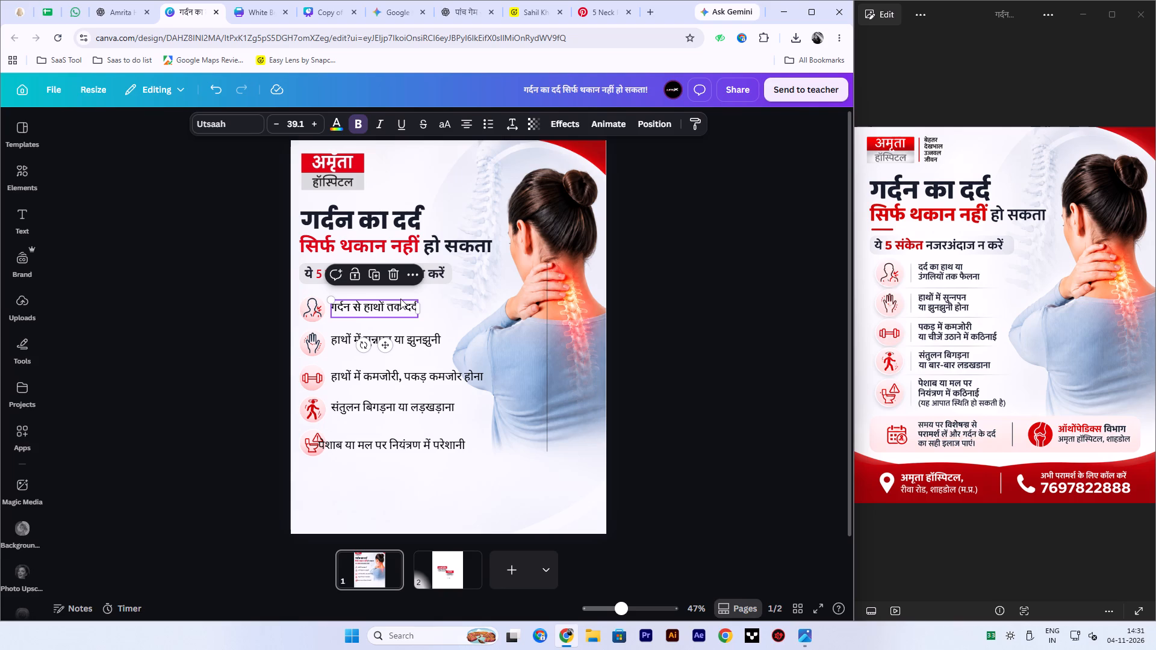
click(129, 399)
click(342, 315)
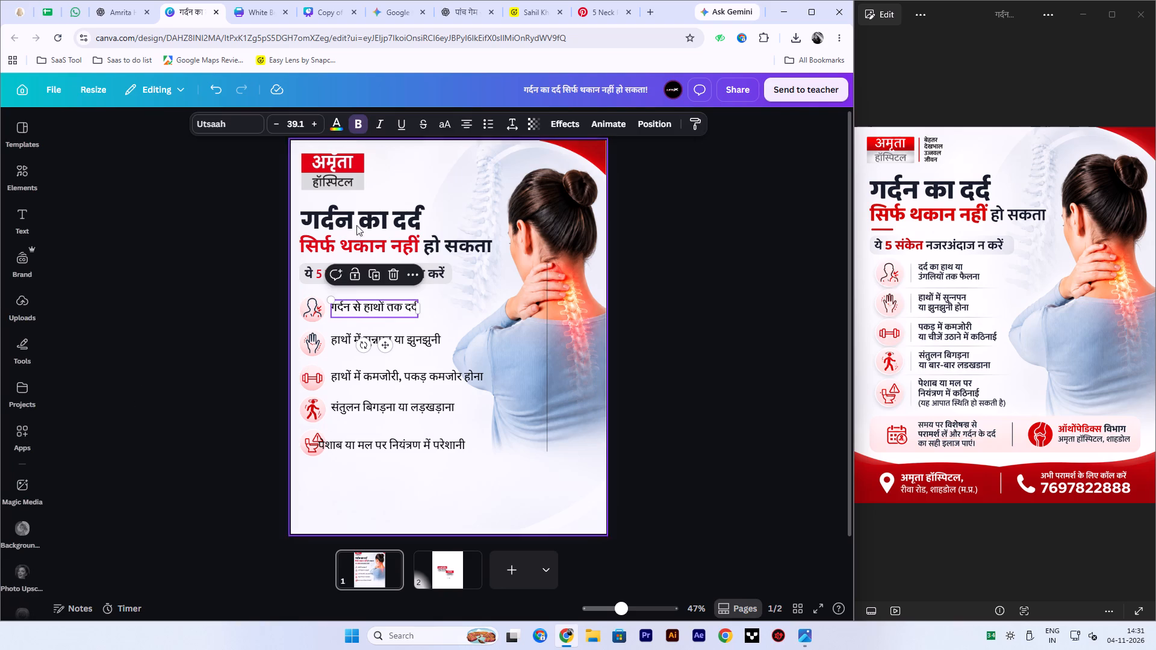
click(218, 125)
click(63, 418)
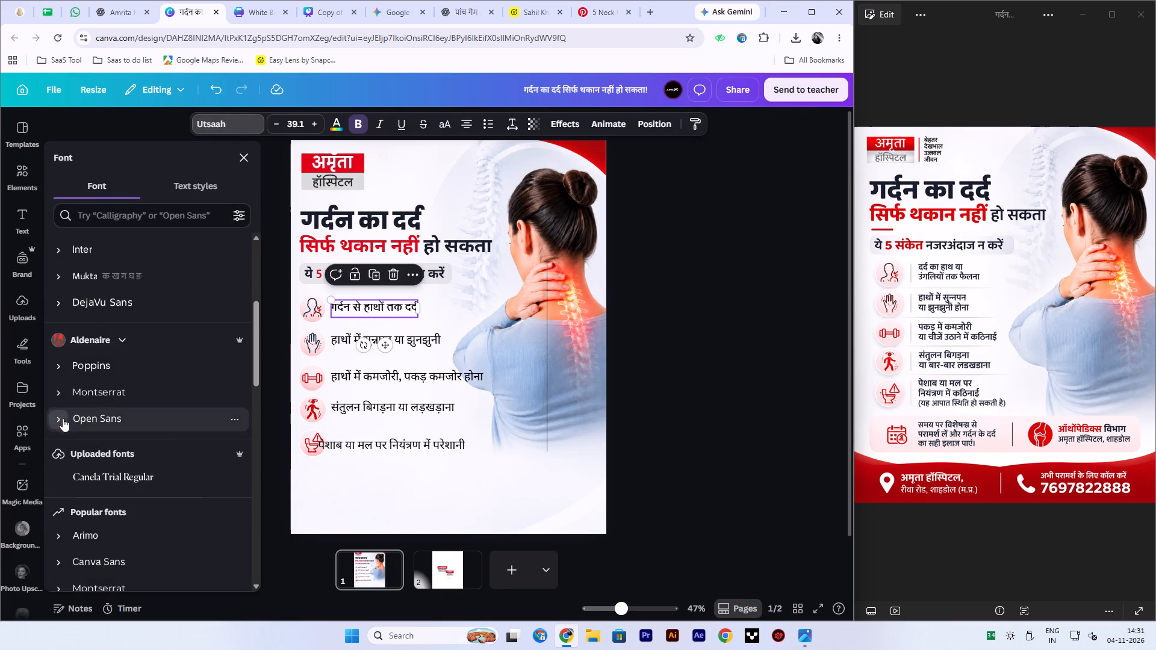
scroll(151, 442, down, 5)
click(120, 324)
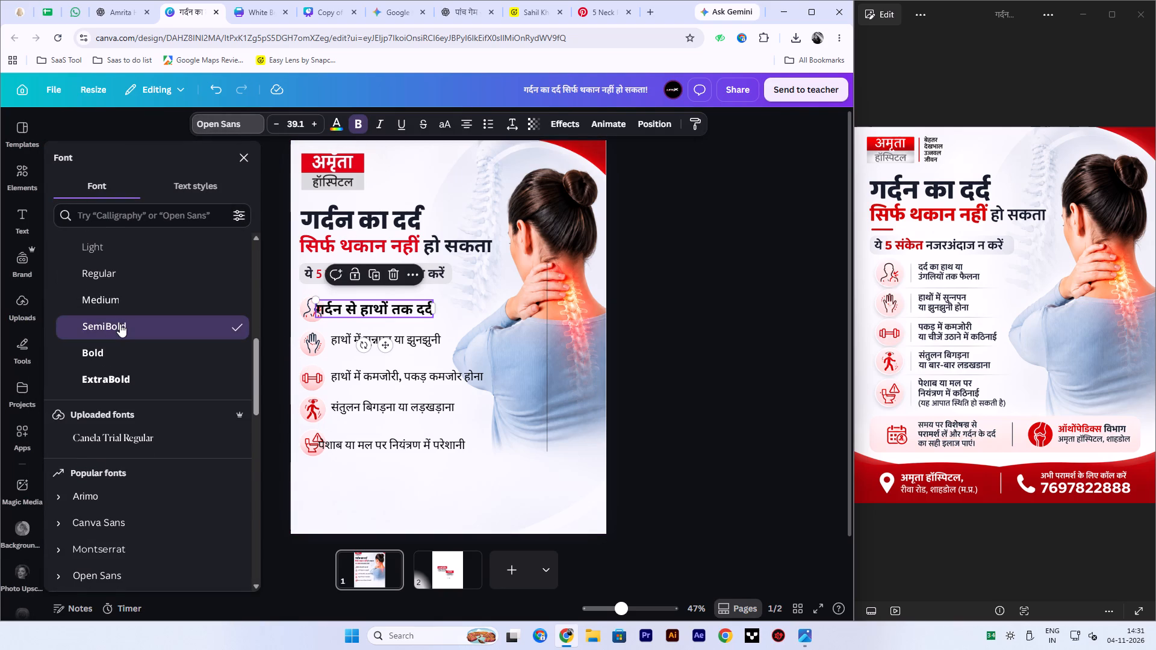
click(125, 290)
click(130, 319)
click(570, 314)
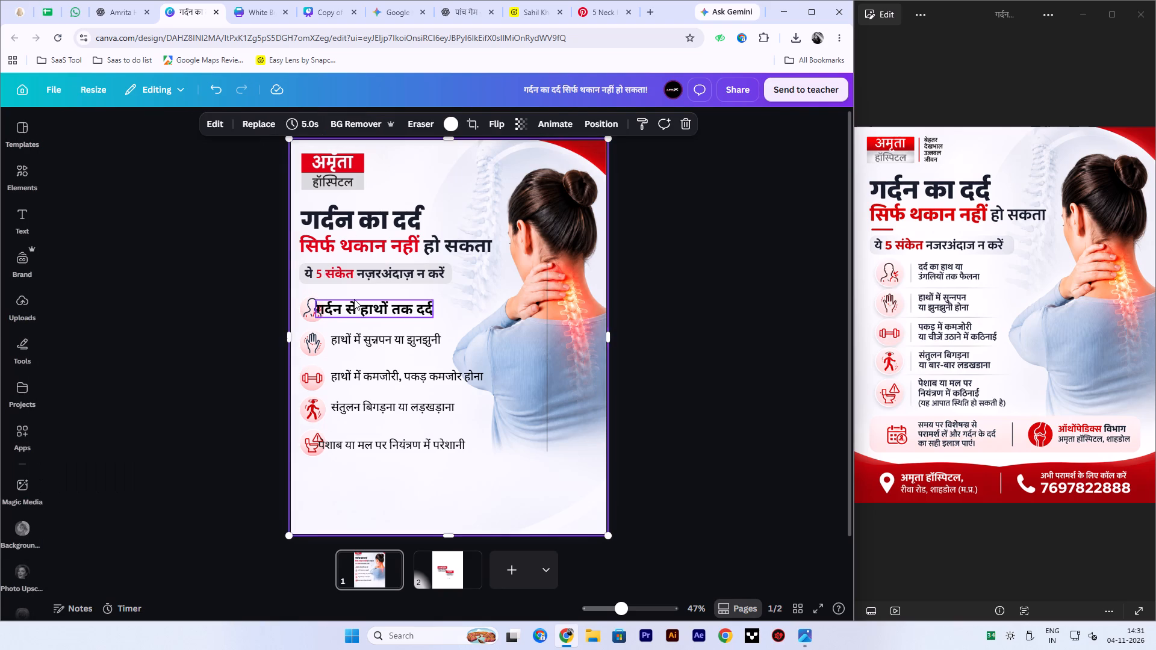
Move the first symptom line clear of its icon and turn off bold on it.
drag(378, 306, 405, 306)
click(358, 122)
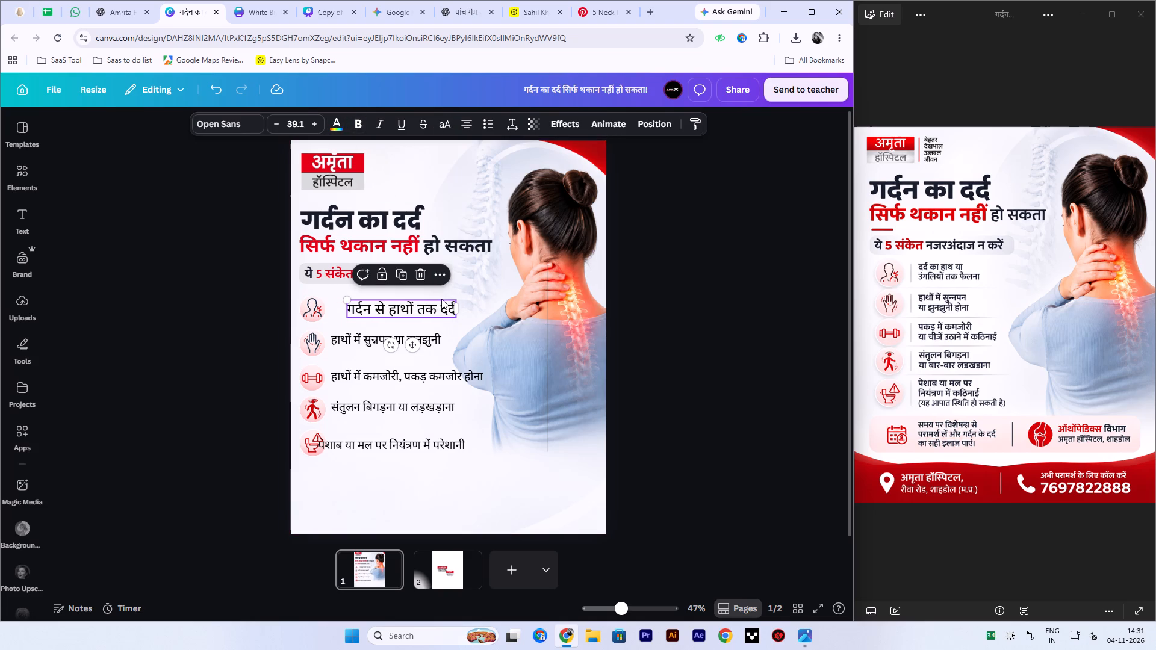
Scale the first symptom line down to font size 32.1 and place it just beside its icon, level with it.
drag(441, 309, 426, 306)
drag(441, 296, 424, 303)
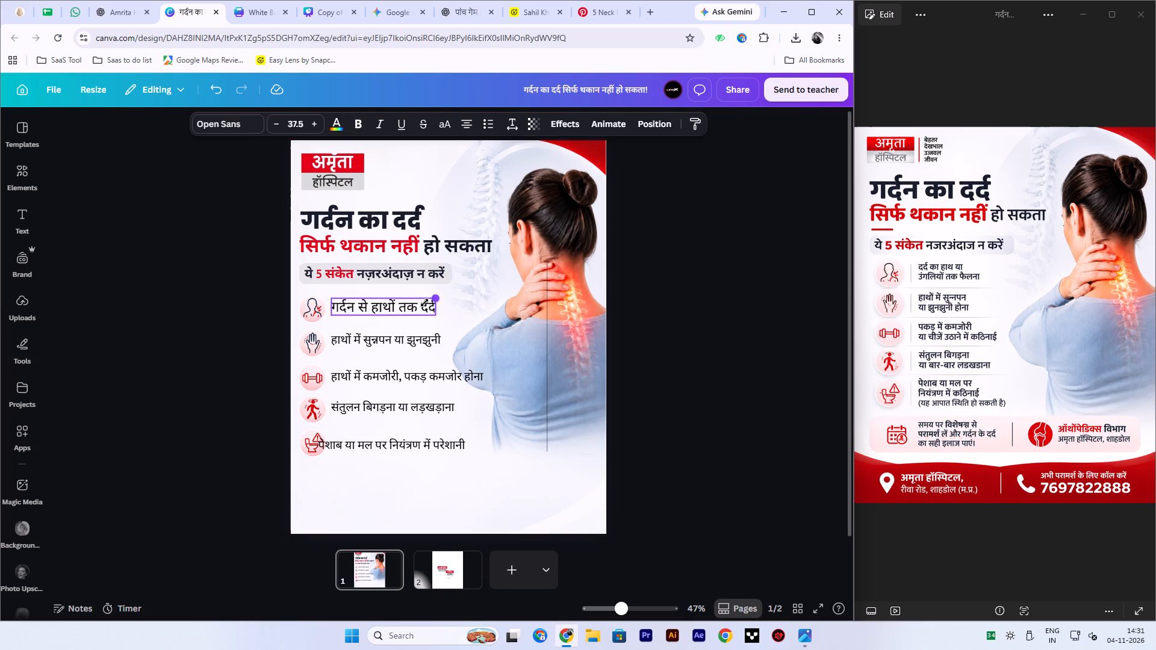
drag(424, 303, 422, 305)
click(671, 299)
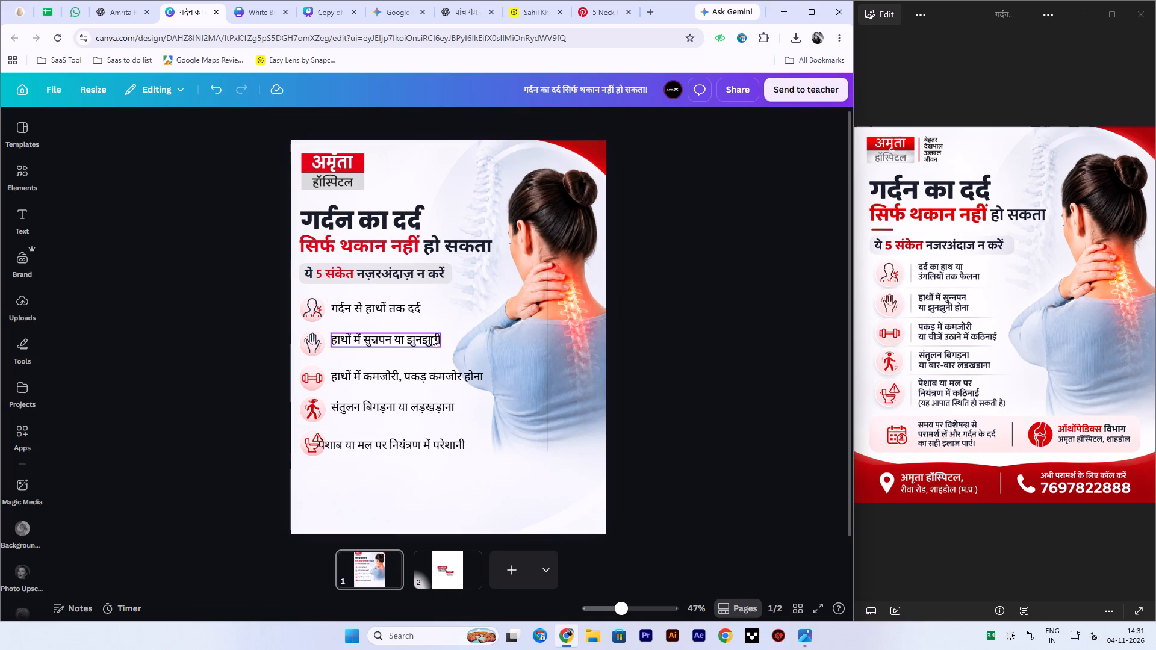
click(431, 335)
click(688, 280)
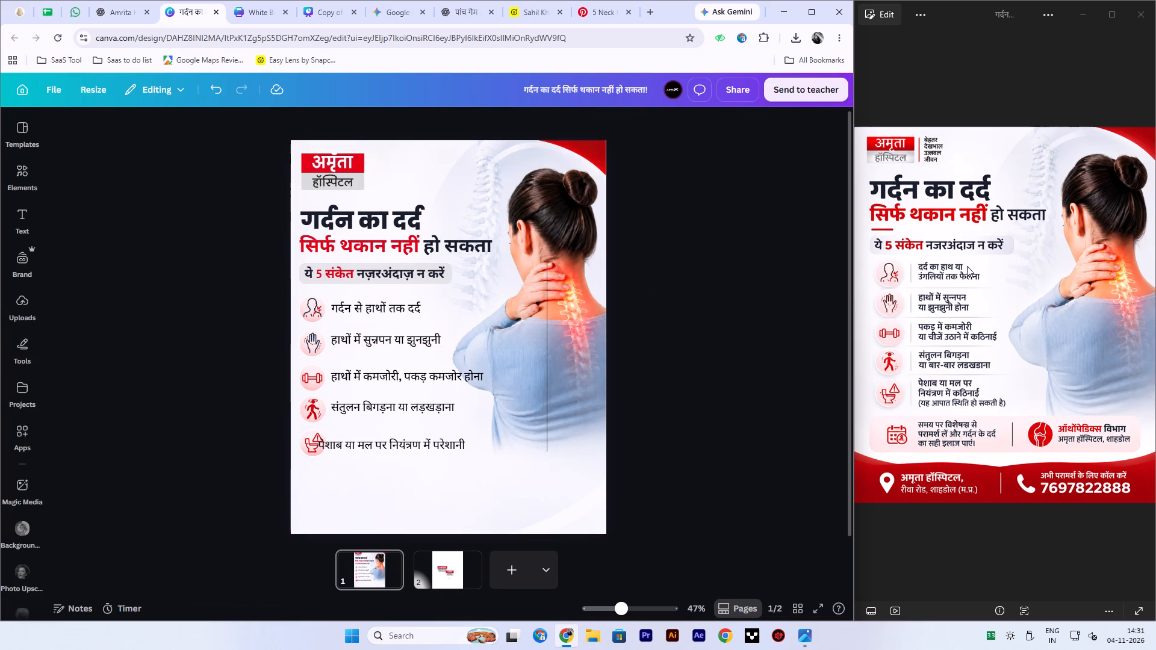
click(937, 272)
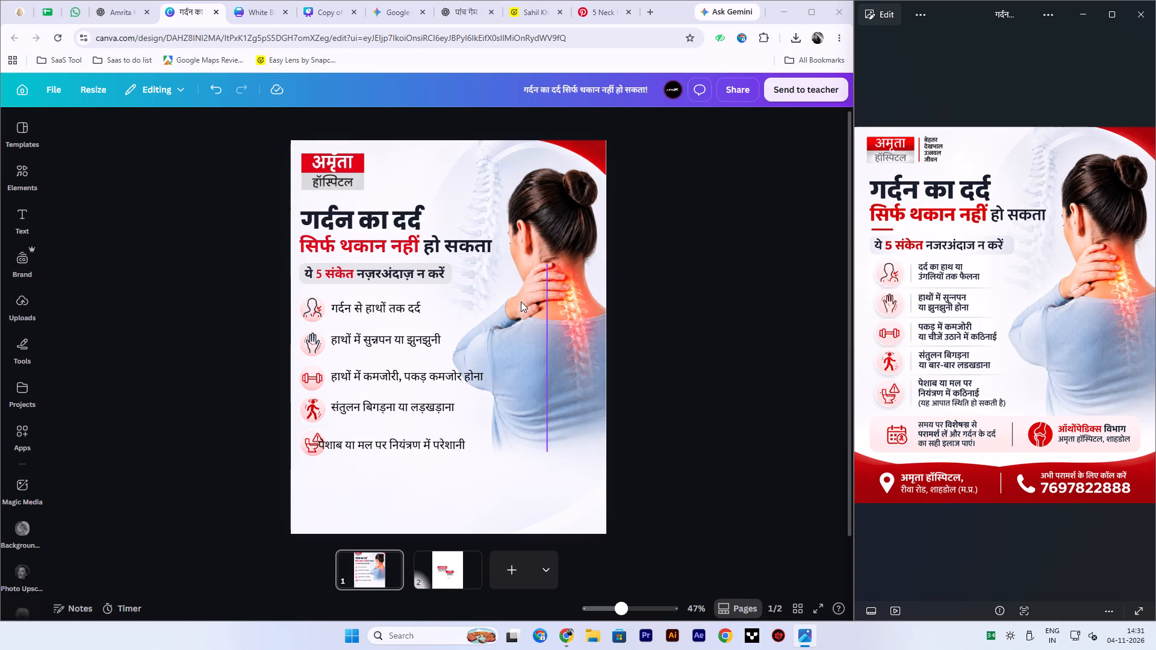
click(391, 311)
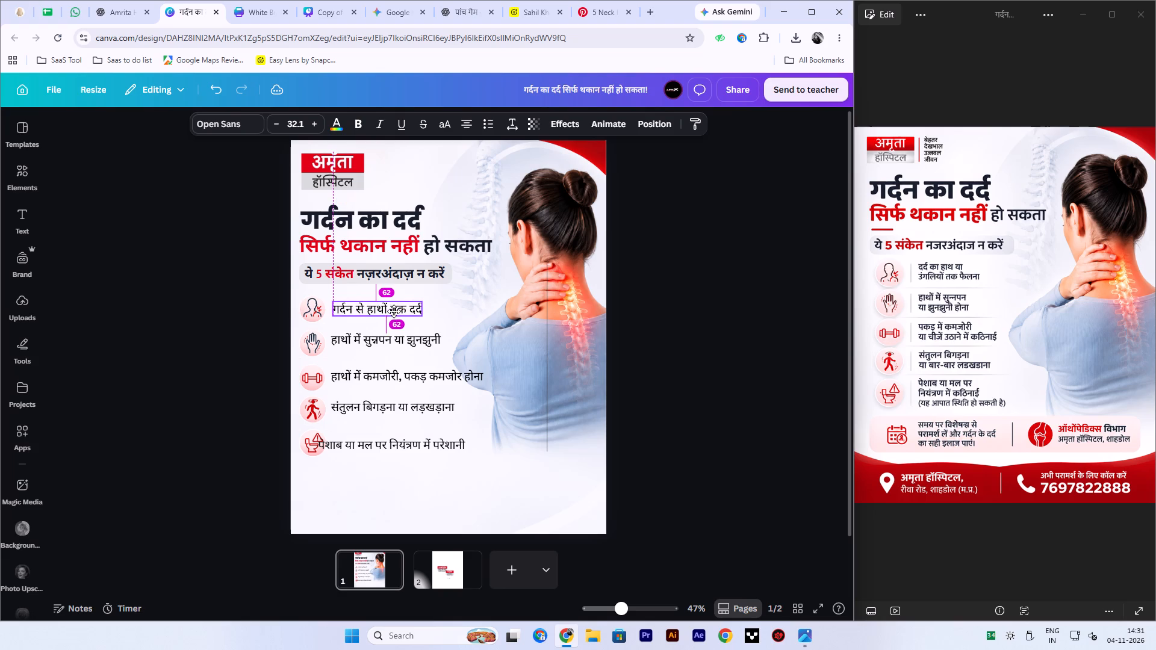
click(618, 315)
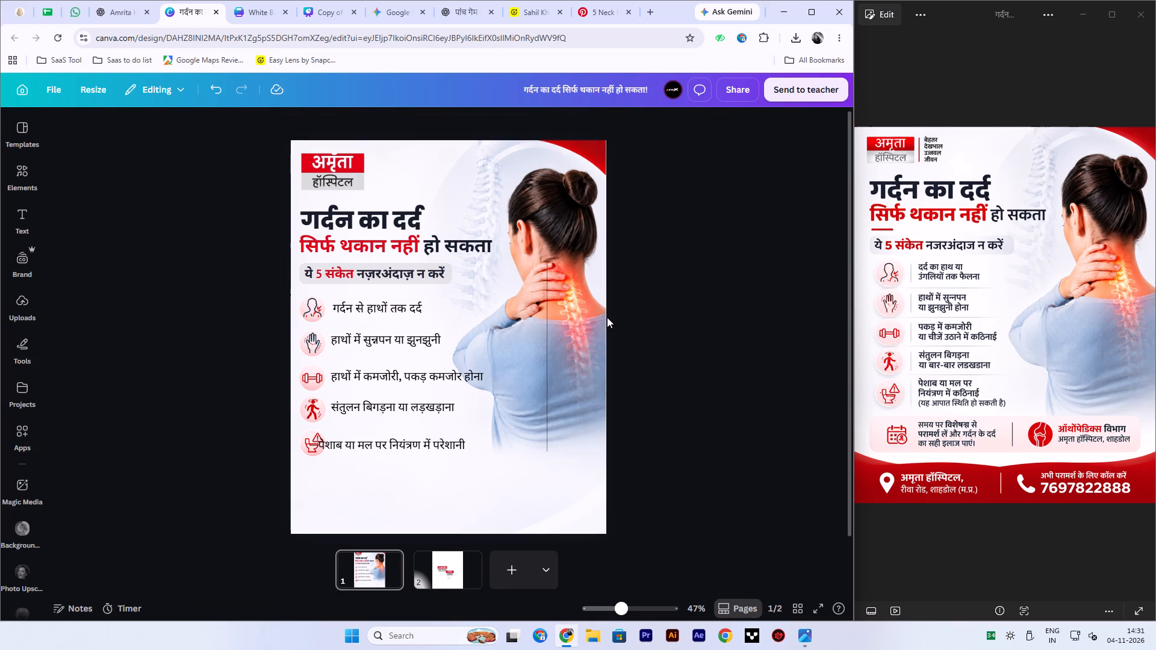
Delete the words "हाथों में कमजोरी," from the third symptom line, keeping "पकड़ कमजोर होना".
double_click(406, 377)
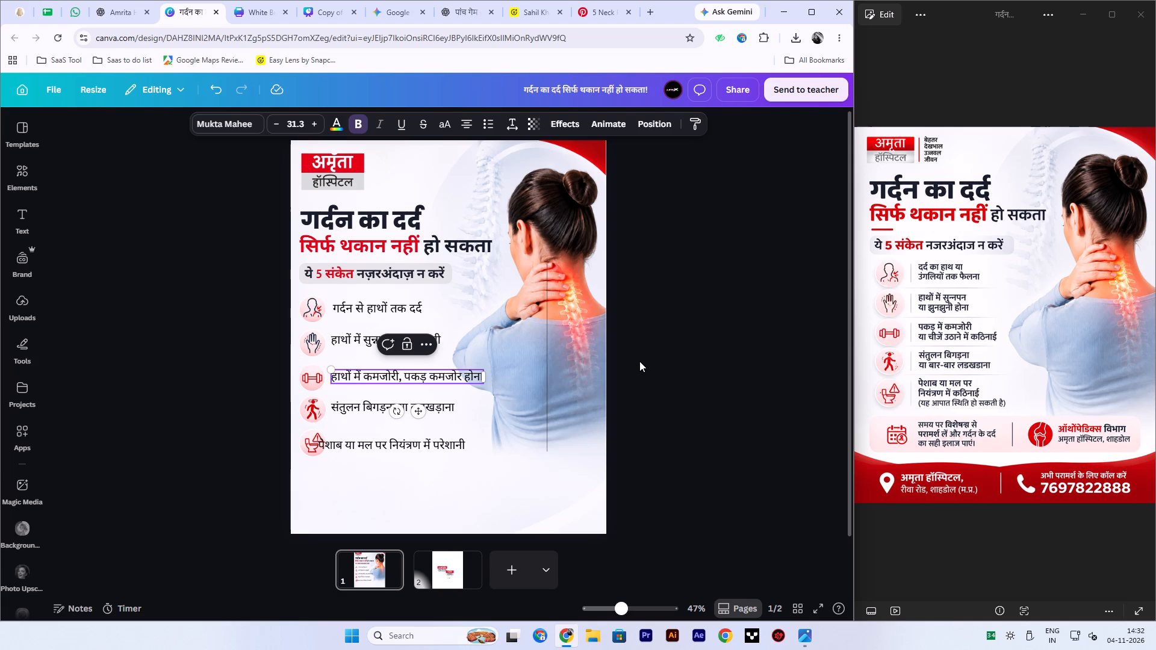
key(ctrl+BackSpace)
key(ctrl+BackSpace)
key(ctrl+BackSpace)
key(ctrl+BackSpace)
key(ctrl+BackSpace)
key(ctrl+BackSpace)
key(ctrl+BackSpace)
key(ctrl+BackSpace)
key(ctrl+BackSpace)
key(ctrl+BackSpace)
key(ctrl+BackSpace)
key(ctrl+BackSpace)
key(ctrl+BackSpace)
key(ctrl+BackSpace)
key(ctrl+BackSpace)
key(ctrl+BackSpace)
key(ctrl+BackSpace)
key(ctrl+BackSpace)
key(ctrl+BackSpace)
key(ctrl+BackSpace)
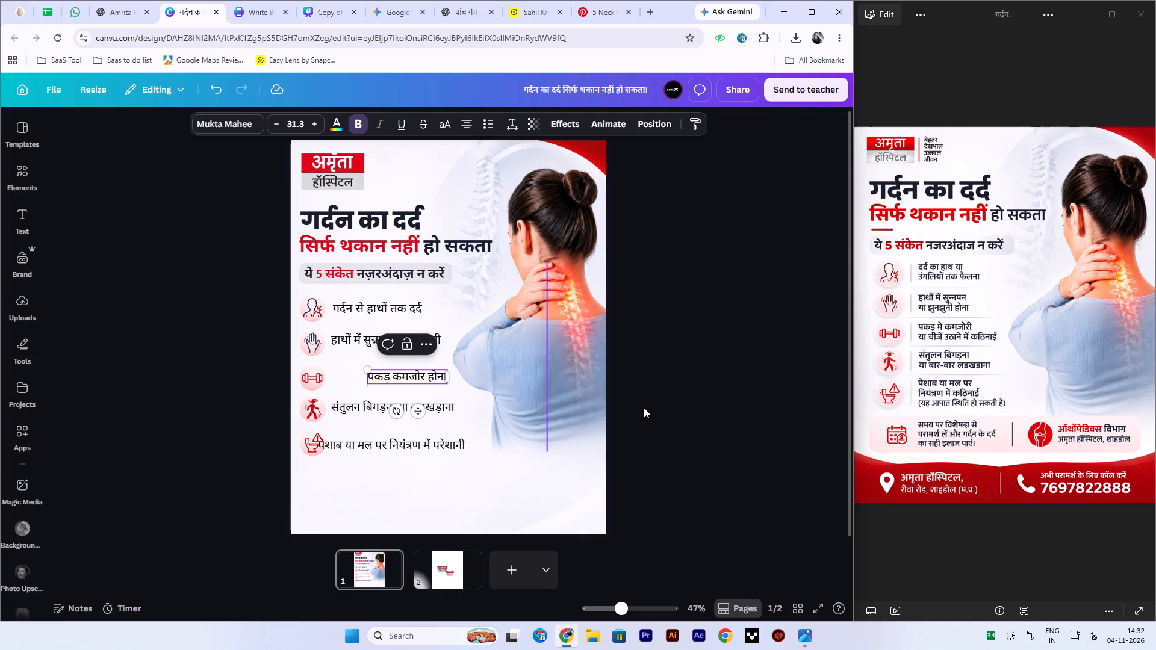
click(672, 396)
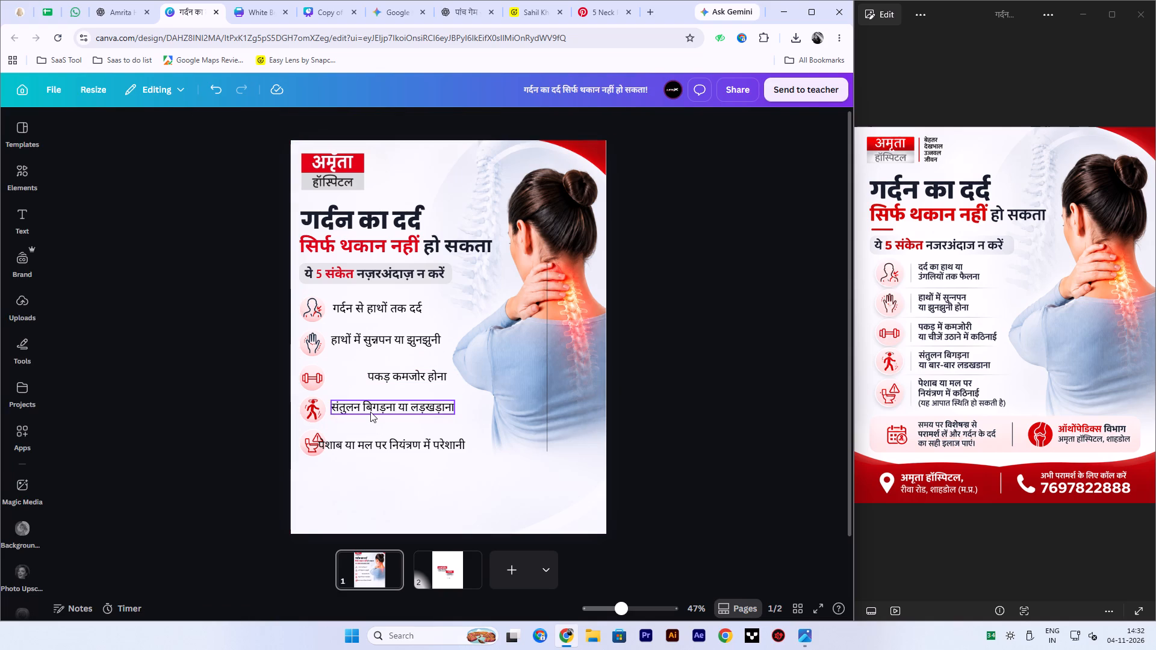
Move the fifth symptom line "पेशाब या मल पर नियंत्रण में परेशानी" clear of its toilet icon.
drag(394, 450, 405, 448)
click(715, 411)
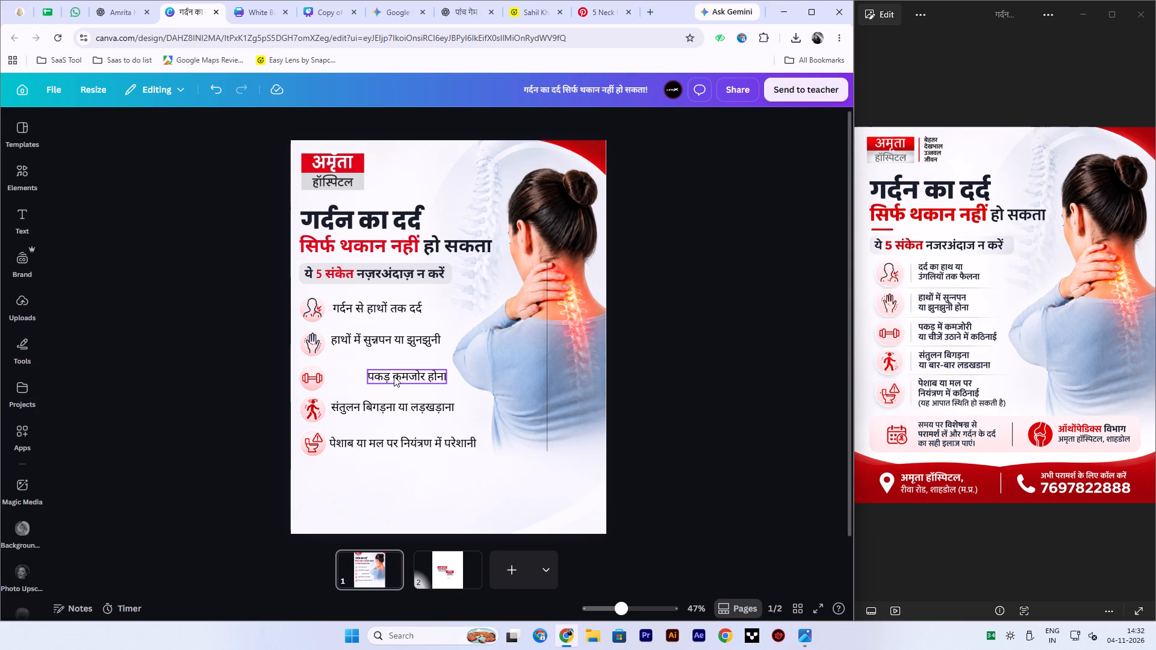
Swap the third and fourth symptom texts, putting "संतुलन बिगड़ना या लड़खड़ाना" beside the dumbbell icon and "पकड़ कमजोर होना" beside the walking-figure icon.
drag(394, 376, 394, 416)
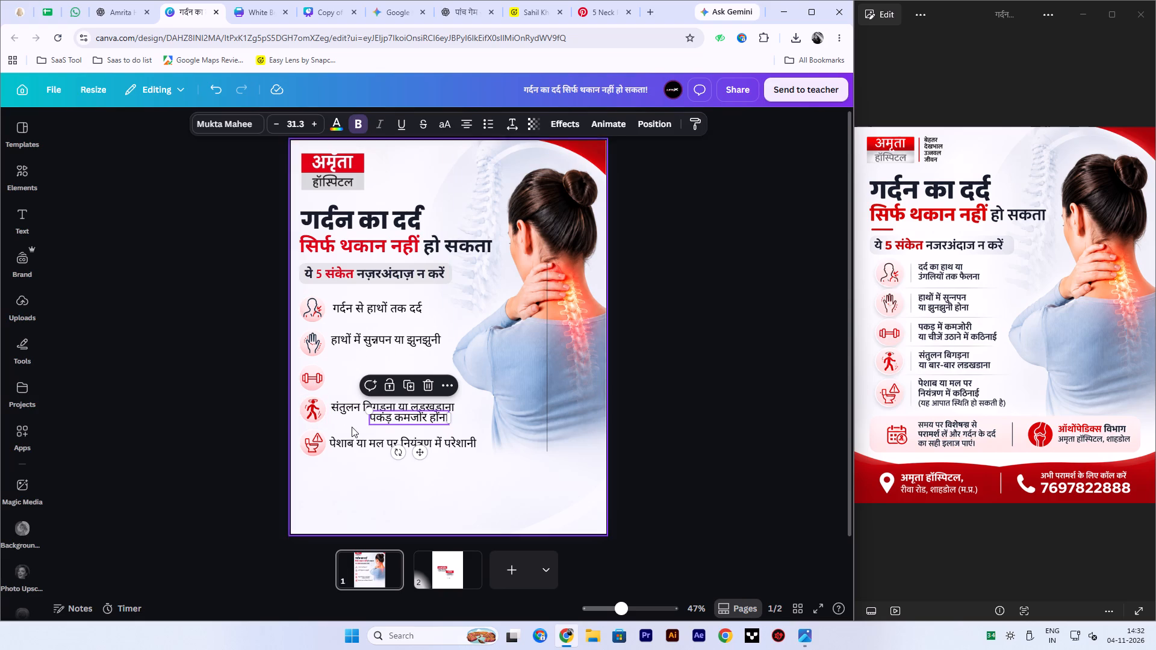
drag(348, 407, 351, 375)
click(683, 386)
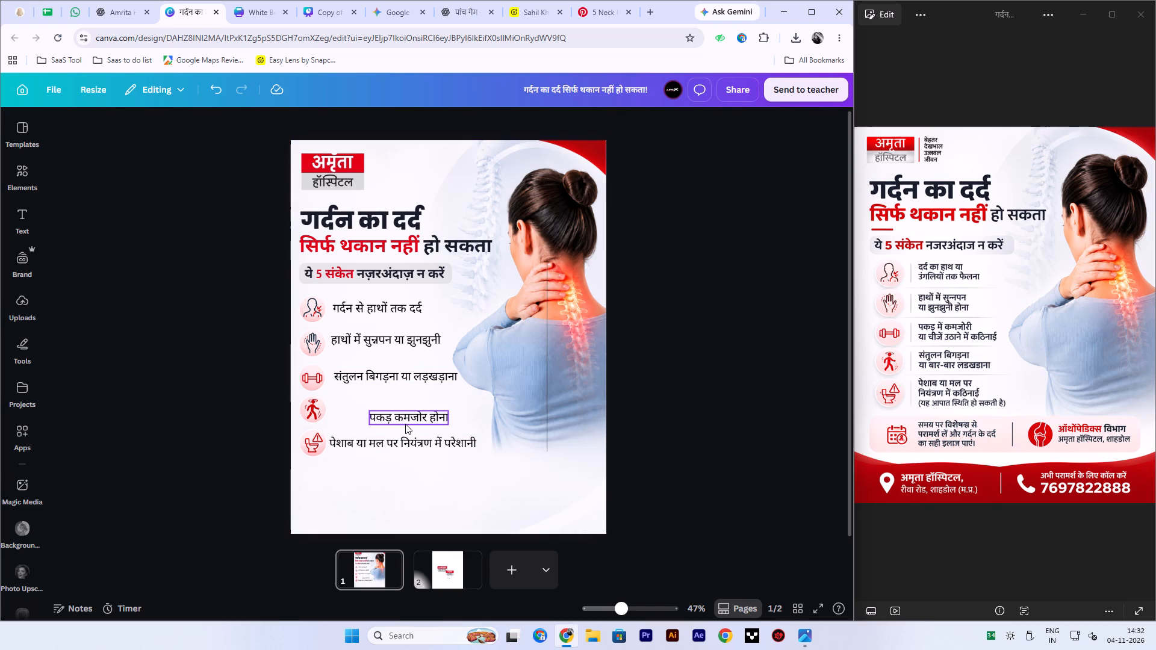
drag(403, 419, 375, 408)
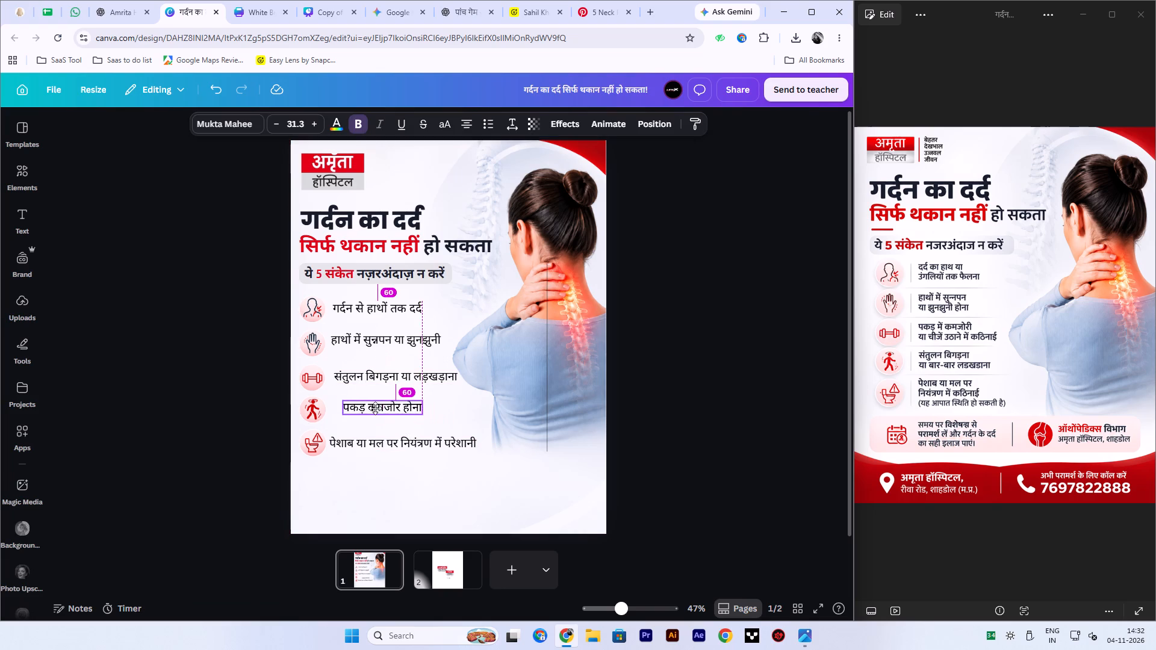
drag(375, 408, 371, 409)
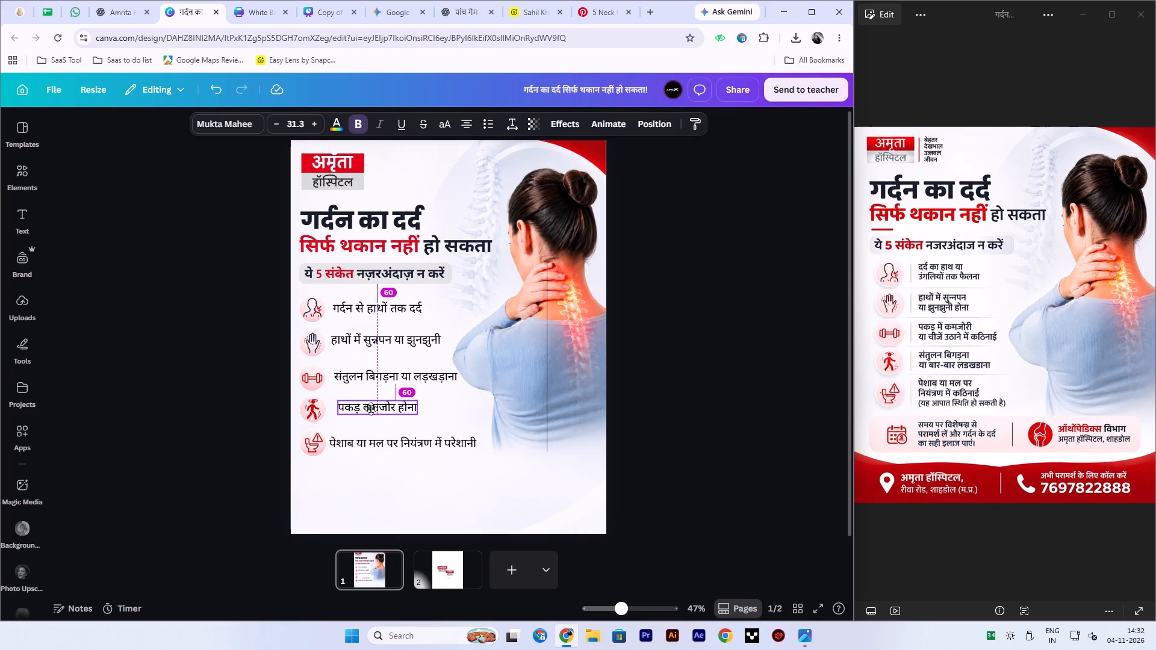
drag(371, 409, 367, 409)
click(718, 385)
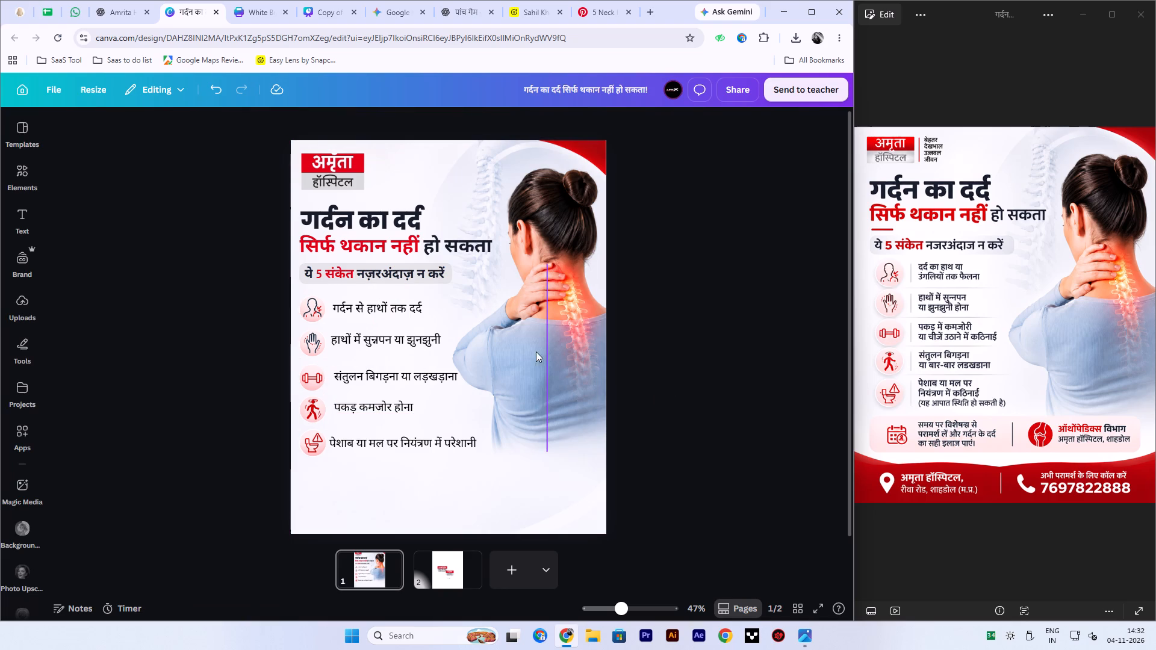
Move the thin vertical line to the left edge of the symptom texts as an alignment guide.
drag(544, 351, 332, 369)
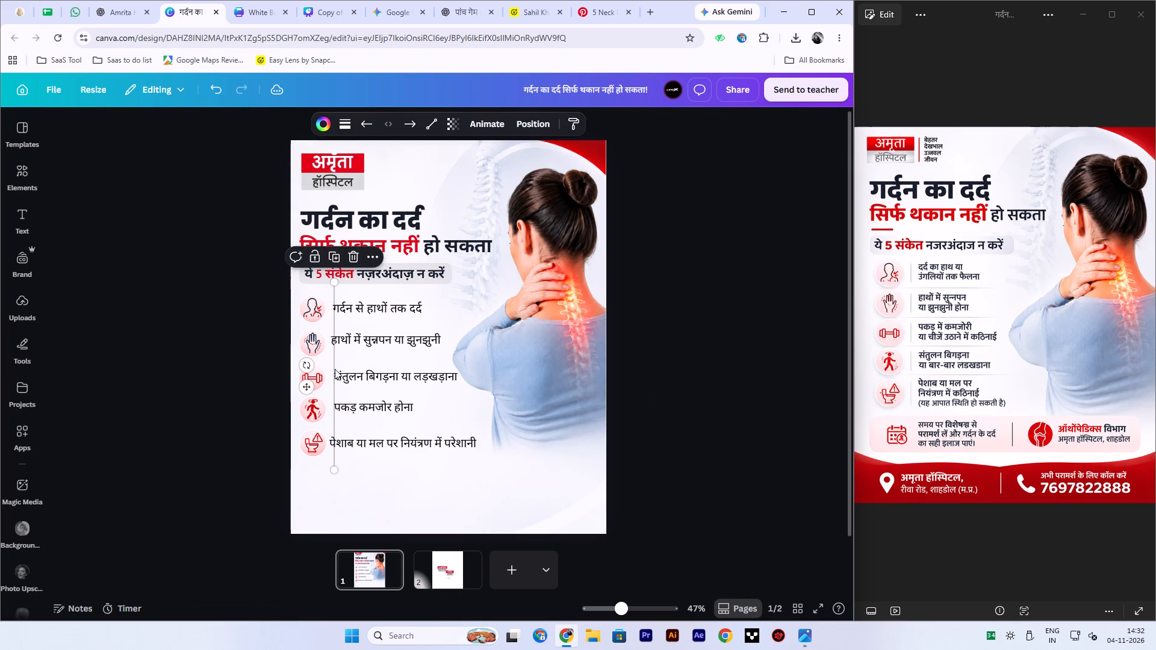
click(768, 350)
Nudge the first symptom line right until its left edge meets the vertical guide line.
click(366, 316)
key(Right)
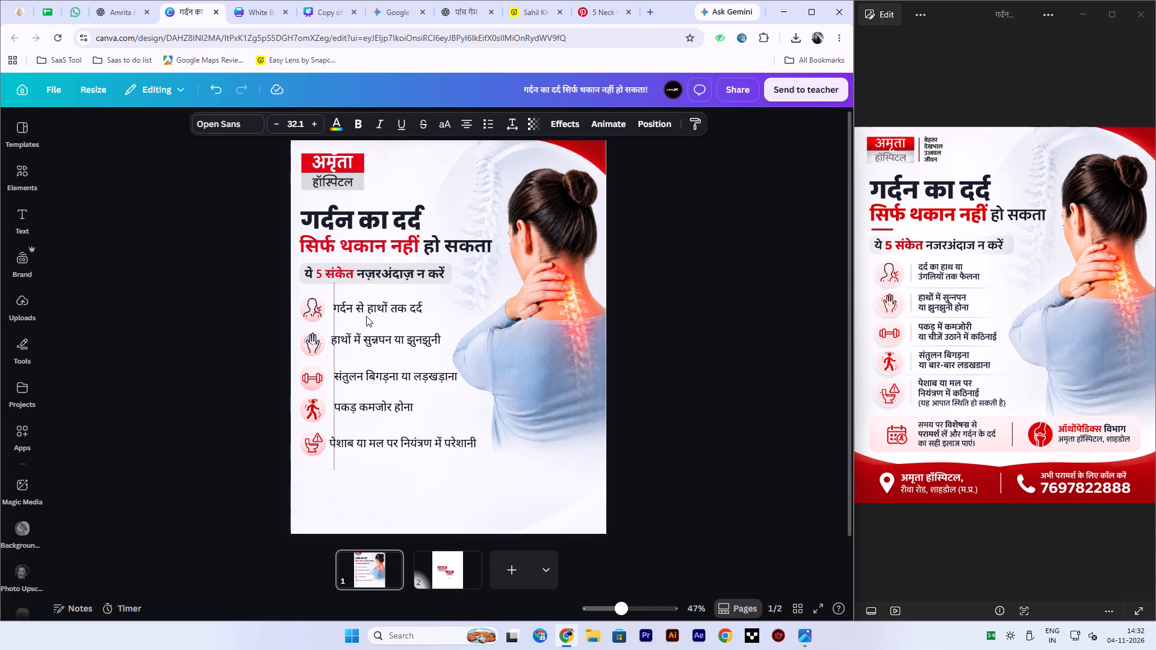
key(Right)
key(Right)
key(Right)
key(Right)
Align the second symptom line's left edge with the vertical guide line and centre it vertically on the hand icon.
click(373, 336)
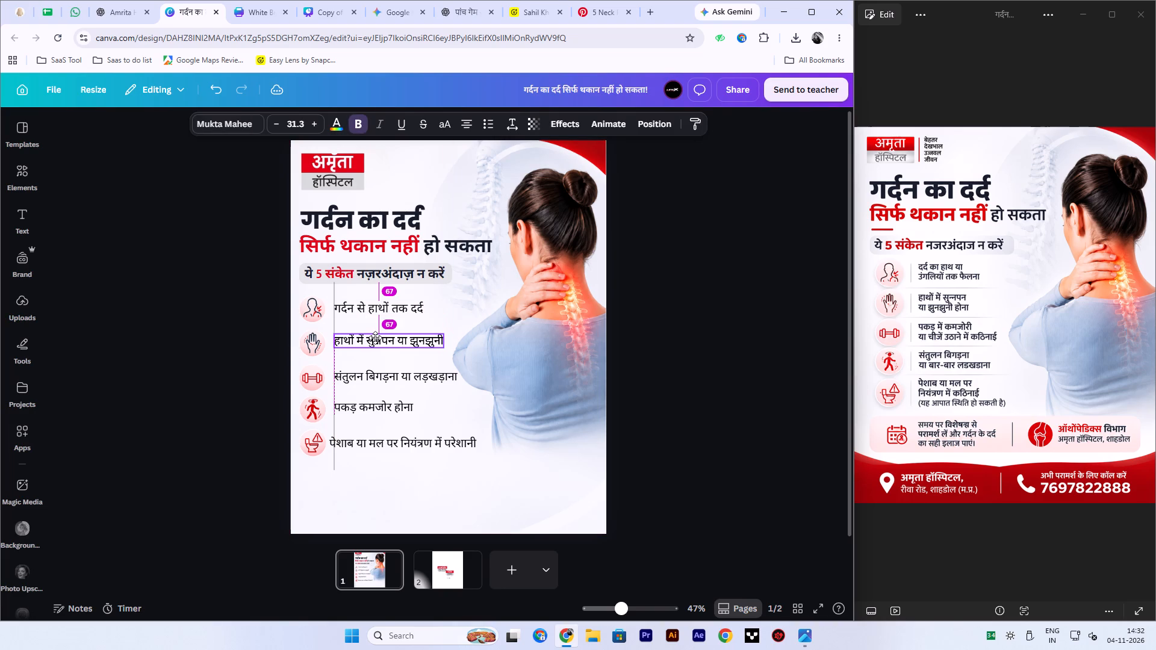
key(Down)
key(Down)
key(Down)
key(Down)
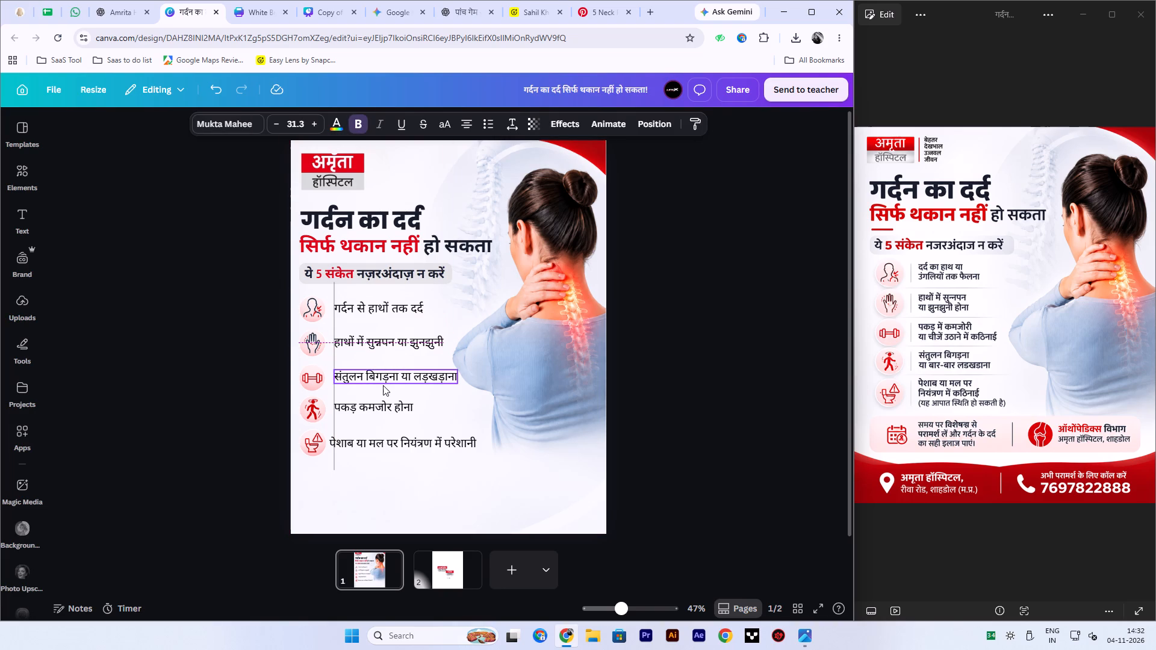
Nudge the third symptom line slightly down, keeping its left edge on the vertical guide line.
click(381, 382)
key(Right)
key(Left)
key(Down)
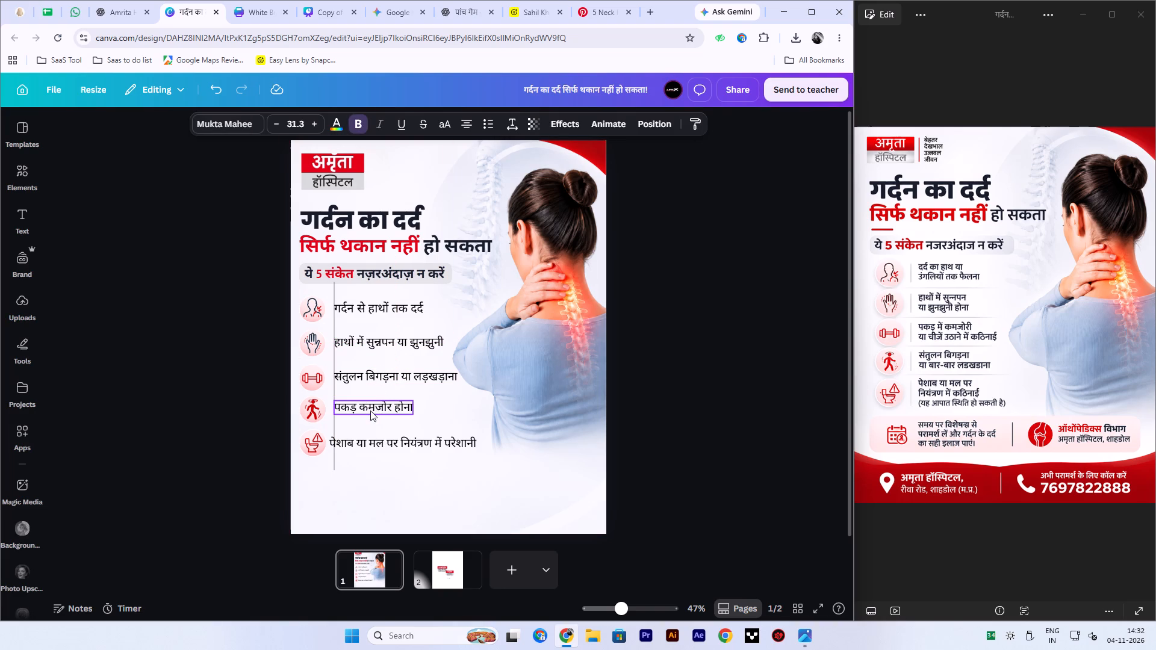
click(370, 410)
Nudge the fifth symptom line right until its left edge meets the vertical guide line.
click(345, 440)
key(Right)
key(Right)
key(Right)
key(Right)
key(Right)
key(Right)
key(Right)
key(Right)
key(Right)
key(Right)
key(Right)
key(Right)
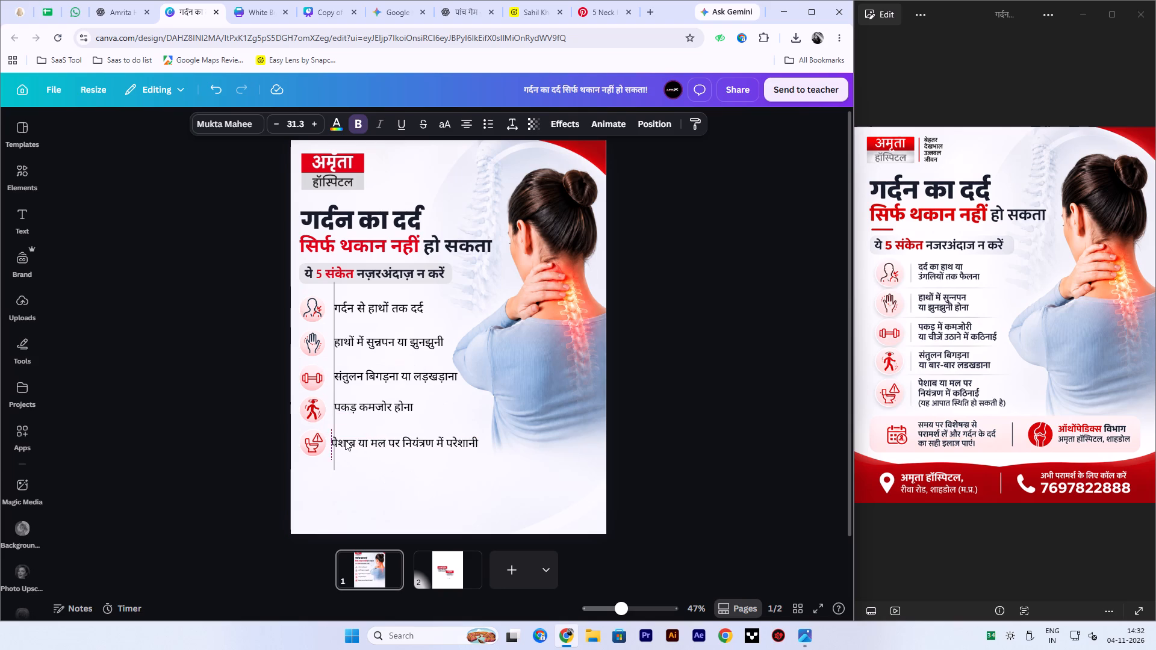
key(Right)
key(Right)
key(Right)
key(Right)
click(662, 341)
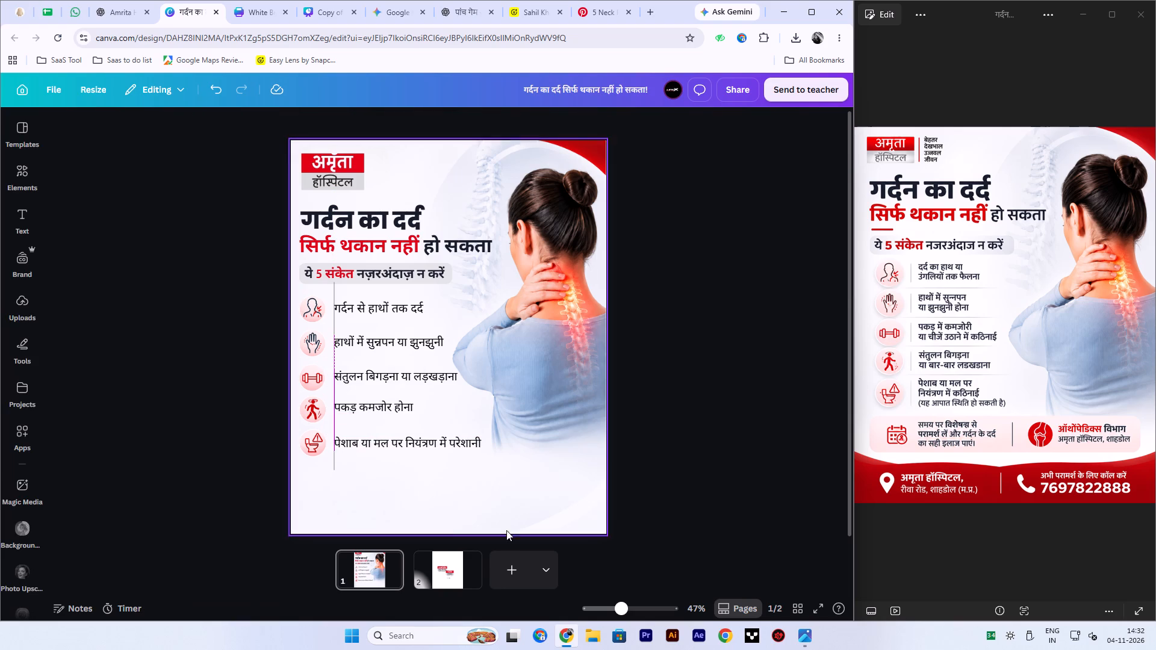
Move the vertical guide line away from the symptom texts, onto the woman's back.
drag(334, 359, 553, 336)
click(666, 350)
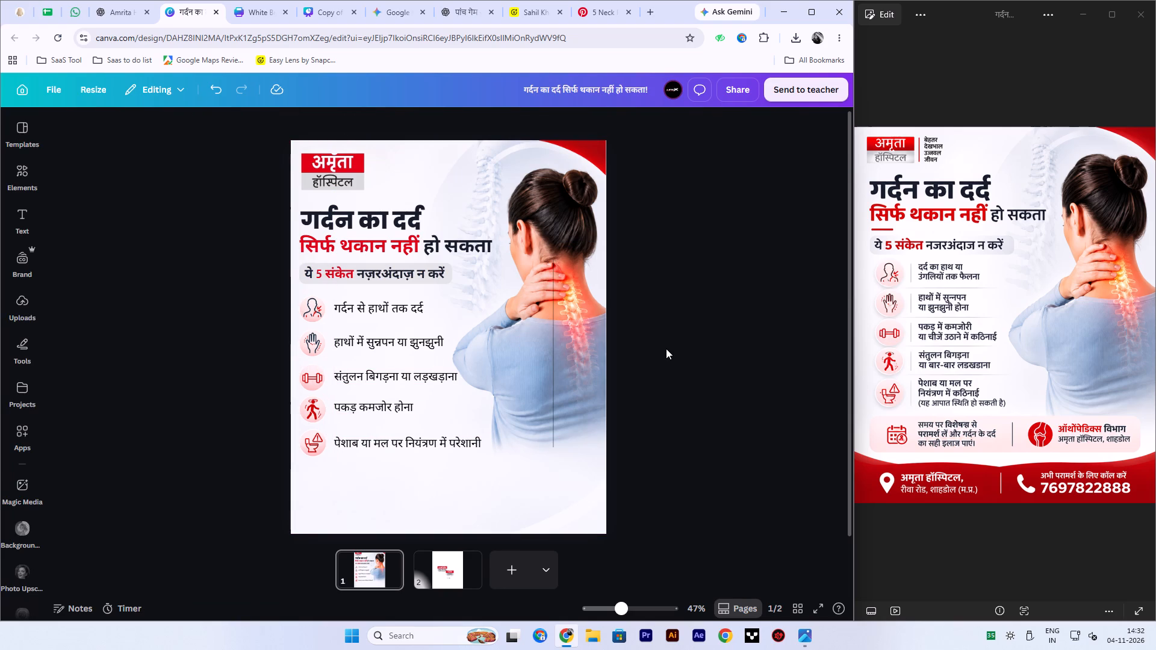
Nudge all five symptom icons and their texts together slightly down, widening the gap below the grey subheading.
drag(279, 307, 414, 454)
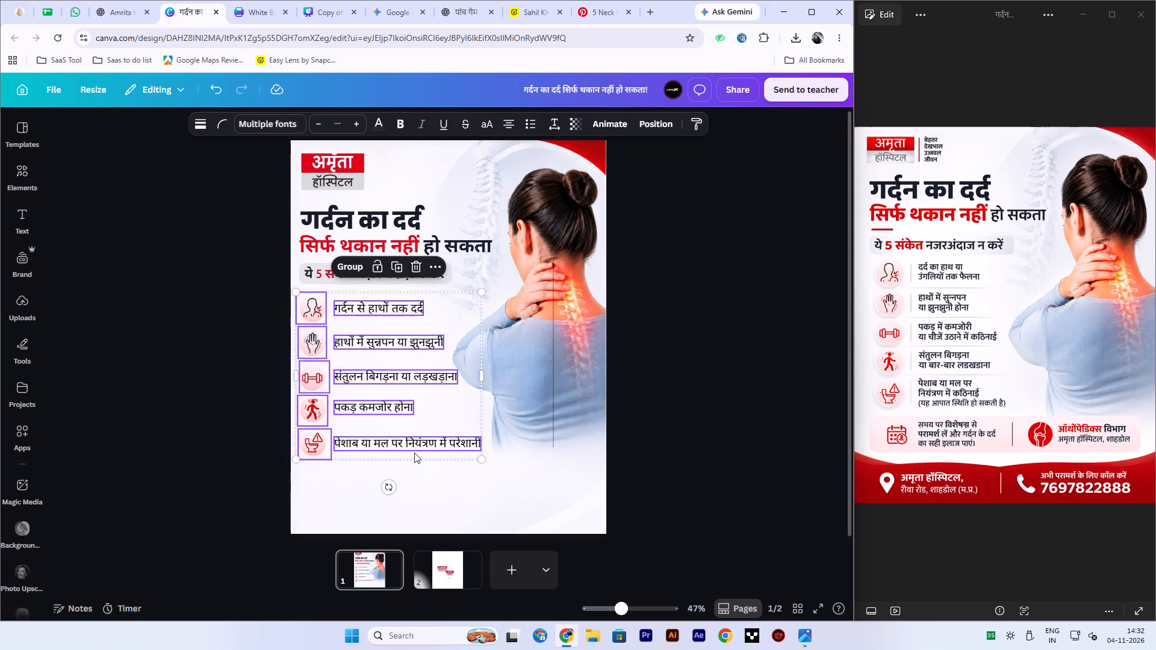
key(Down)
key(Down)
key(Down)
key(Down)
key(Down)
key(Down)
key(Down)
key(Down)
key(Down)
key(Down)
key(Down)
key(Down)
key(Down)
key(Down)
key(Down)
key(Down)
key(Down)
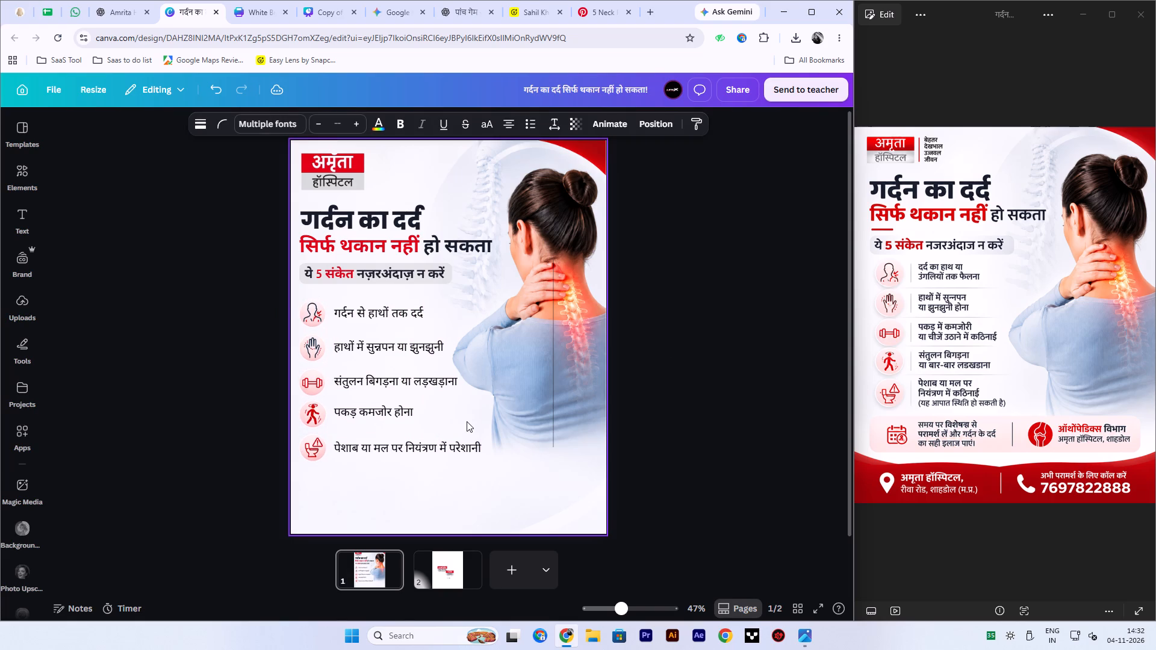
key(Down)
key(Up)
Compare the poster's symptom lines with the five shortened lines in the ChatGPT conversation.
click(521, 11)
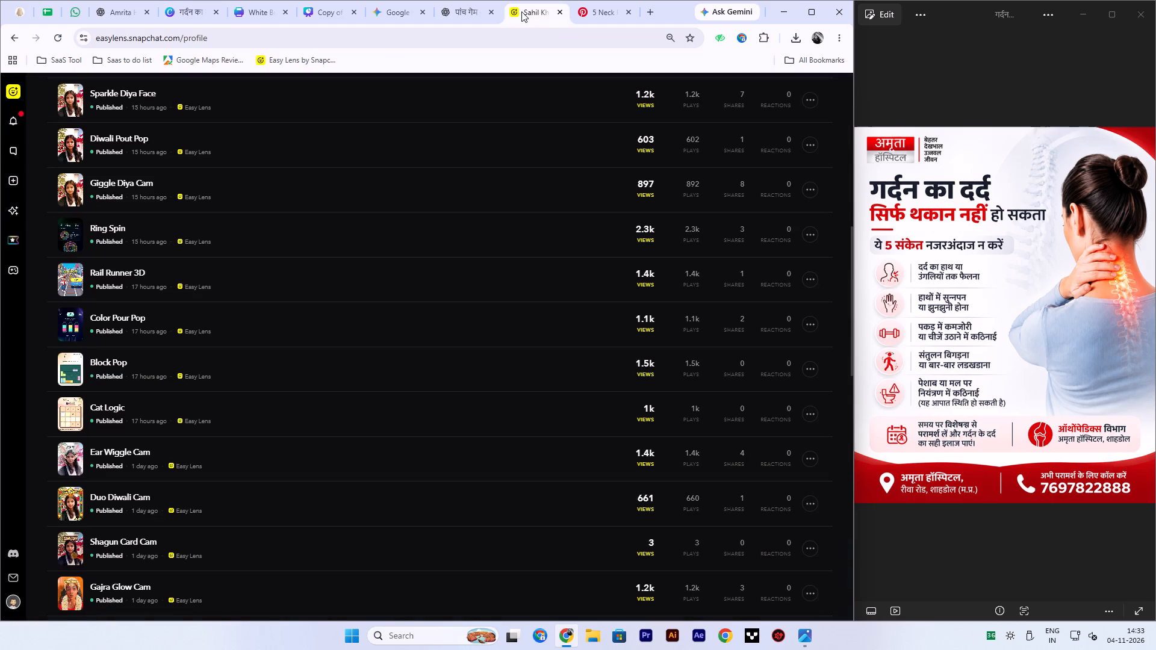
scroll(220, 258, up, 5)
click(186, 11)
click(122, 10)
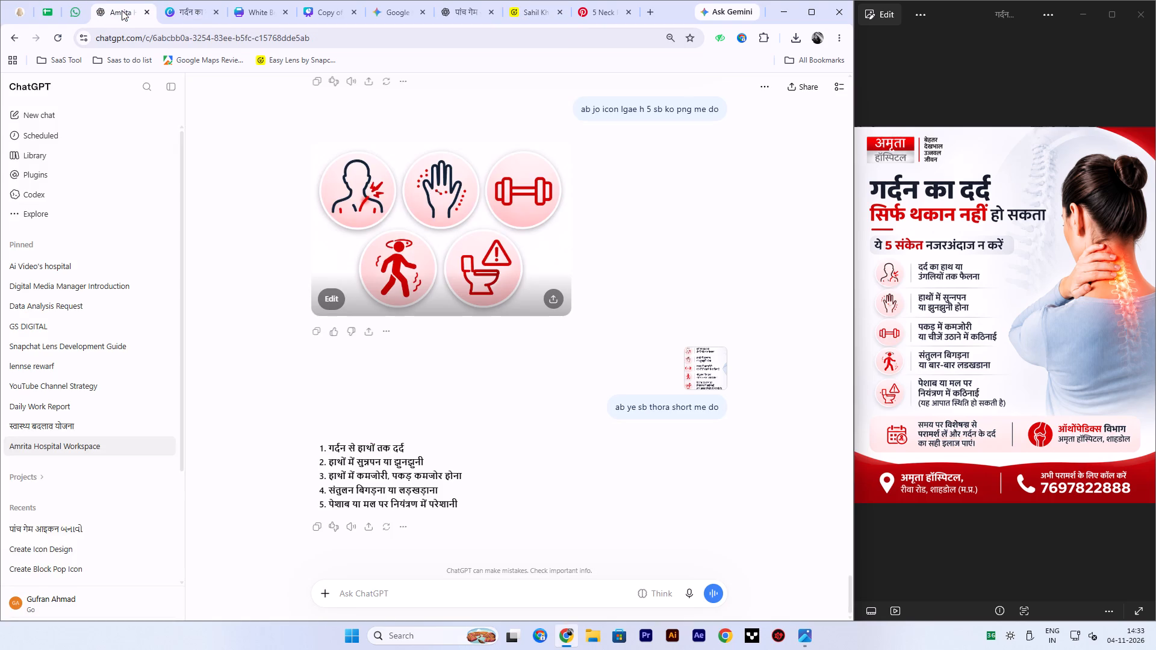
scroll(415, 275, down, 16)
click(193, 17)
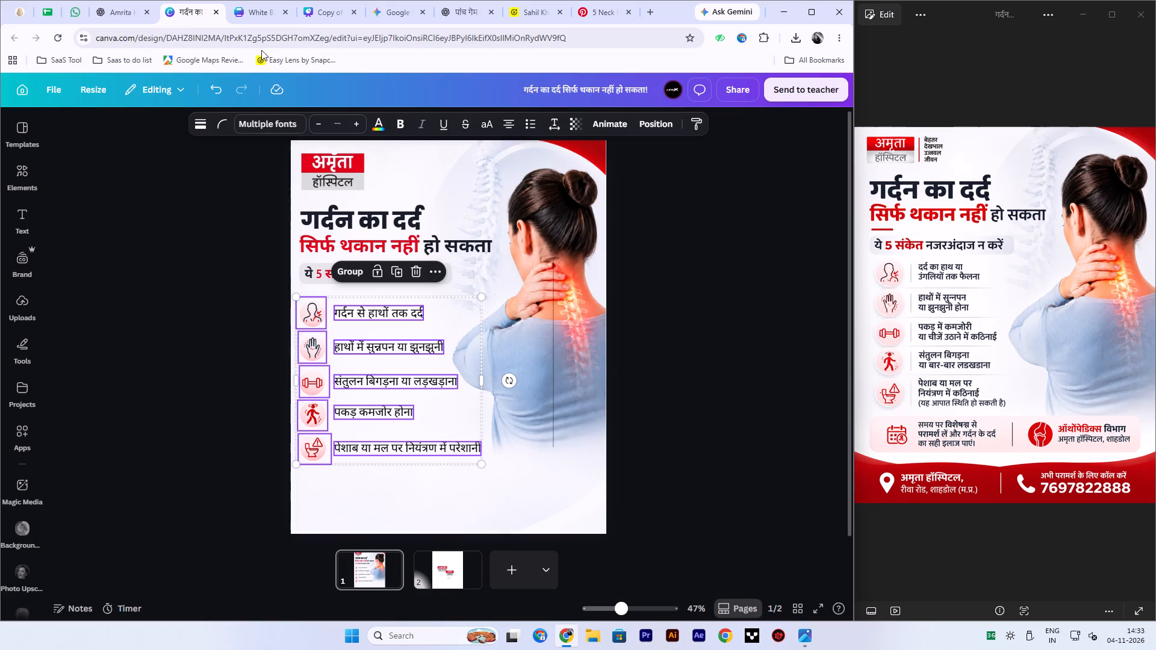
click(698, 329)
click(352, 418)
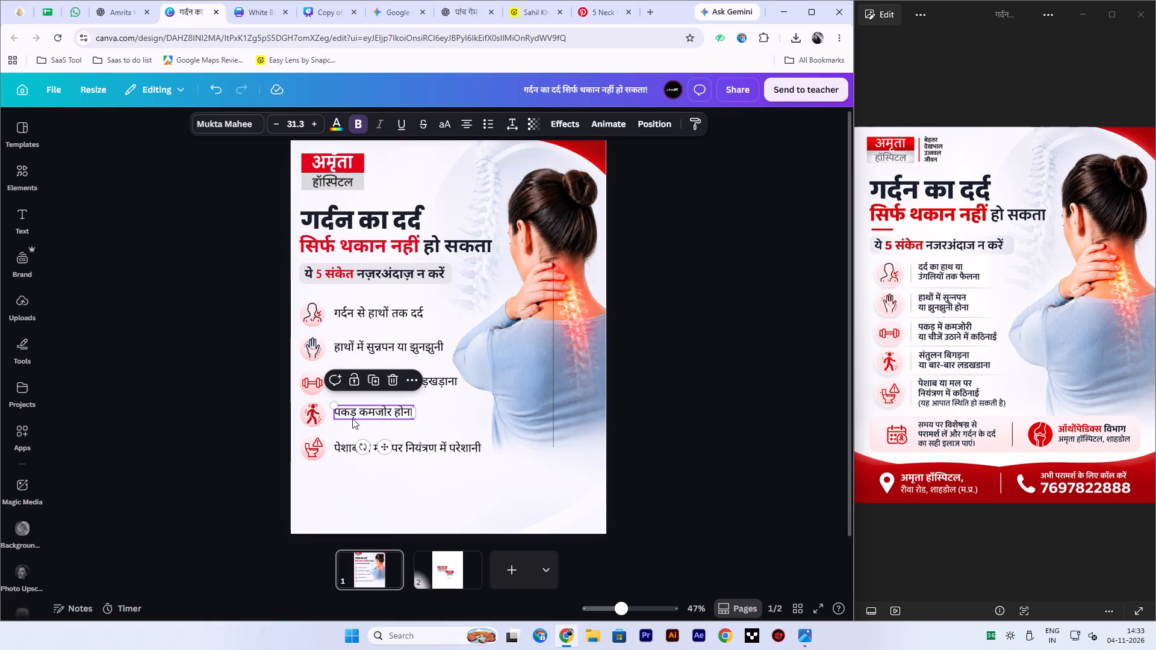
key(ctrl+c)
click(117, 3)
click(117, 15)
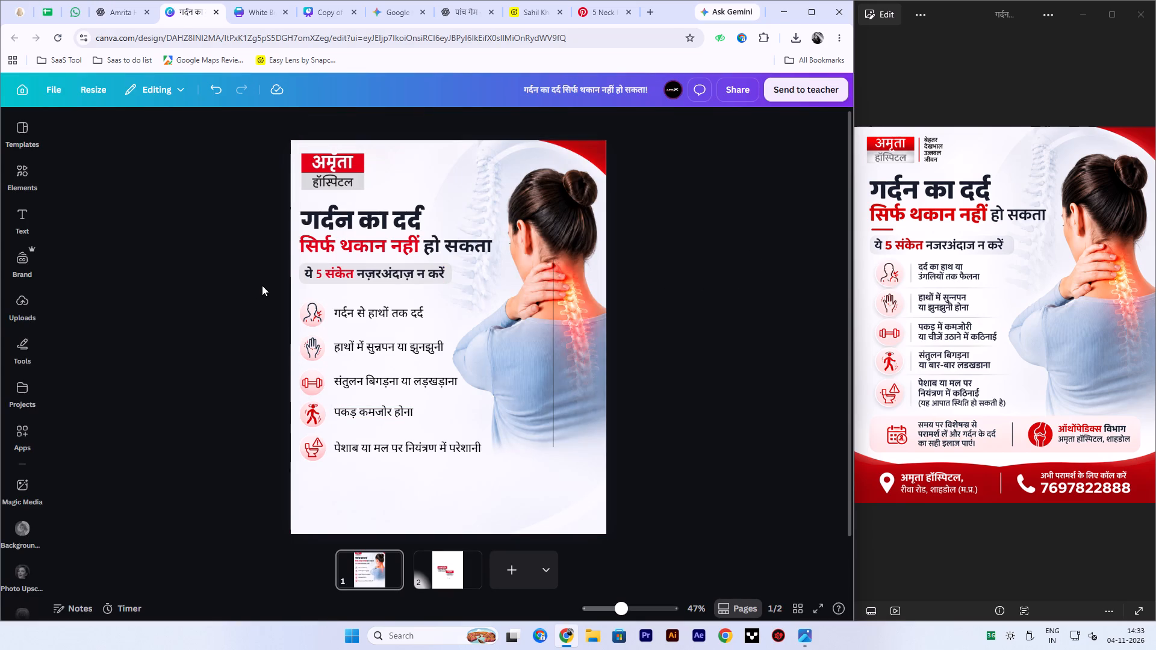
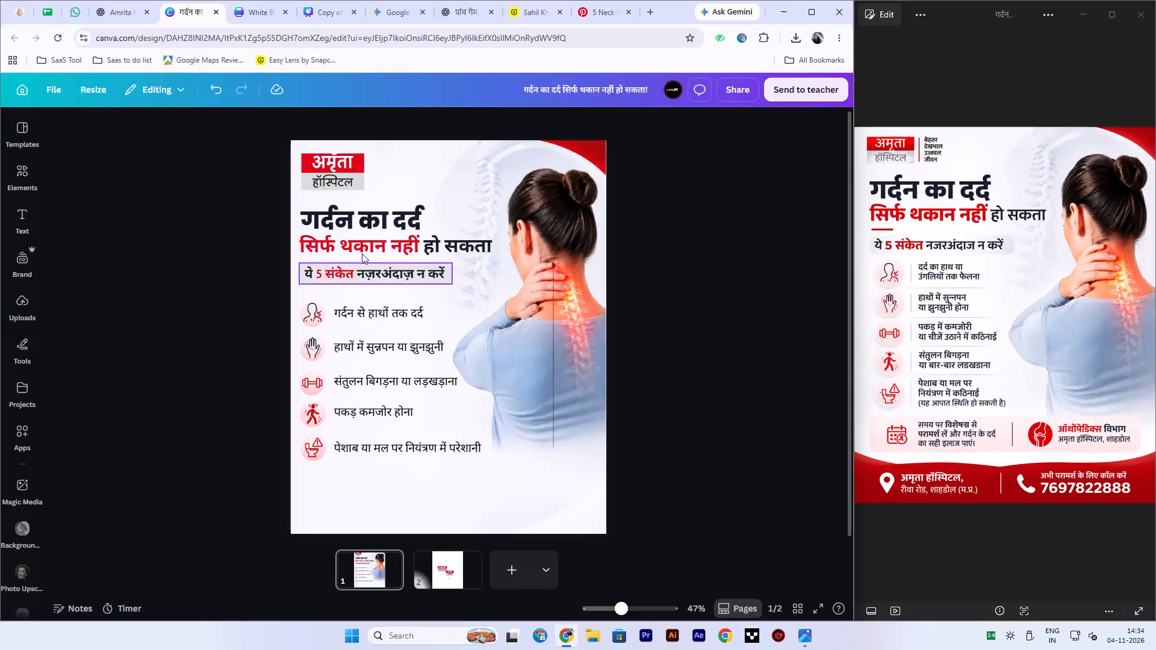
Preview the poster in full screen to check the five symptom lines, and return to editing.
click(402, 319)
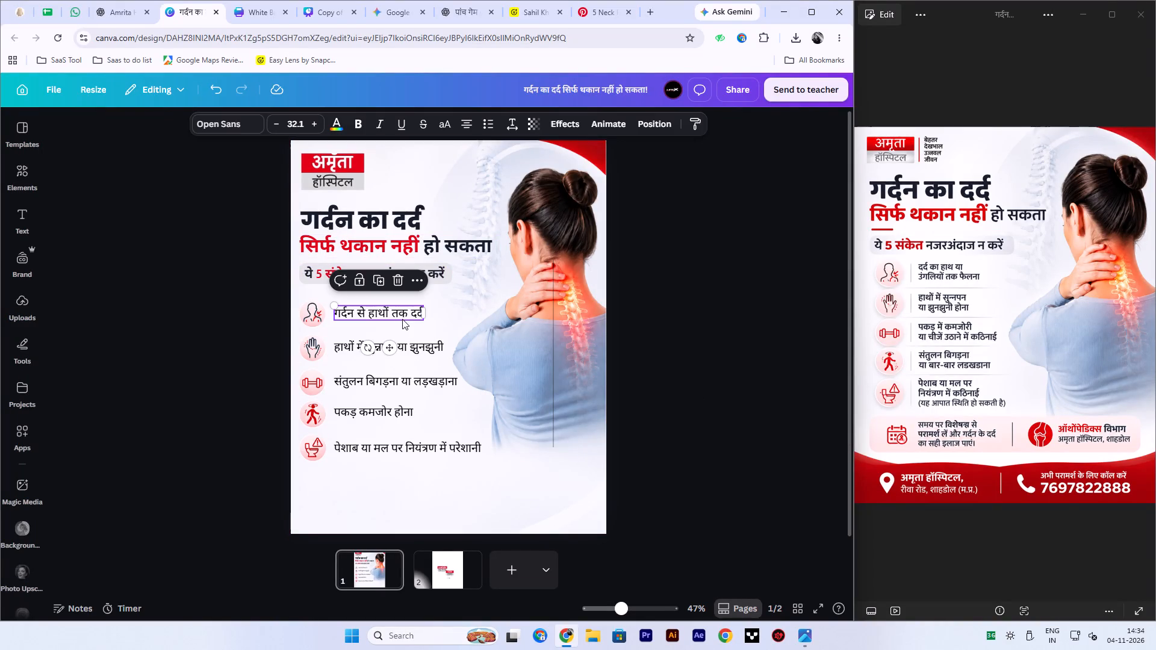
click(409, 341)
click(732, 292)
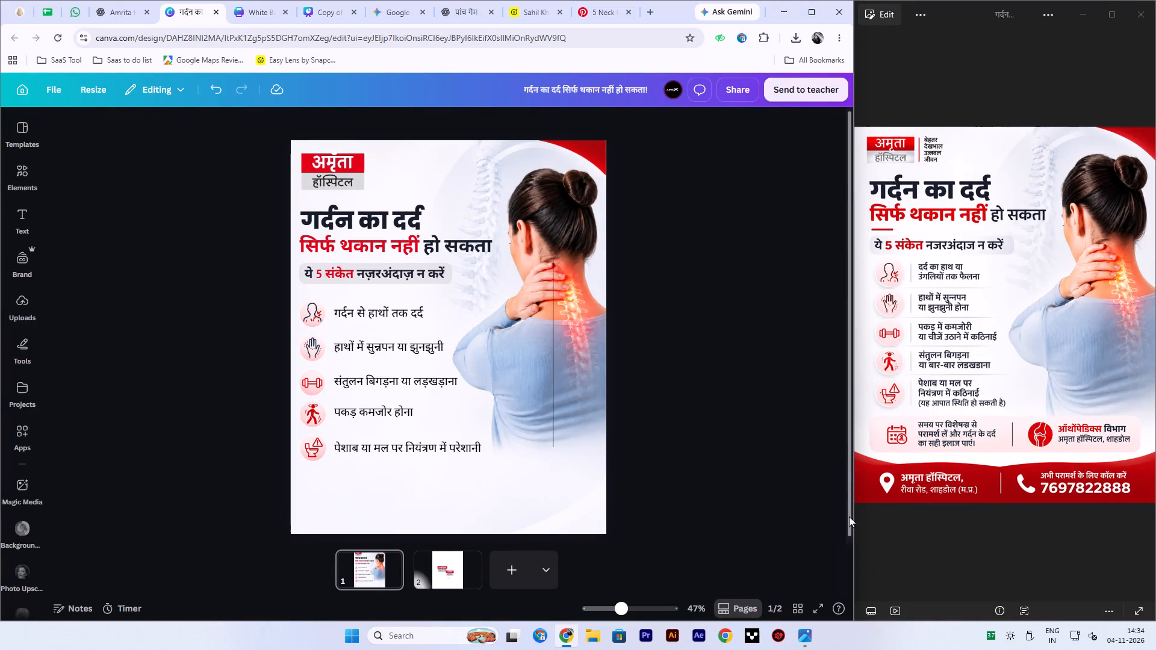
click(822, 607)
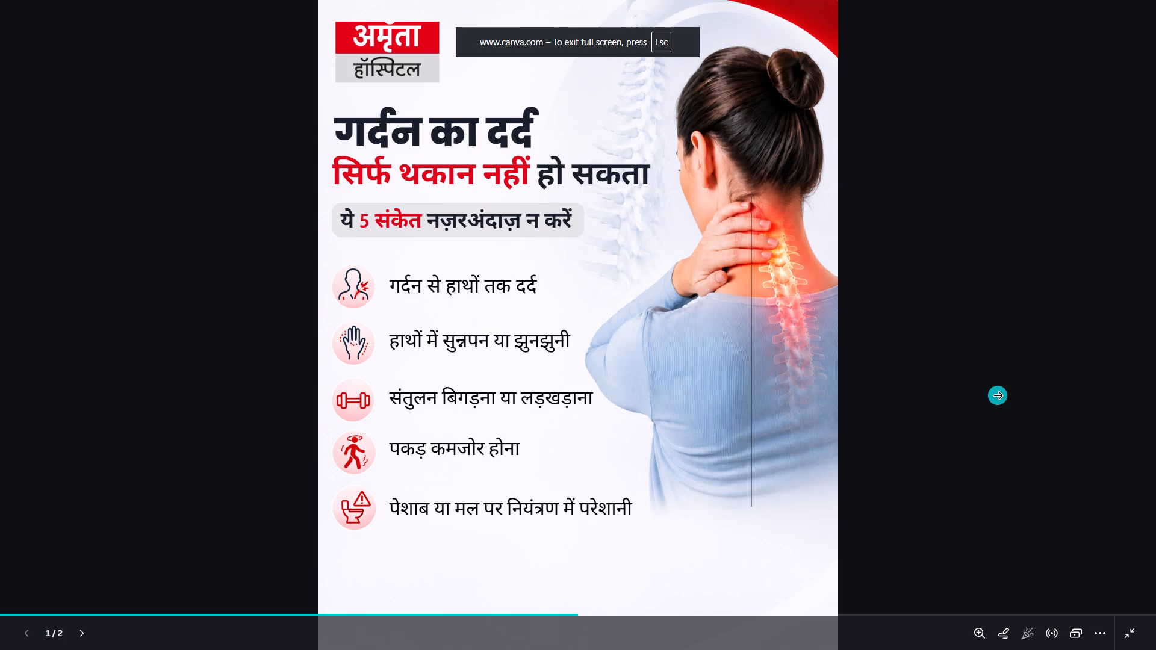
key(Escape)
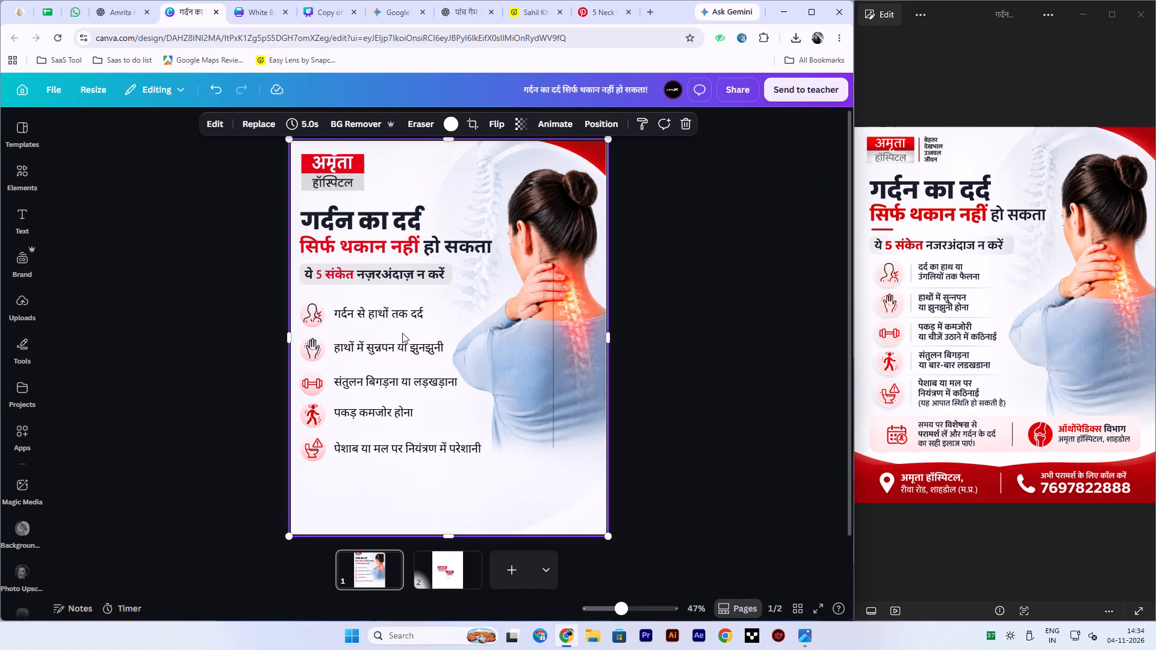
Set the font of the second to fifth symptom lines to Open Sans Medium.
click(395, 317)
click(413, 340)
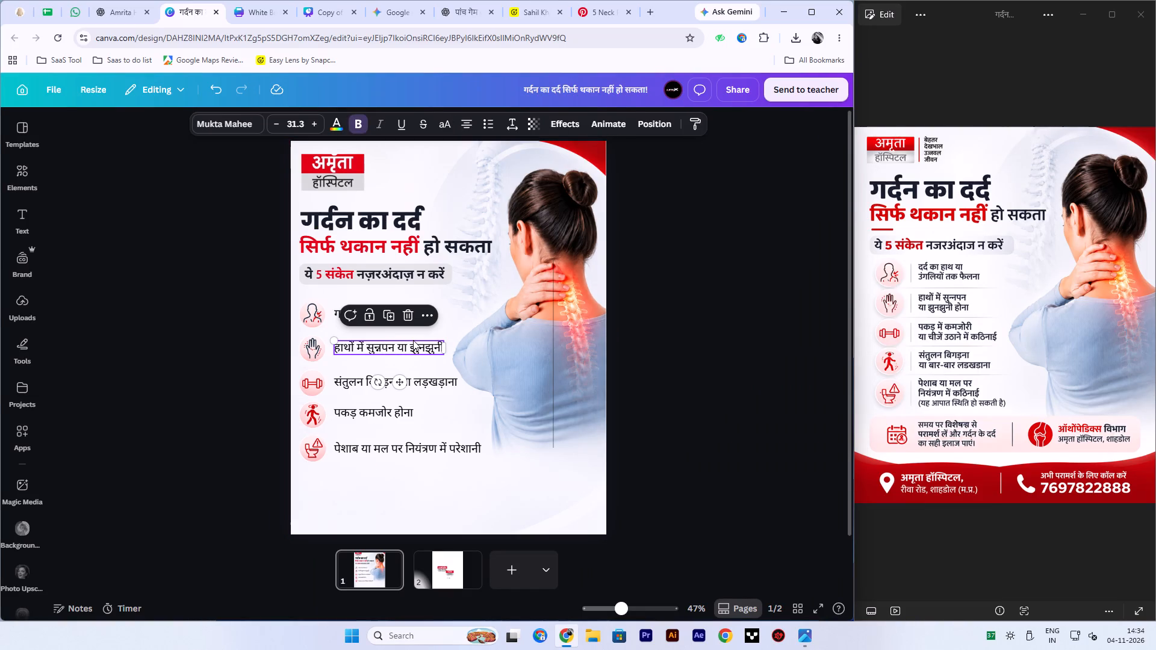
click(533, 333)
click(366, 321)
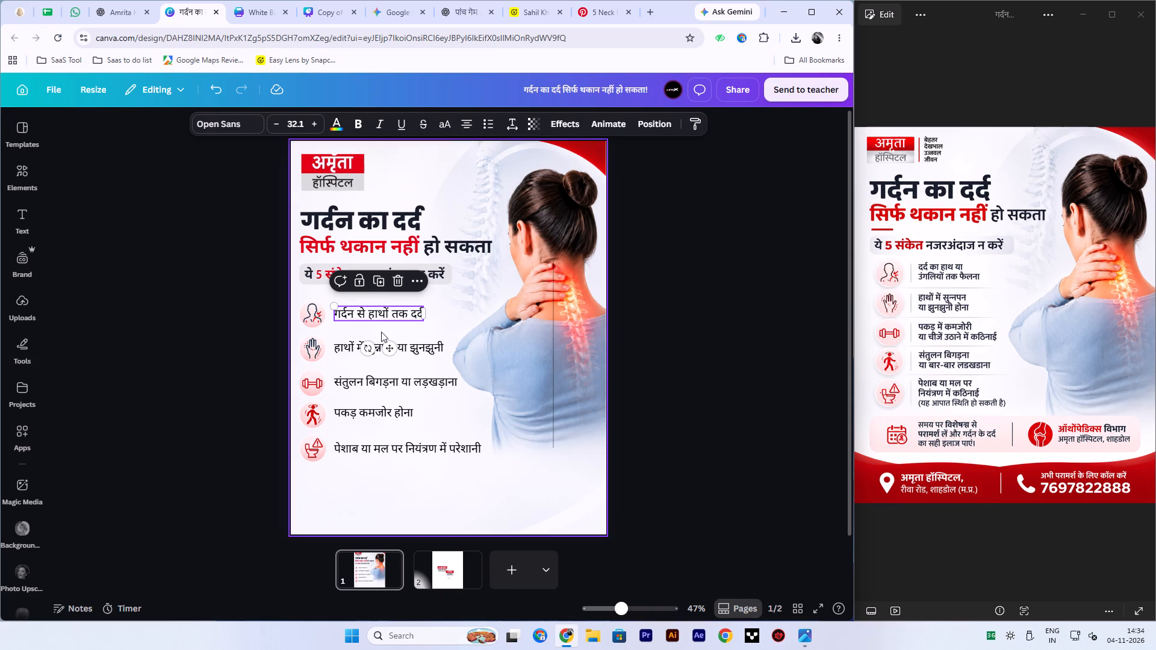
click(413, 346)
shift+click(424, 379)
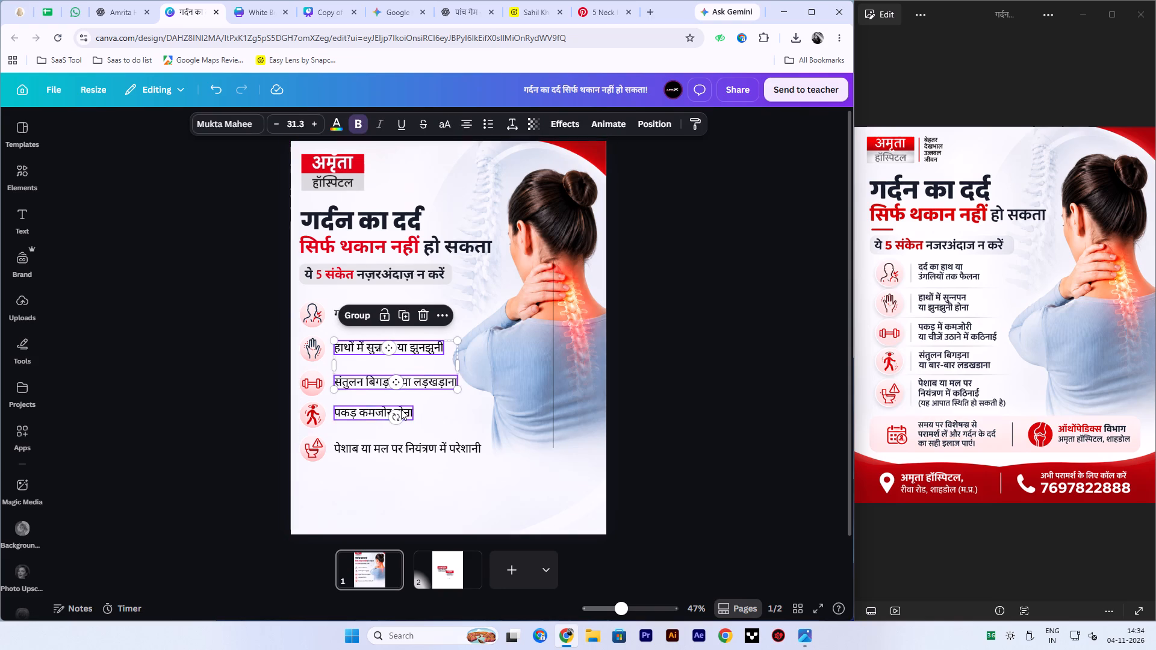
shift+click(401, 409)
shift+click(441, 447)
click(238, 126)
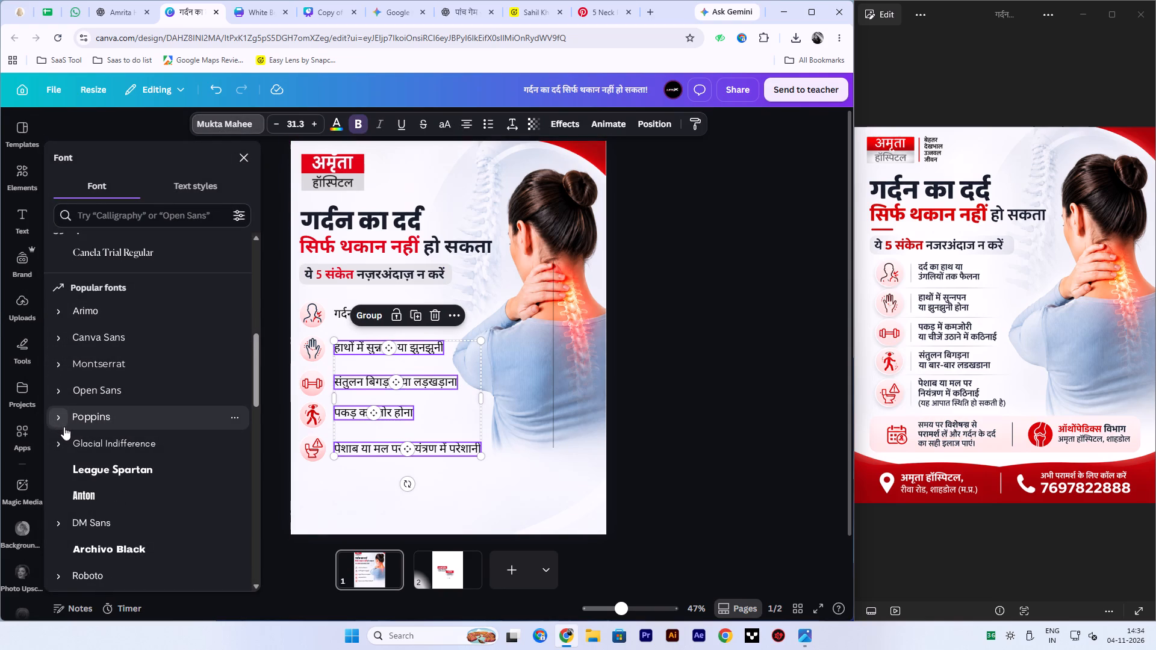
scroll(88, 347, up, 2)
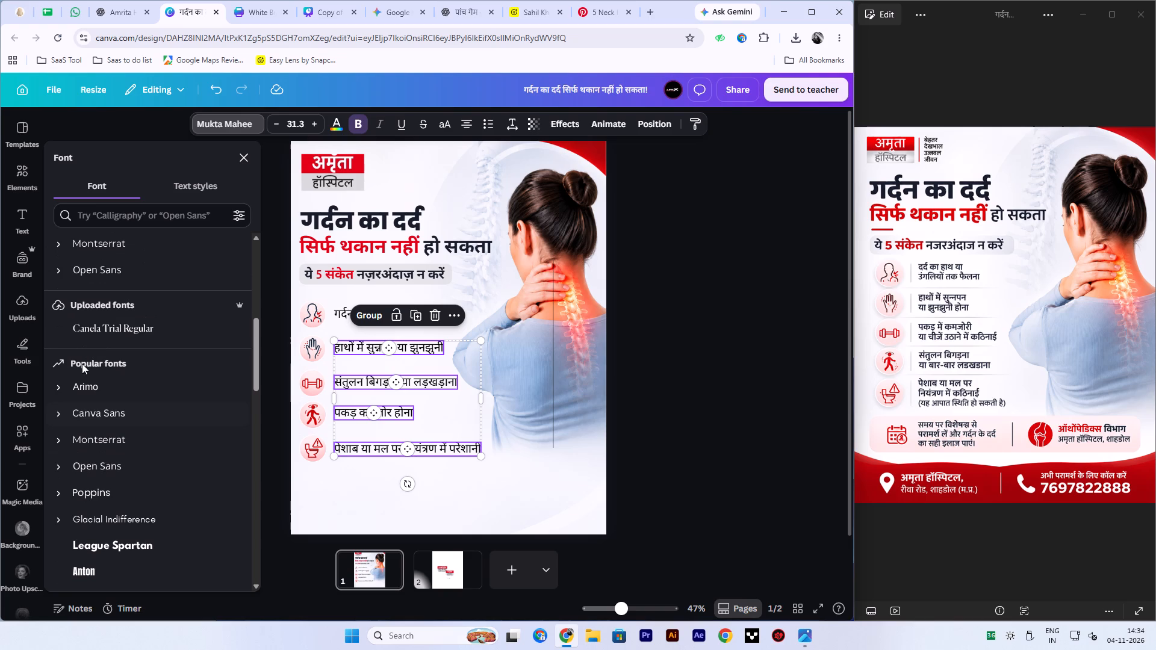
click(58, 274)
click(116, 379)
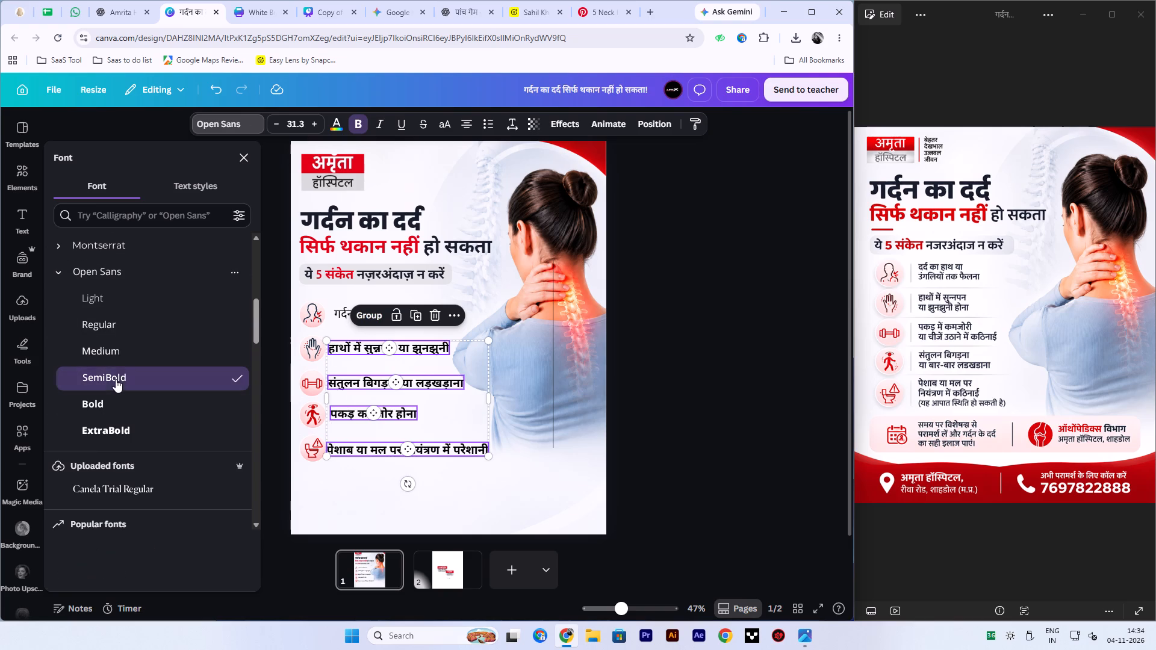
click(116, 353)
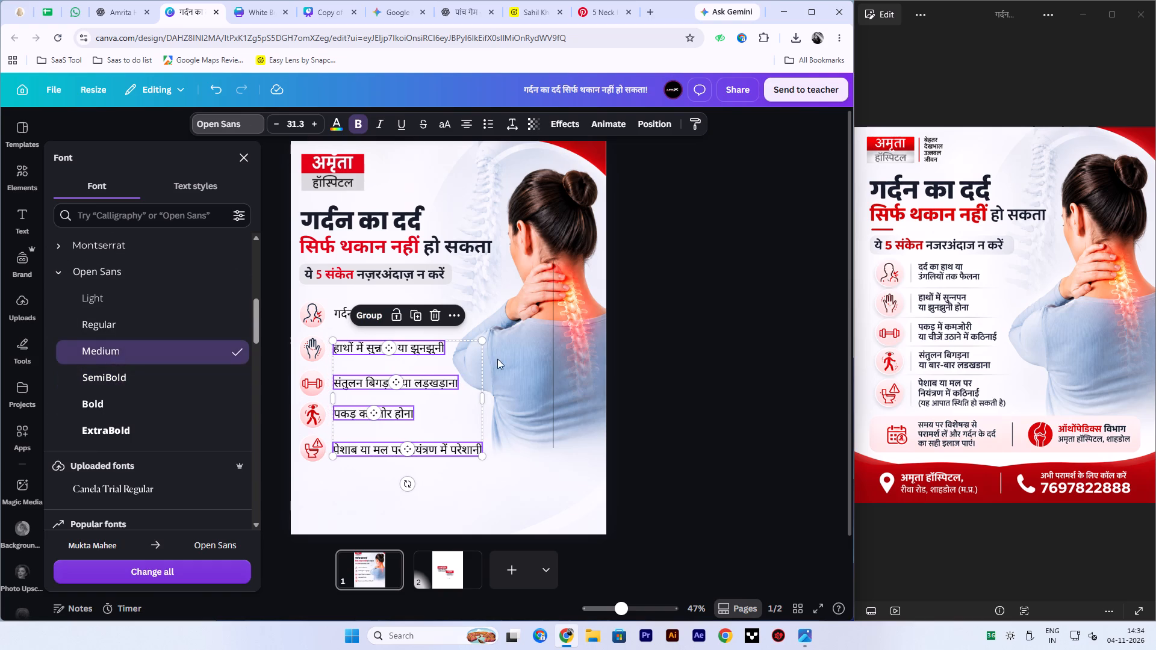
click(673, 309)
Match the first symptom line's font size to the second line by setting it to 31.3.
click(338, 318)
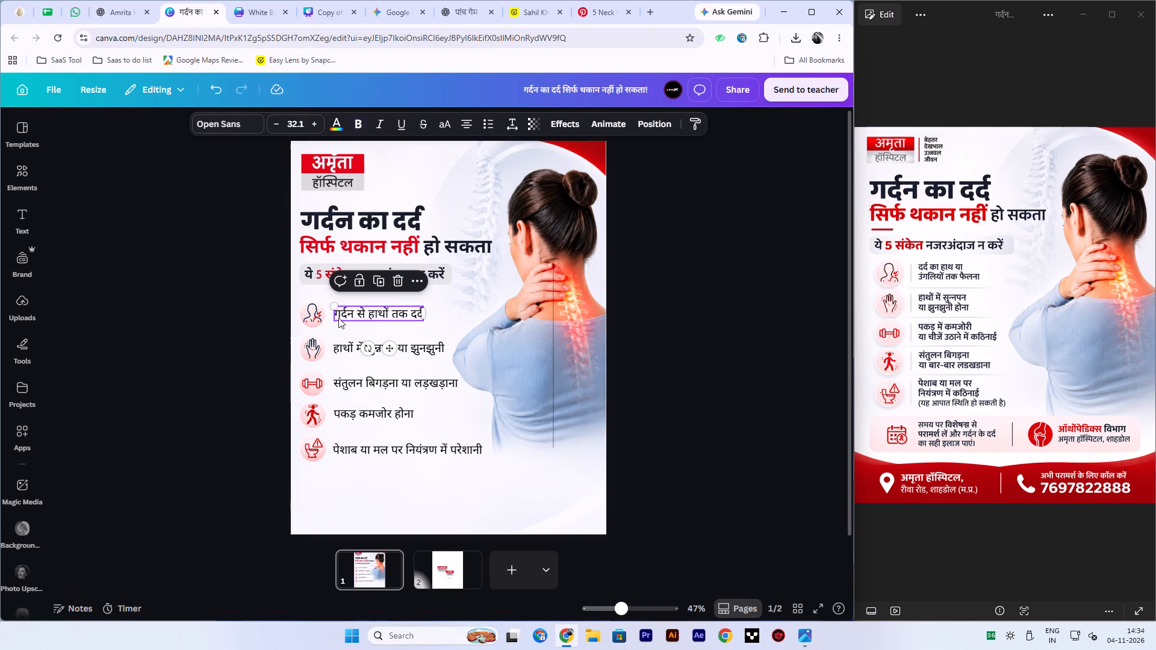
click(298, 125)
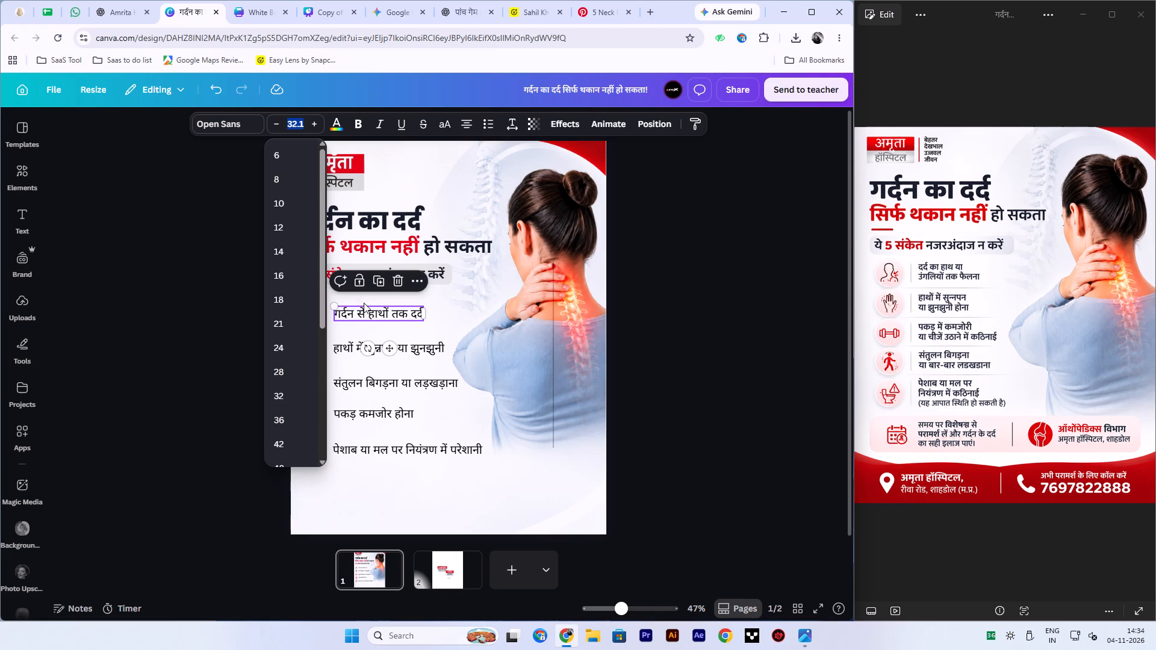
click(421, 353)
click(294, 125)
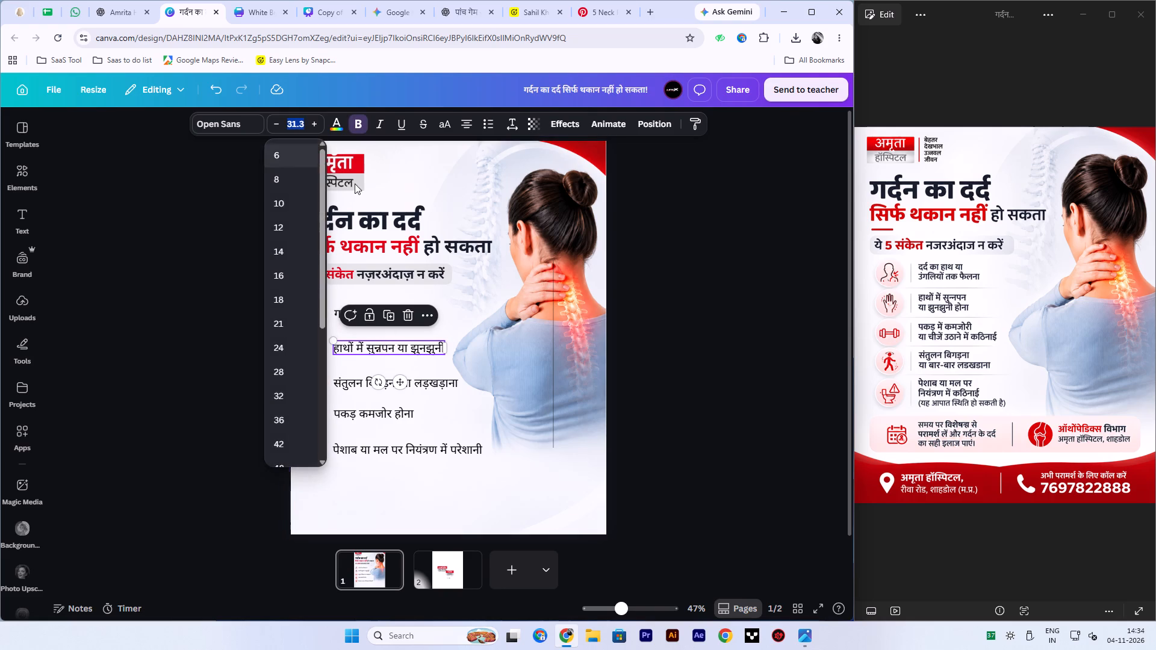
key(ctrl+c)
click(735, 342)
click(379, 312)
click(287, 121)
key(ctrl+v)
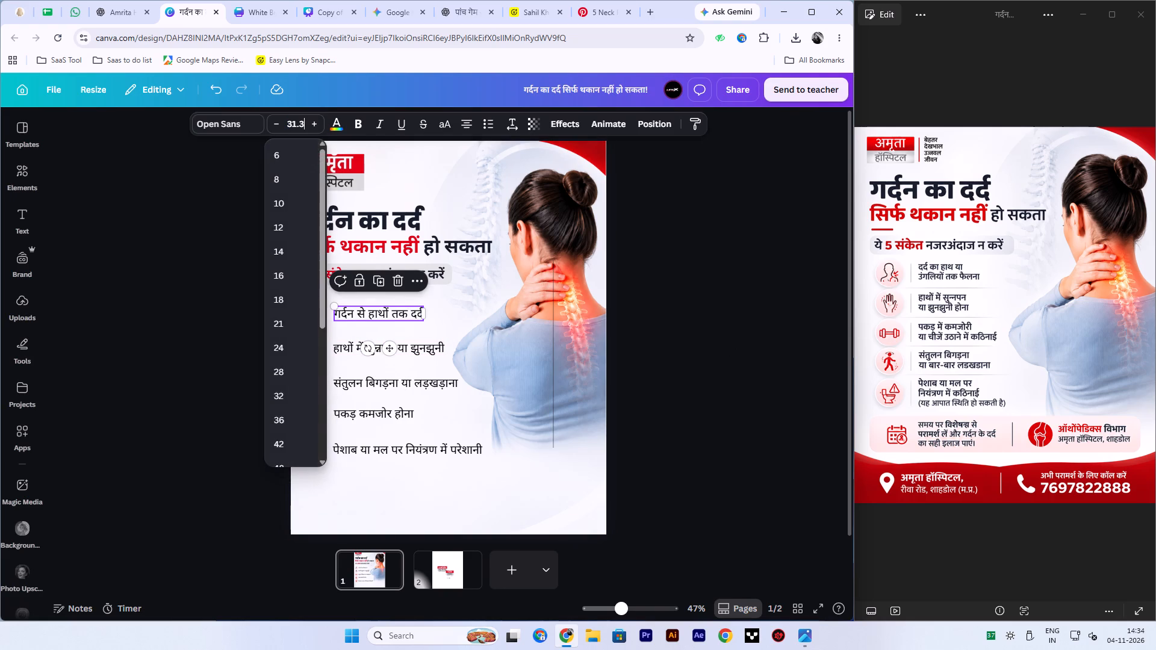
key(Return)
click(798, 395)
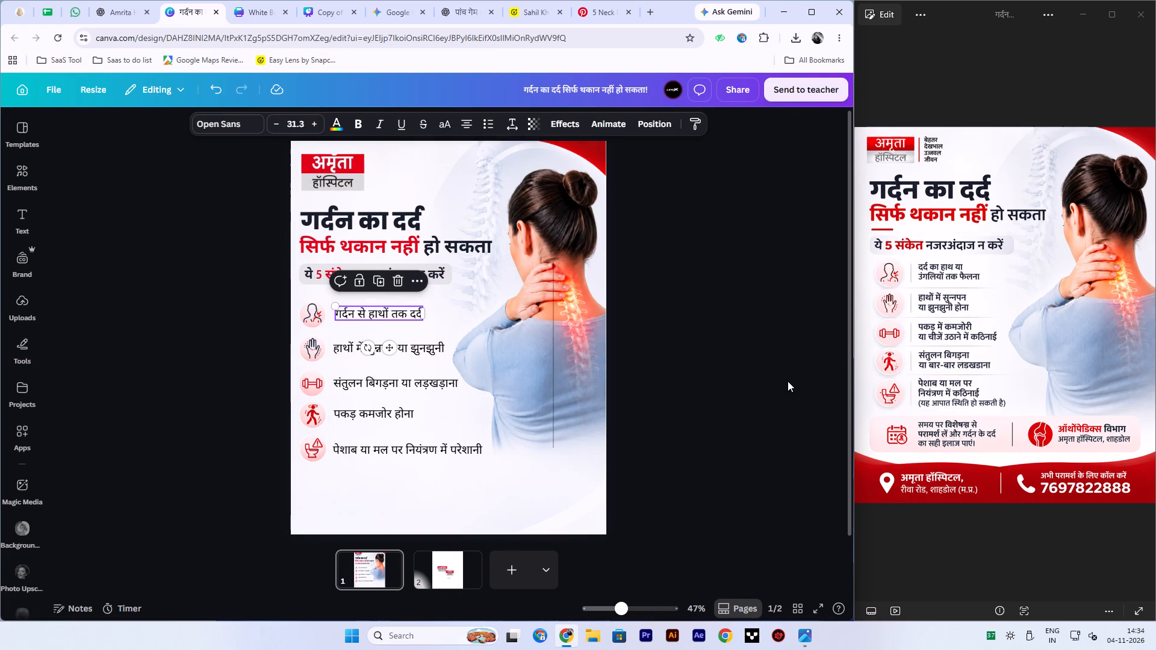
right_click(788, 381)
click(749, 433)
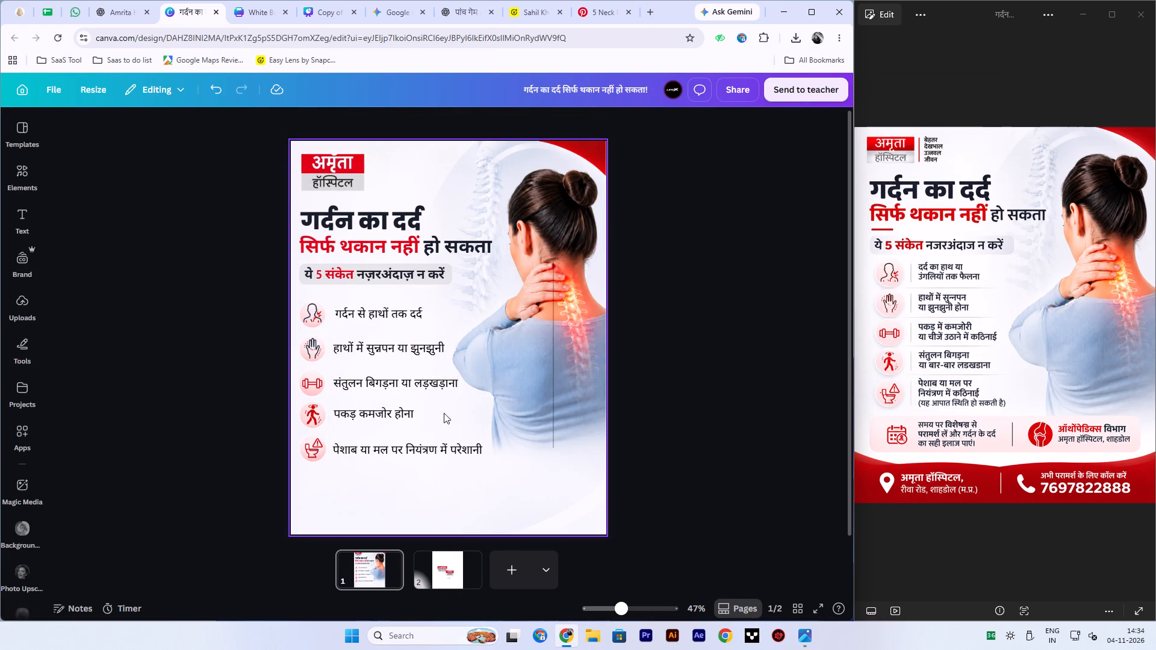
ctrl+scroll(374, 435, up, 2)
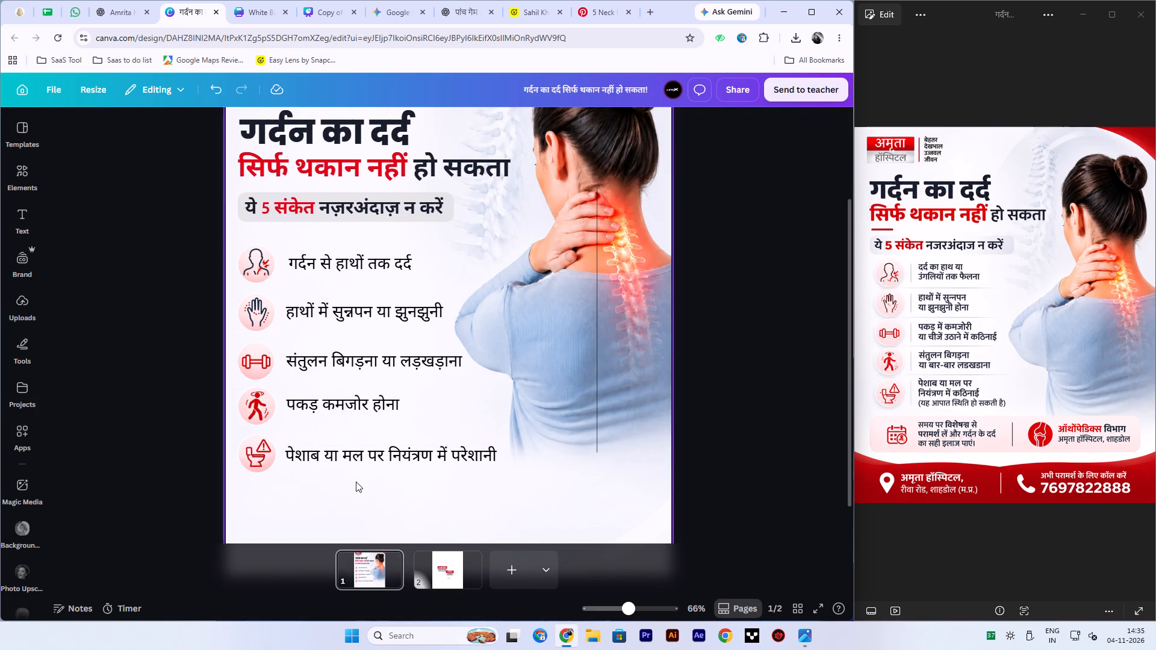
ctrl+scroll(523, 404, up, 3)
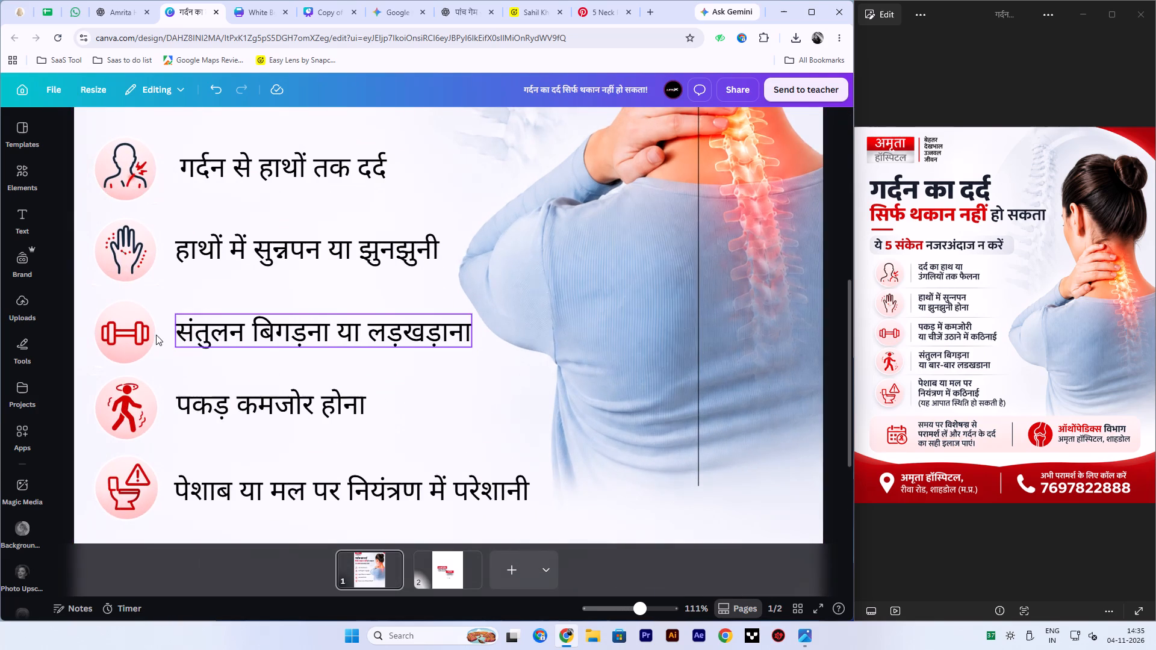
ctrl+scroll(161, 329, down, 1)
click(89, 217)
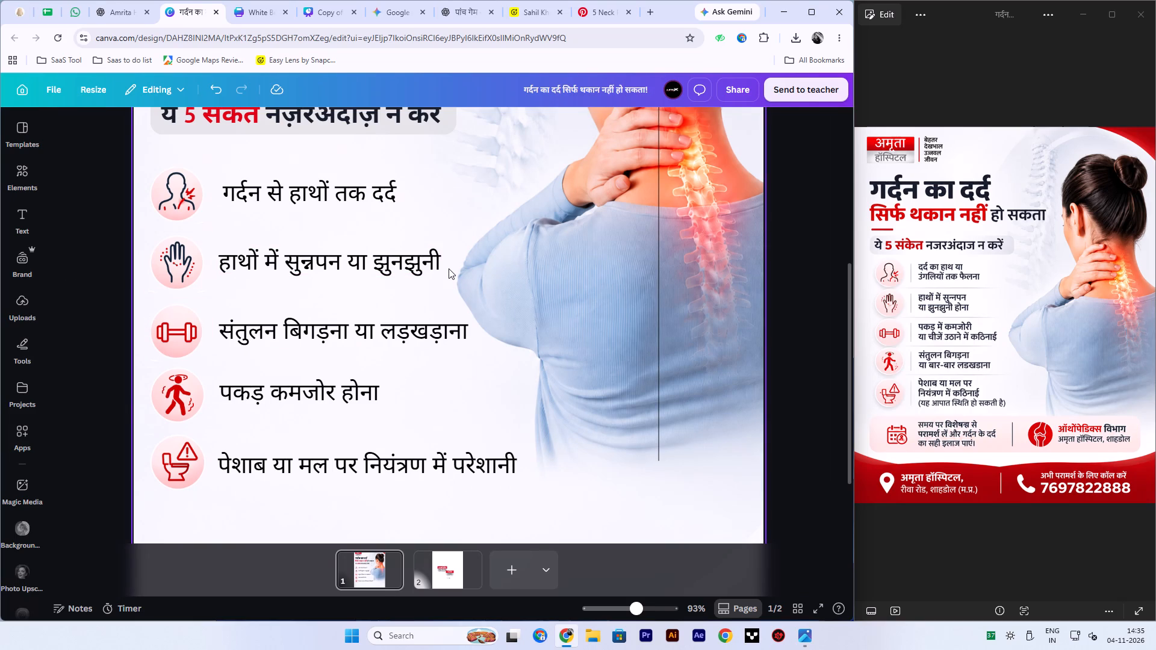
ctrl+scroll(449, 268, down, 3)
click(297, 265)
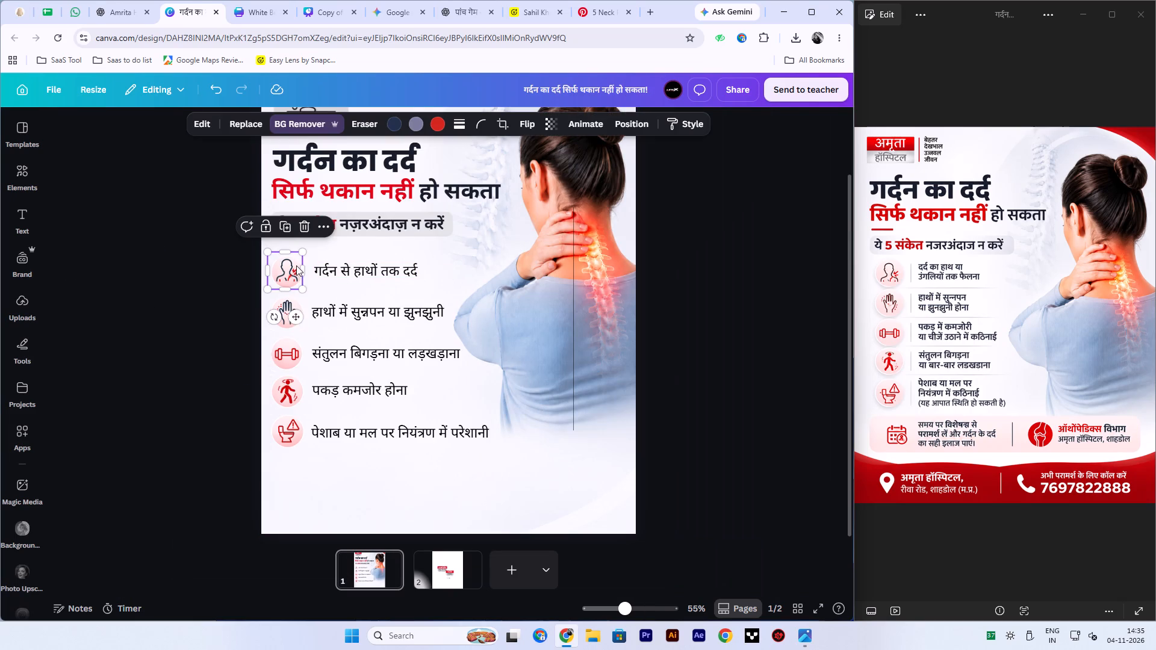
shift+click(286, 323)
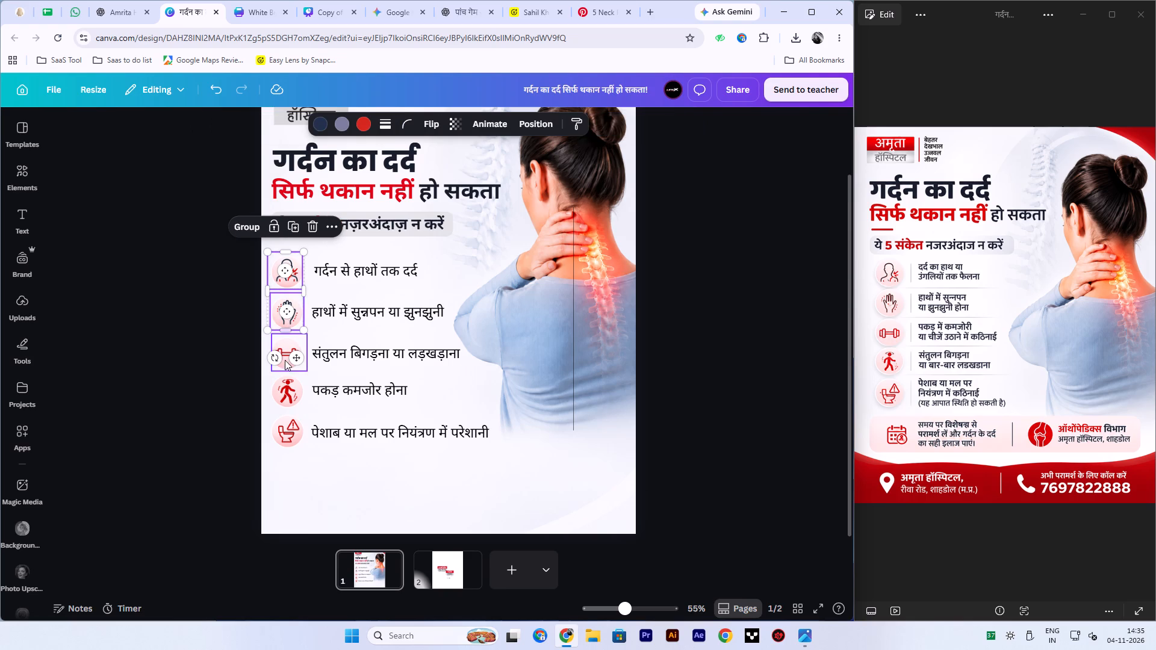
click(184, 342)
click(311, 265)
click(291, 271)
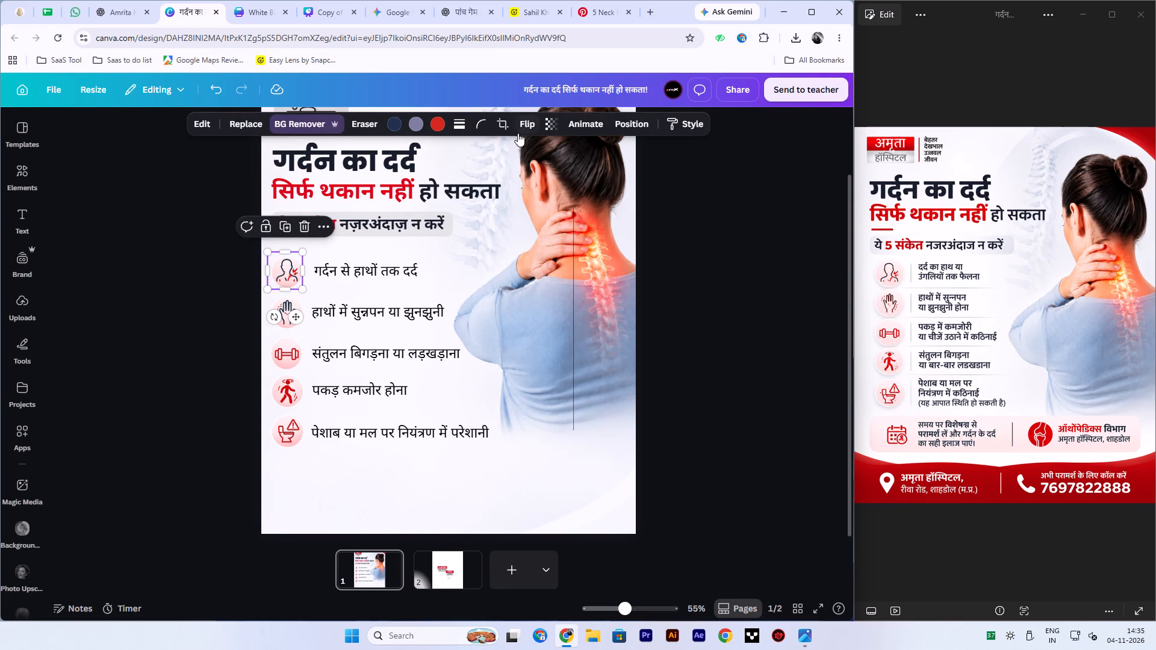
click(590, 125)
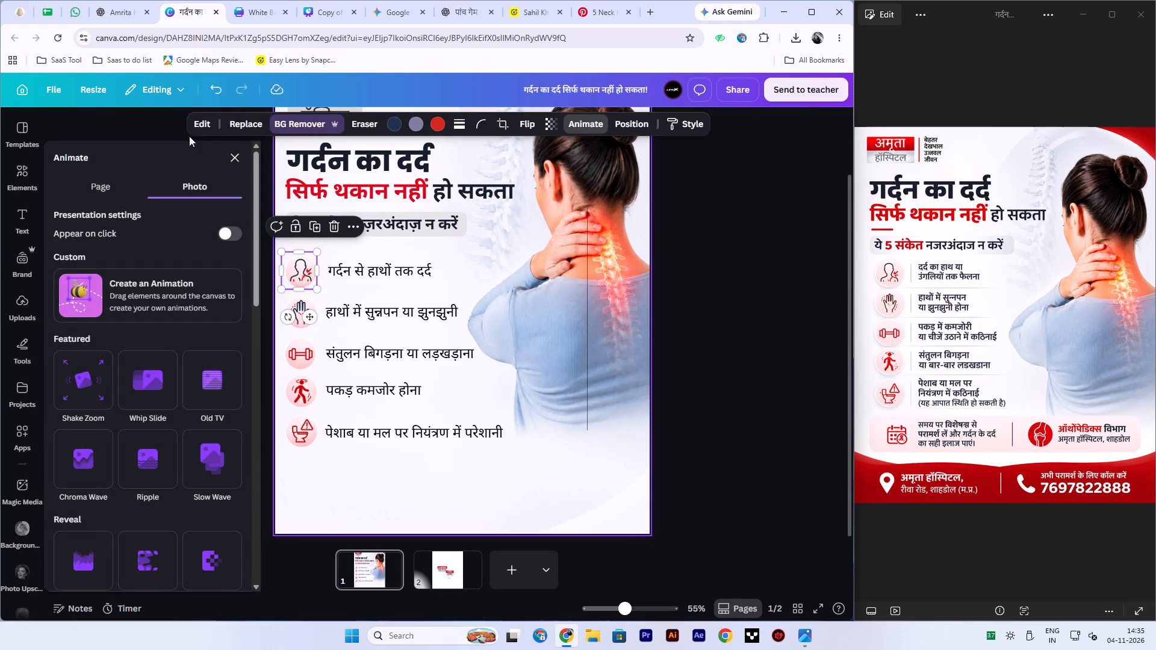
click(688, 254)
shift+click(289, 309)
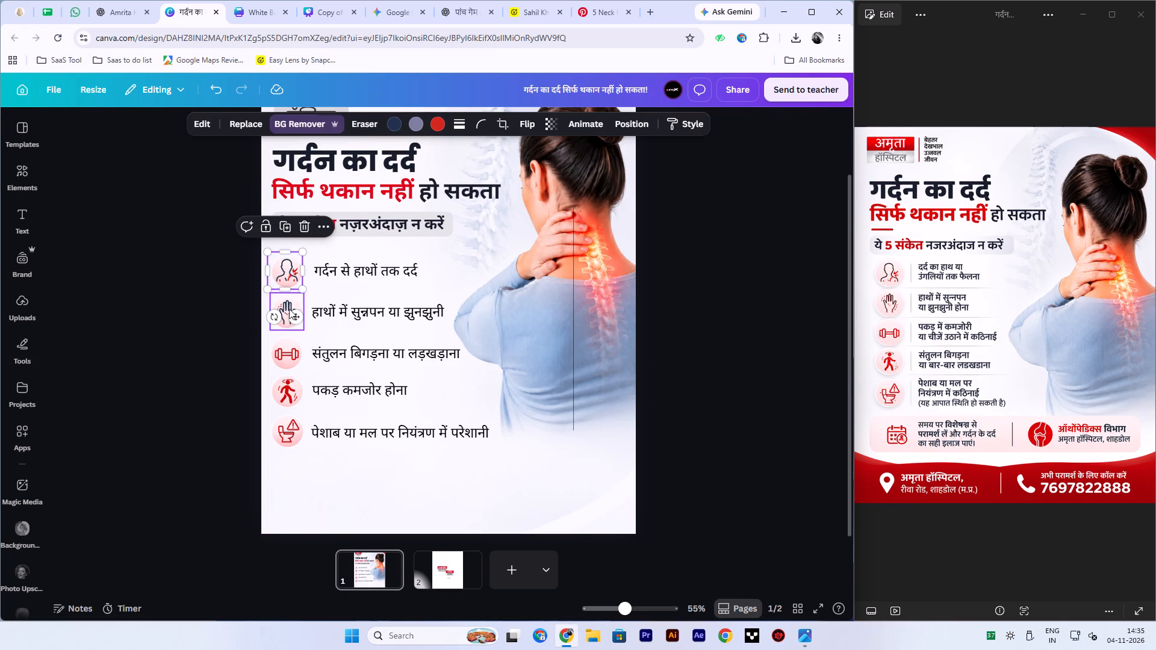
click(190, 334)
Apply the Glow shadow effect to the first symptom icon beside "गर्दन से हाथों तक दर्द".
click(282, 260)
click(203, 128)
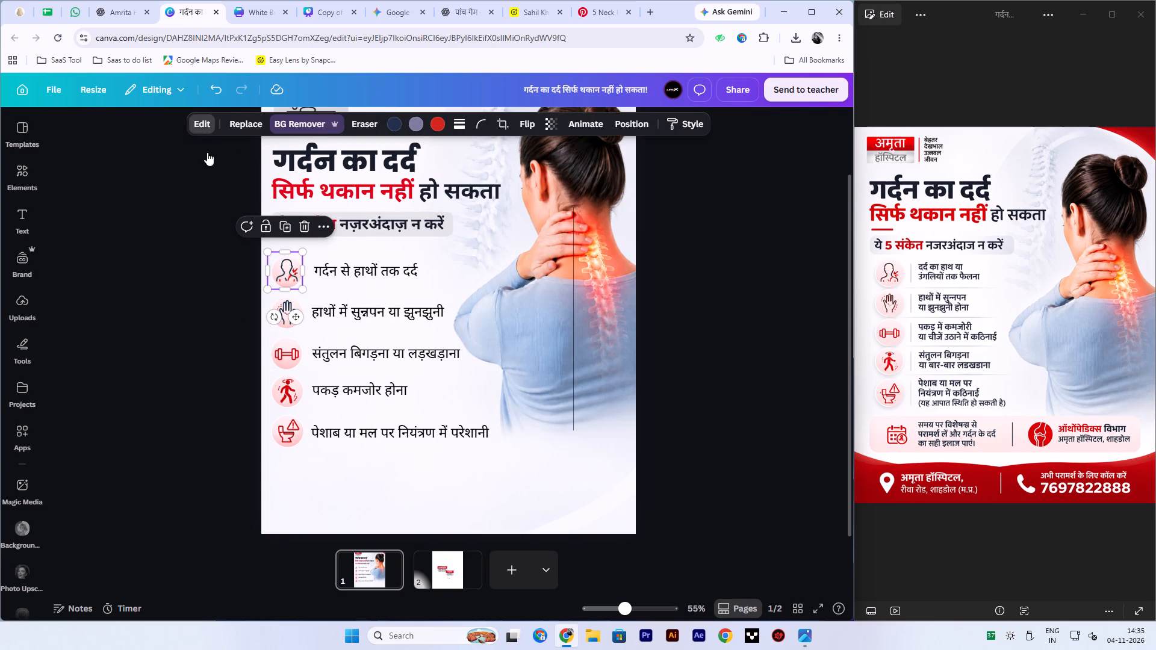
scroll(118, 478, down, 5)
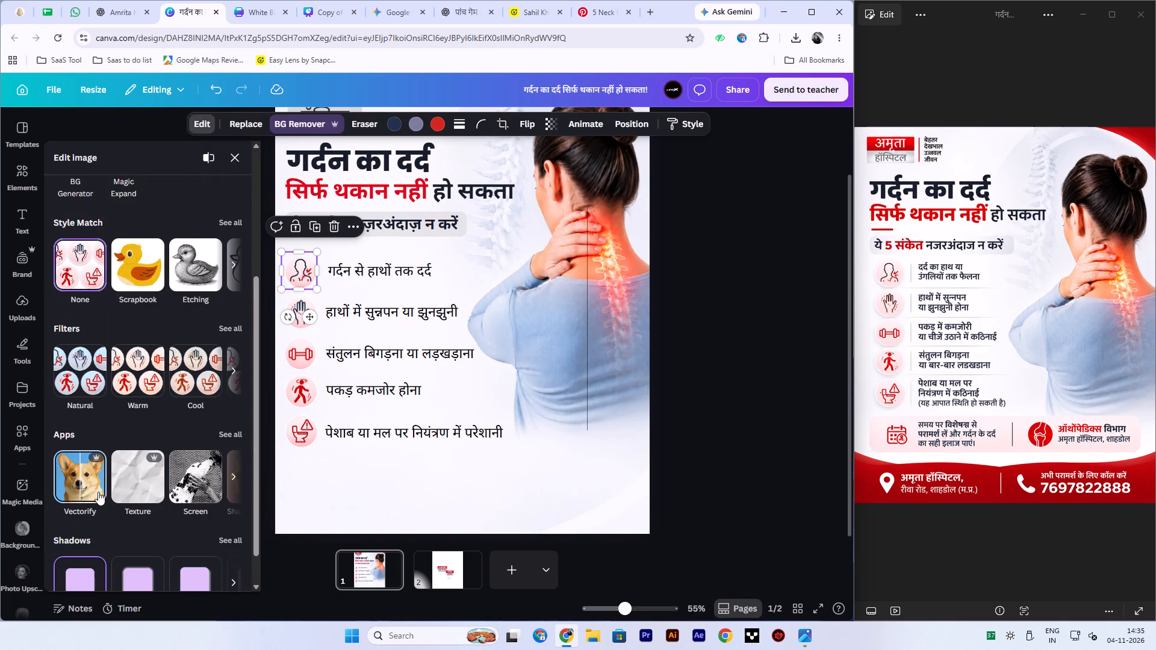
scroll(98, 492, down, 6)
click(144, 539)
click(189, 543)
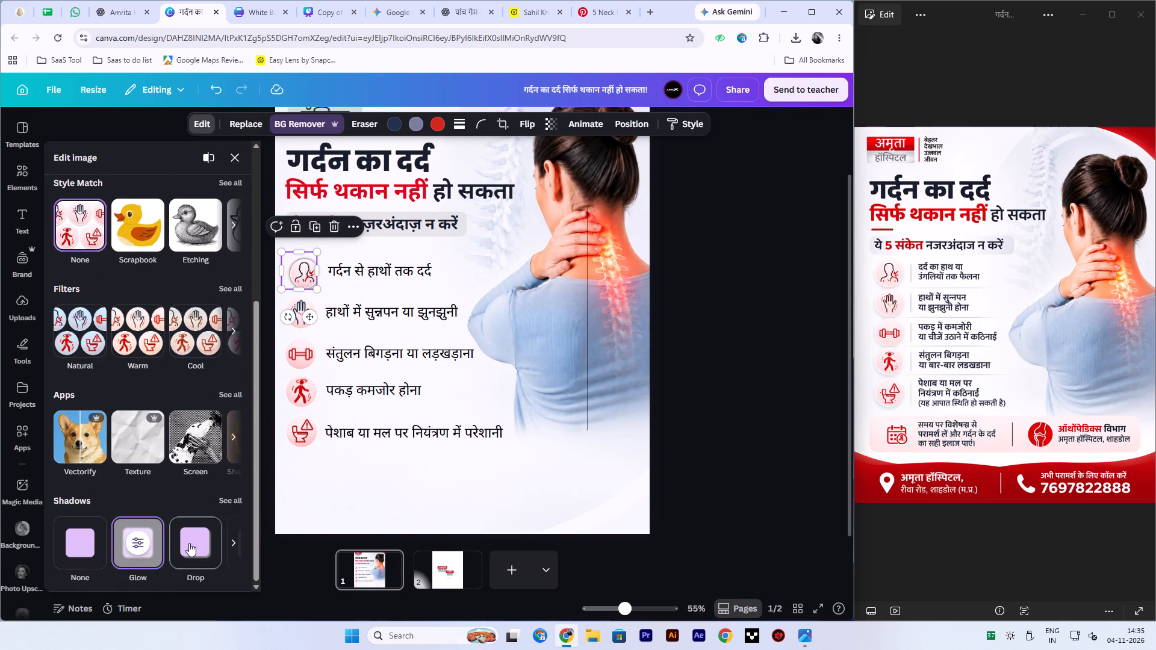
click(141, 542)
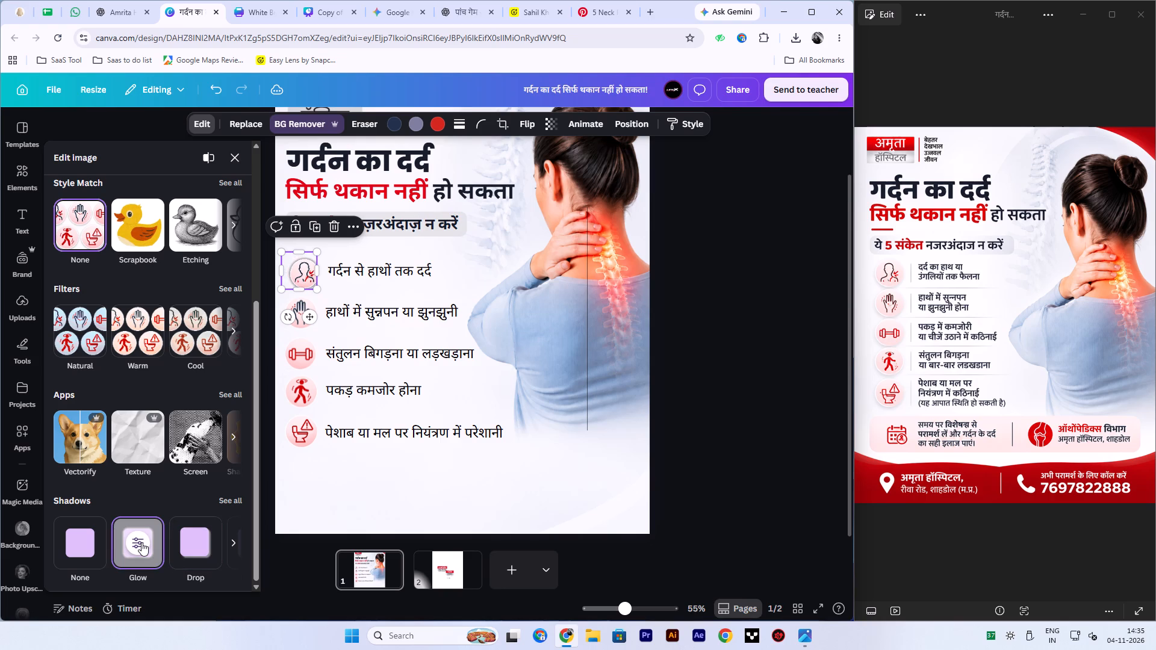
click(438, 339)
click(578, 350)
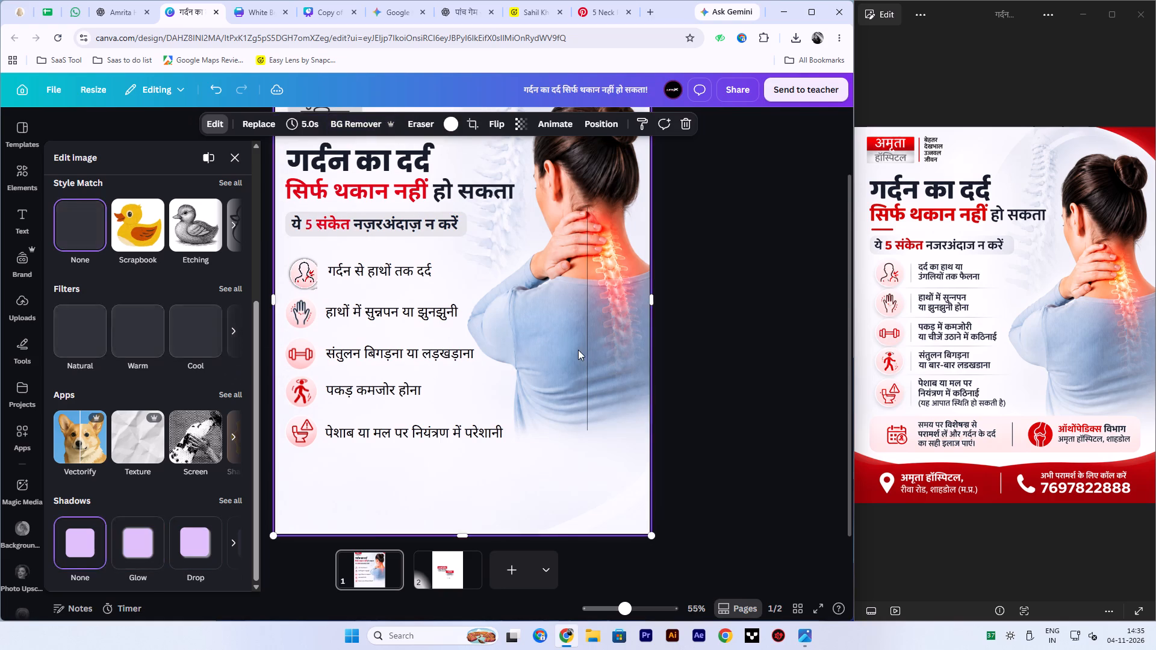
click(509, 487)
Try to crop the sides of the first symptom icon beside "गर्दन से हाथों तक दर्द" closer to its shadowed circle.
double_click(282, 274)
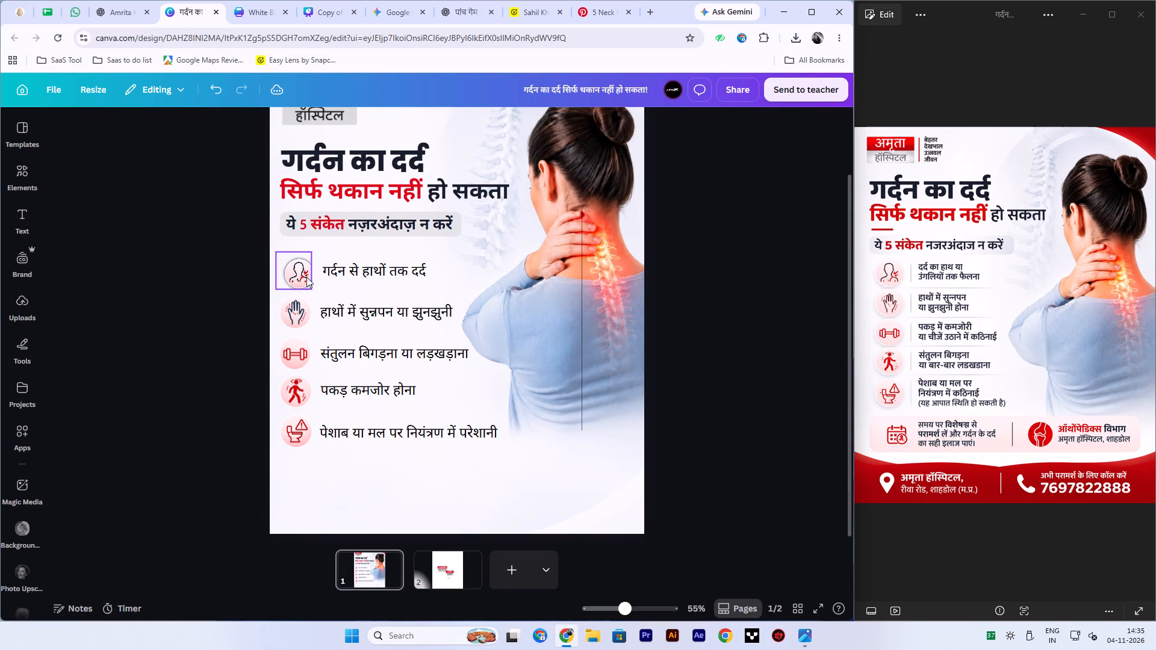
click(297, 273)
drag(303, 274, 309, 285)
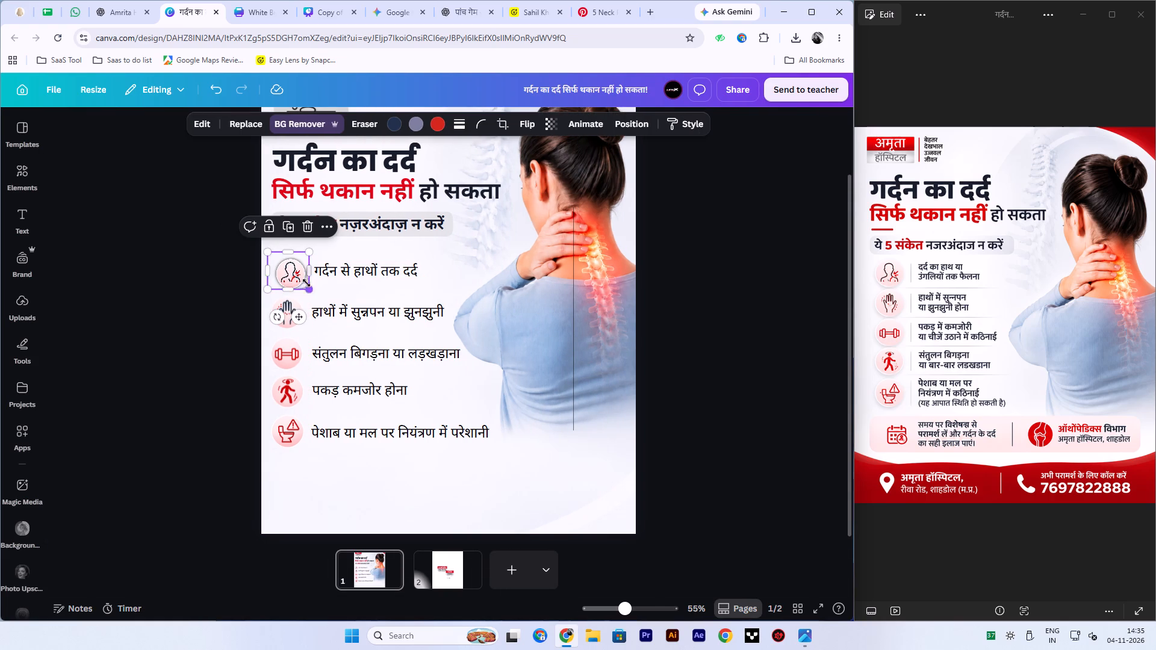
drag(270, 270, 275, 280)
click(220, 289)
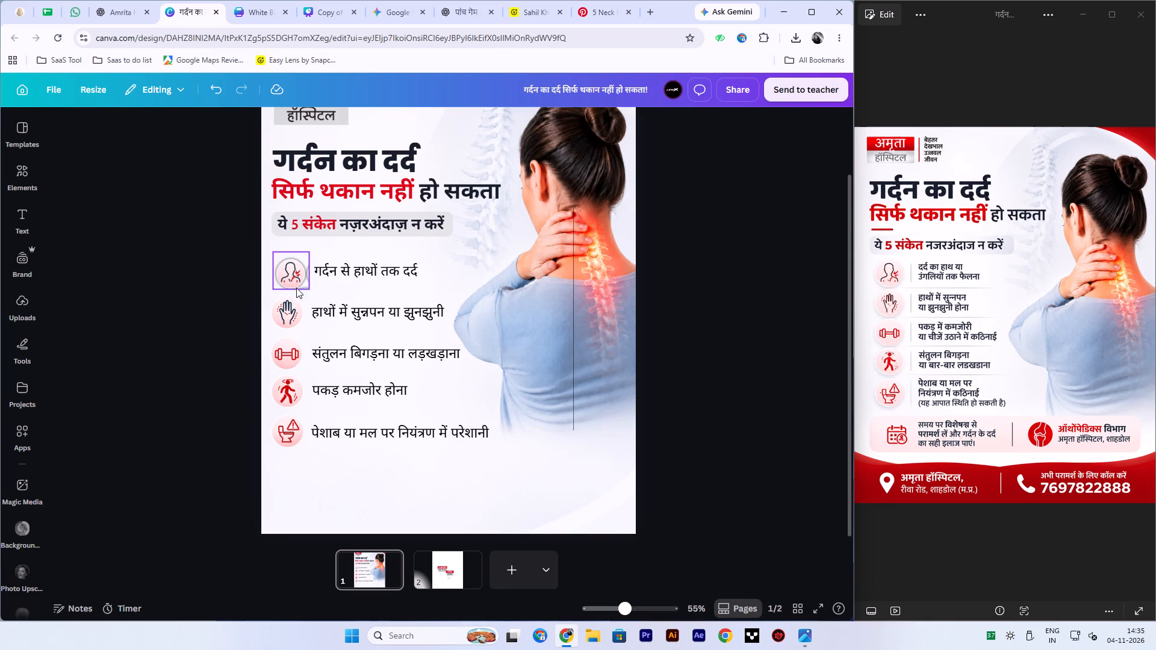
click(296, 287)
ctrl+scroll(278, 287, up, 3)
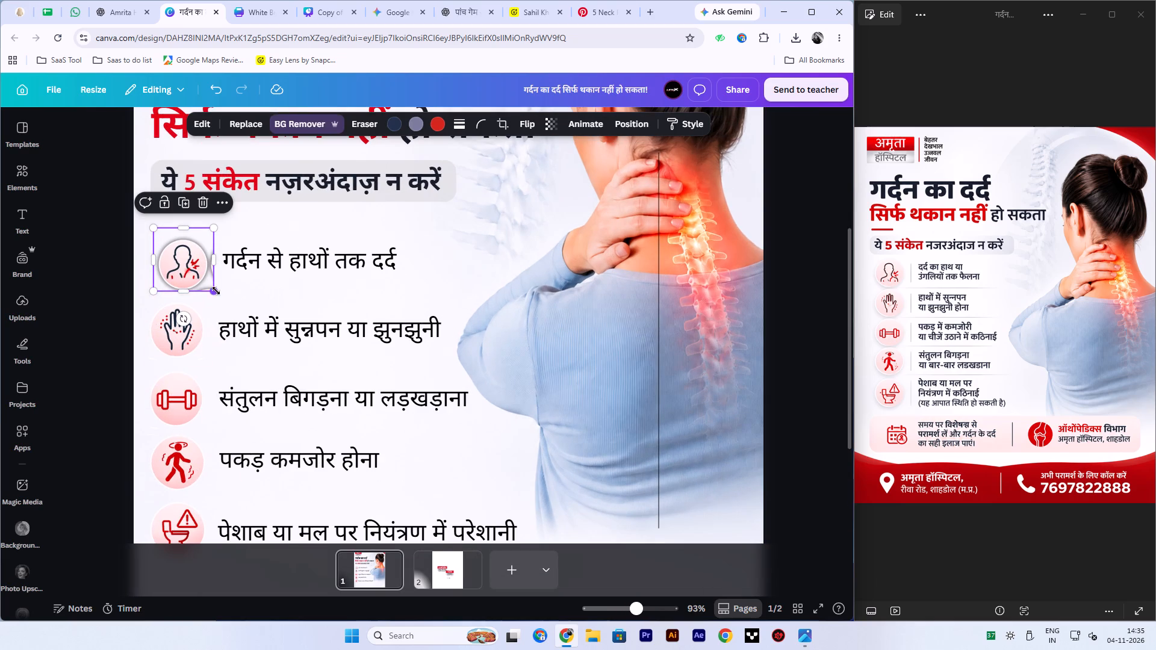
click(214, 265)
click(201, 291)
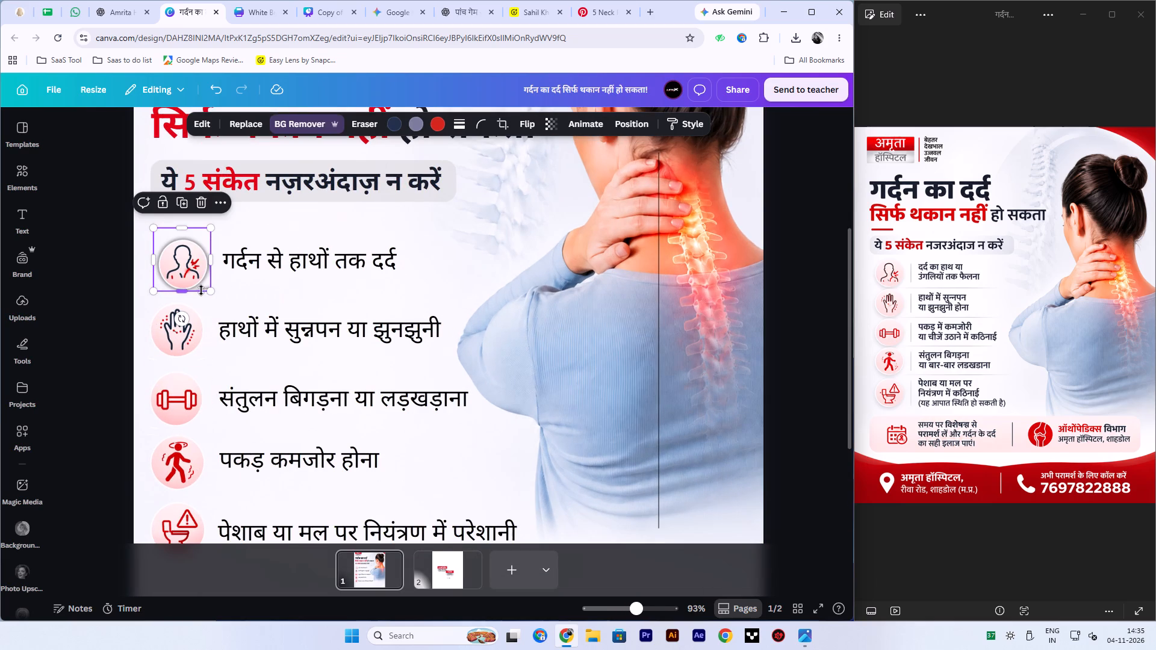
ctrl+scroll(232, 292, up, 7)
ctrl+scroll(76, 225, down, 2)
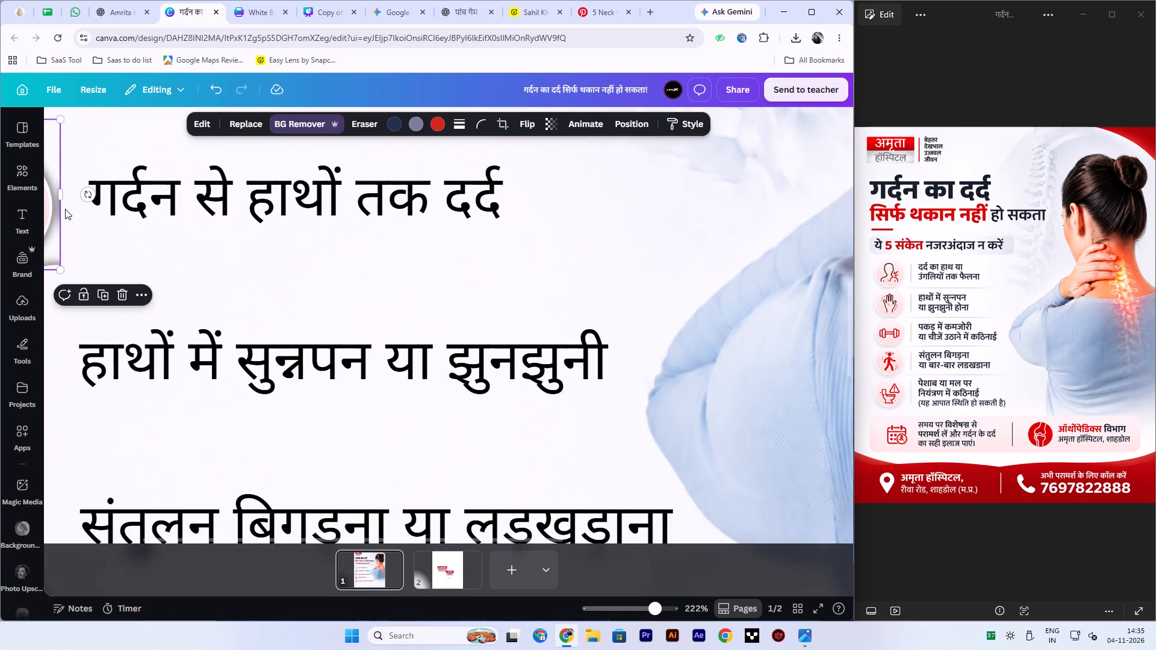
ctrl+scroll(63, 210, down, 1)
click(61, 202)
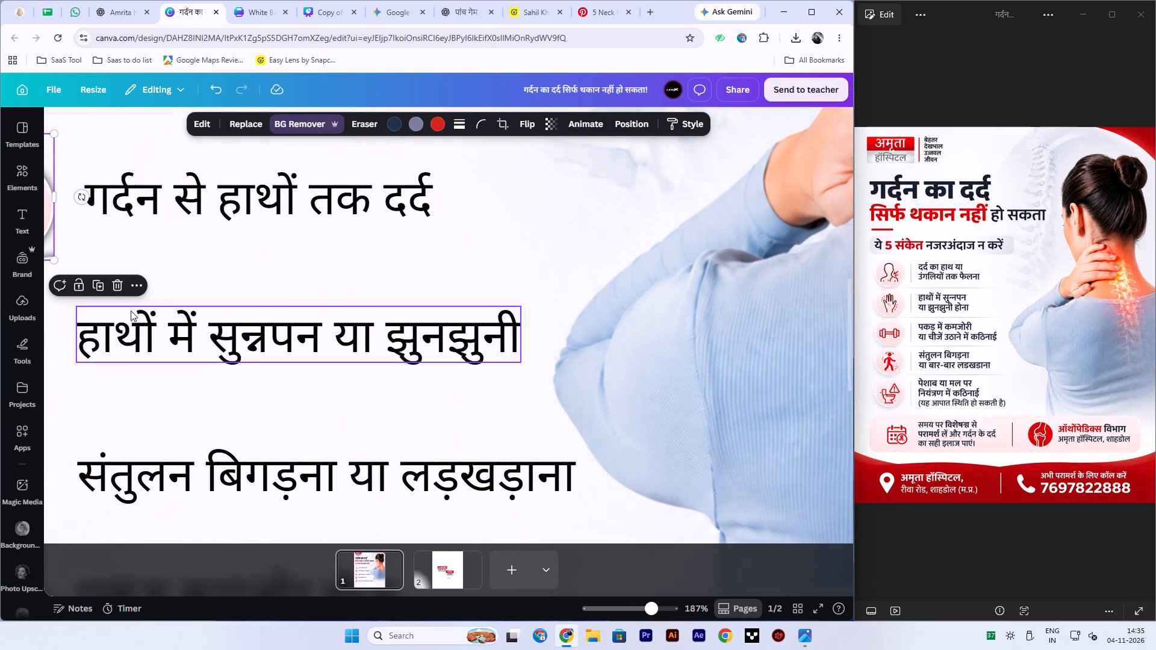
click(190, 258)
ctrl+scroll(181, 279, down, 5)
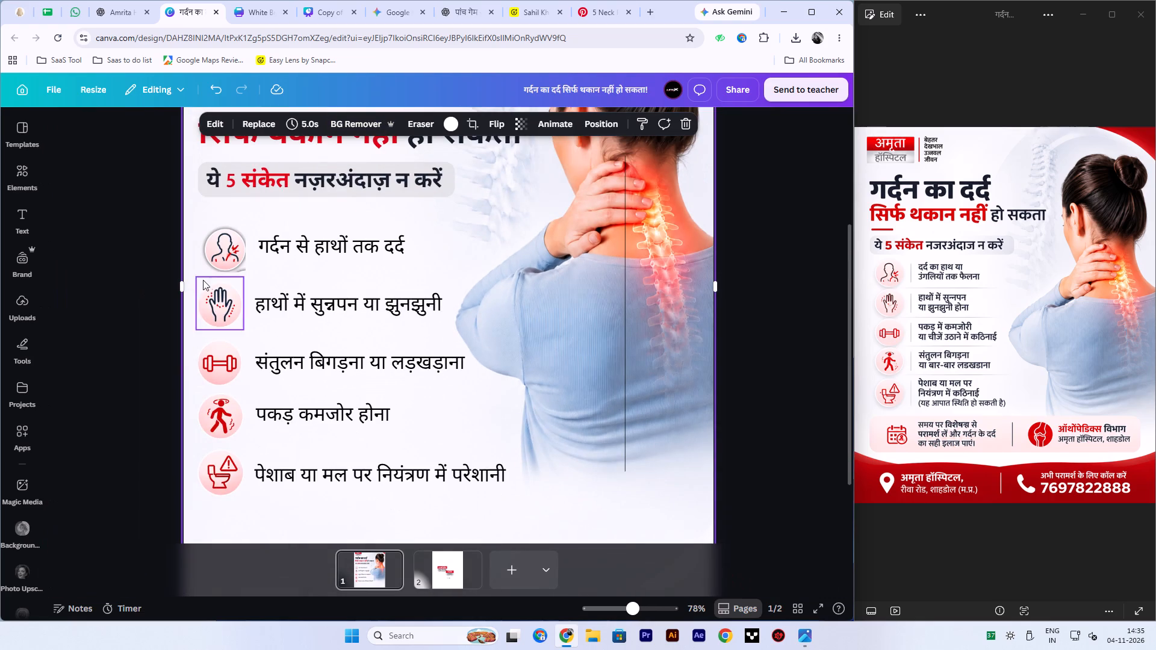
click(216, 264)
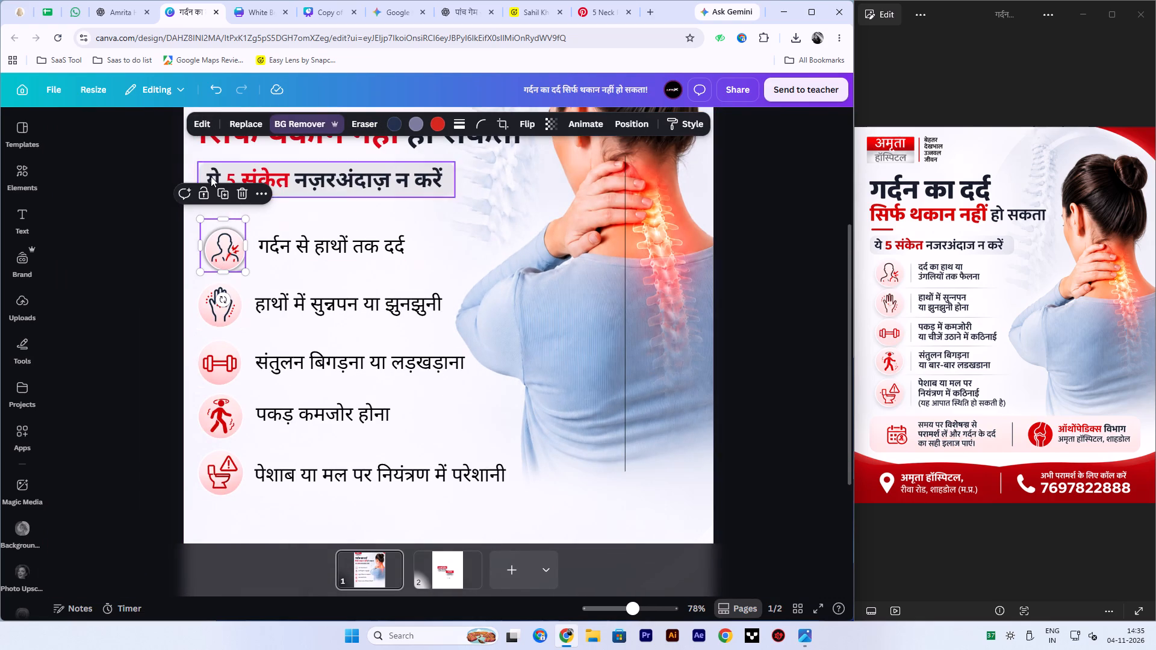
Undo the crop changes and the shadow effect on the first symptom icon.
key(ctrl+z)
key(ctrl+z)
key(ctrl+z)
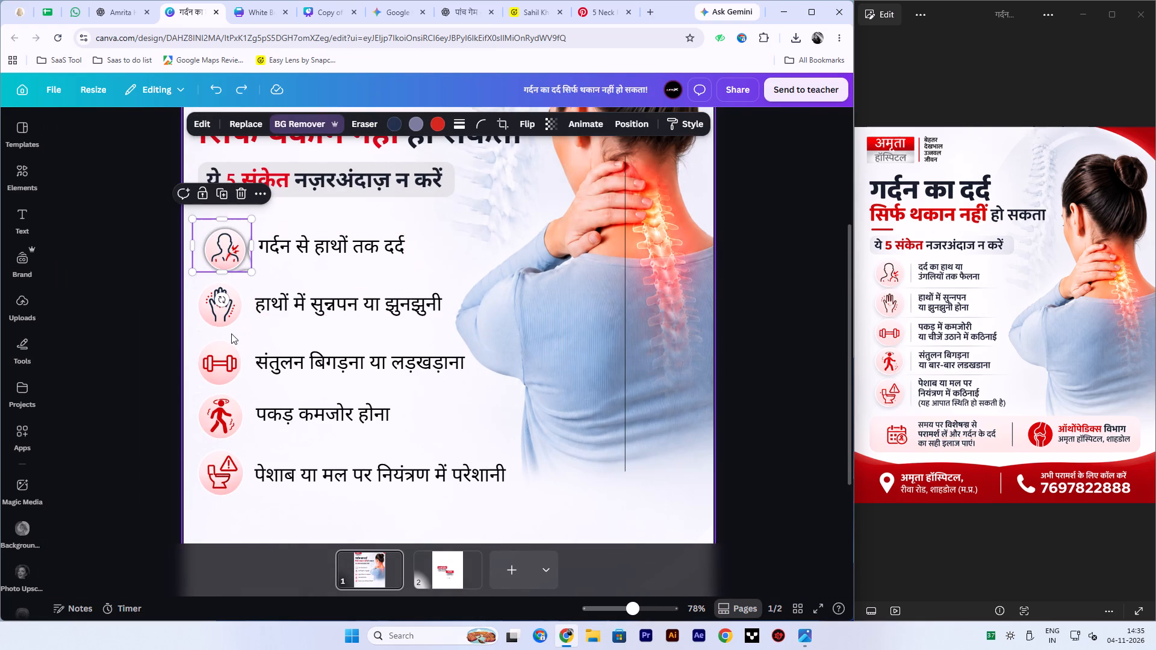
key(ctrl+z)
key(ctrl+z)
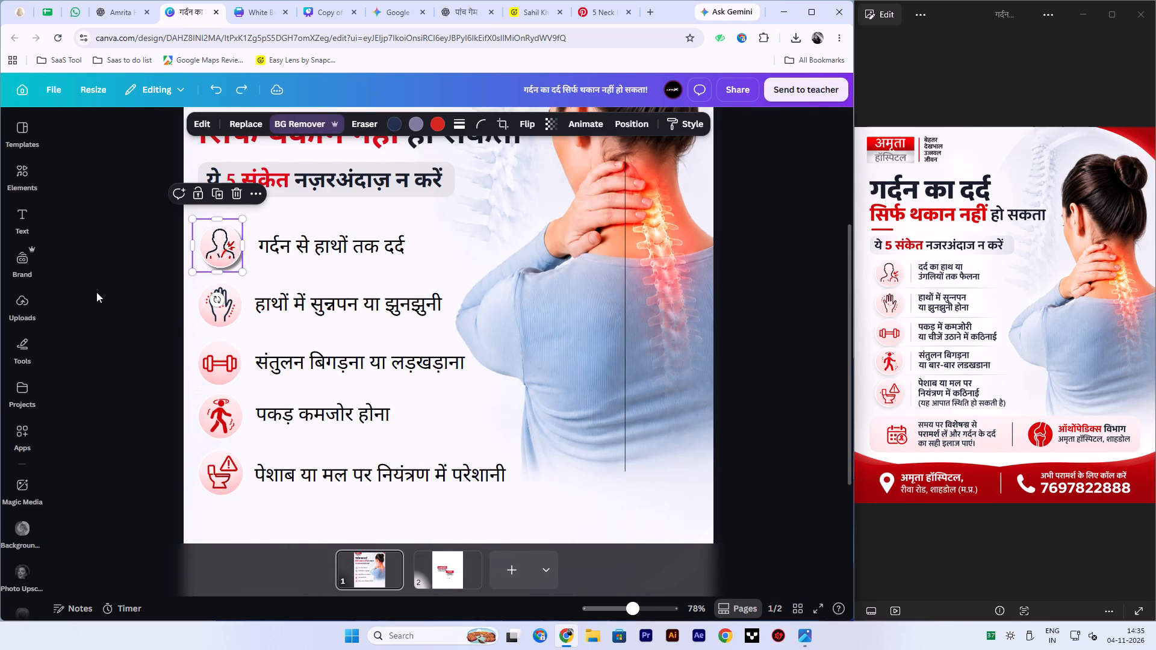
click(92, 285)
key(ctrl+z)
key(ctrl+z)
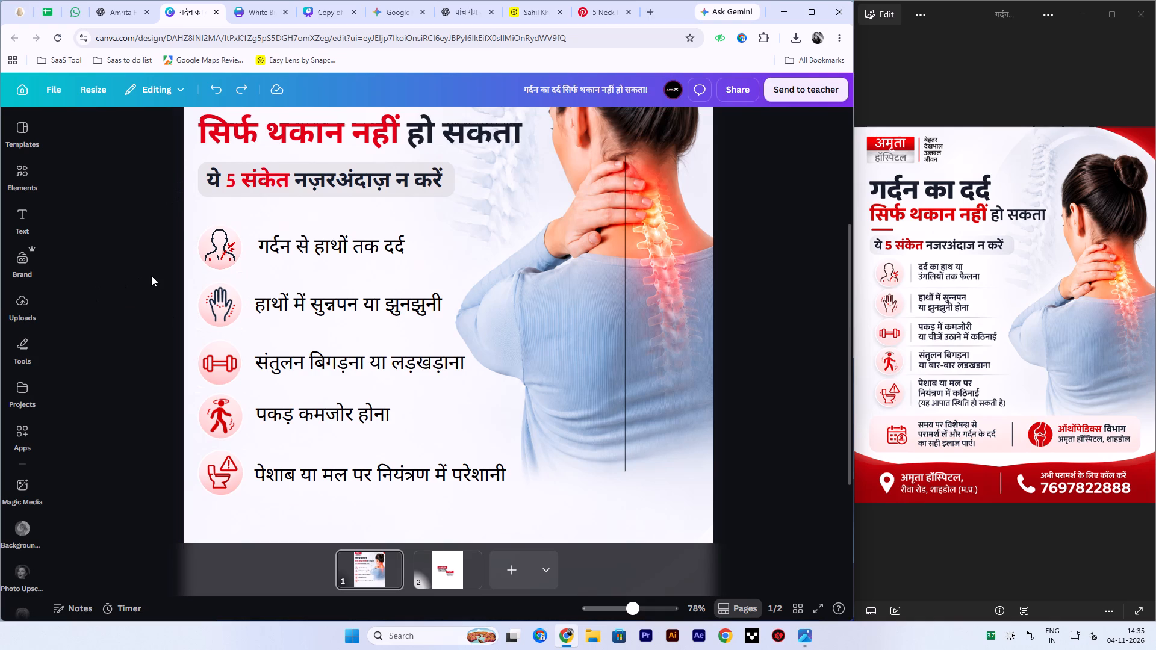
click(151, 276)
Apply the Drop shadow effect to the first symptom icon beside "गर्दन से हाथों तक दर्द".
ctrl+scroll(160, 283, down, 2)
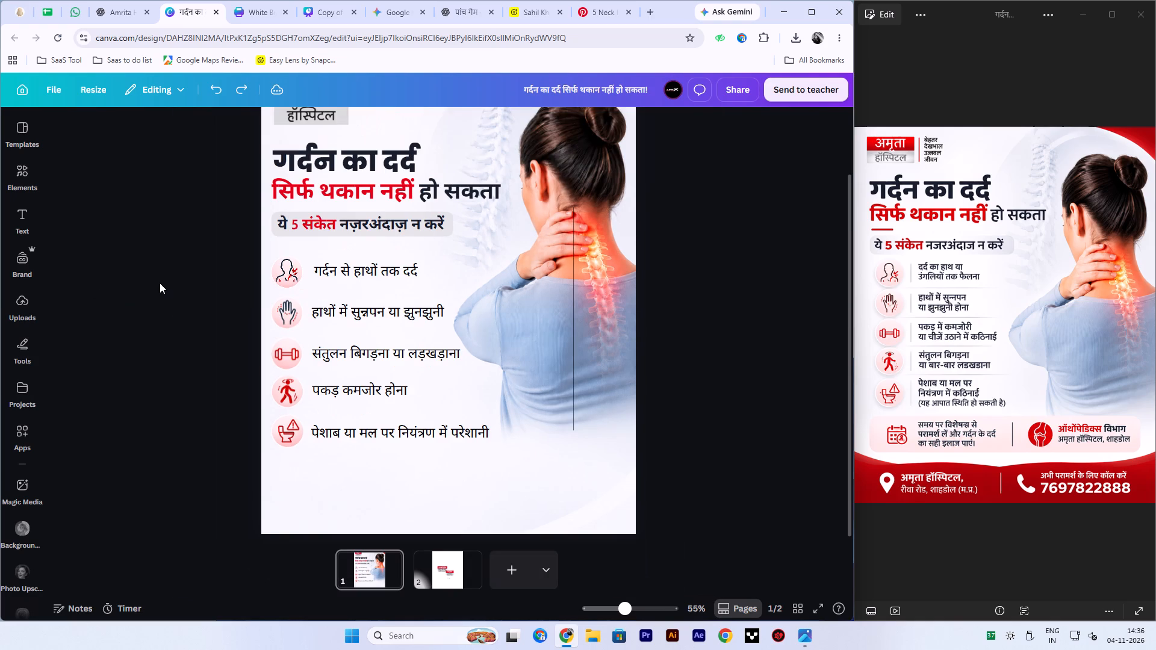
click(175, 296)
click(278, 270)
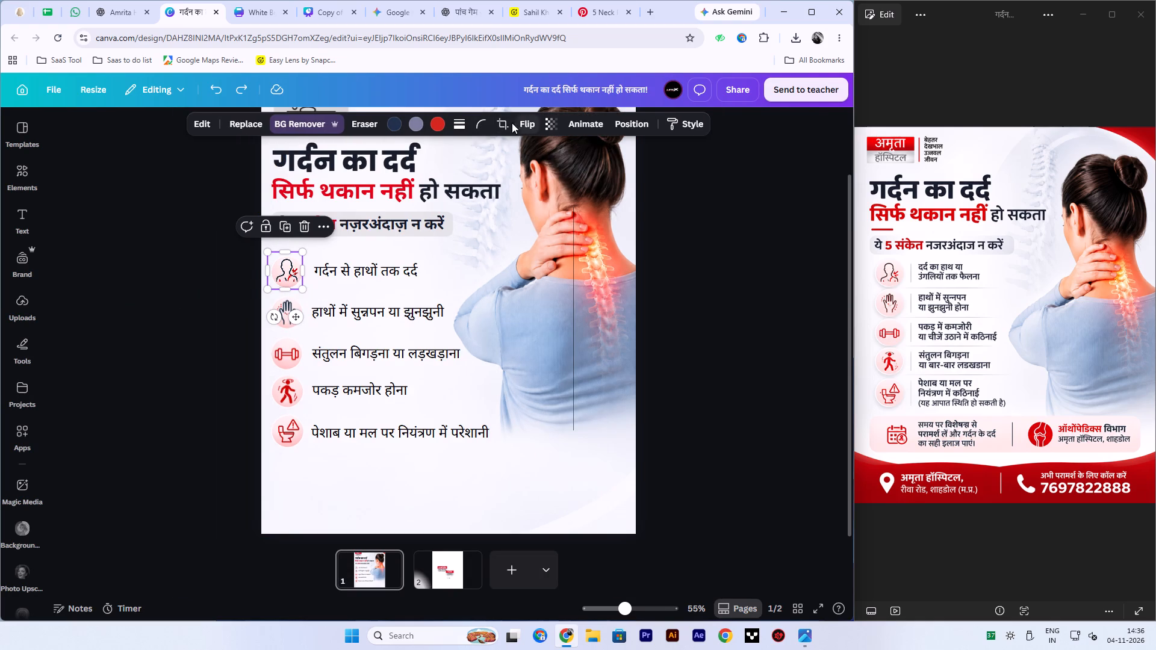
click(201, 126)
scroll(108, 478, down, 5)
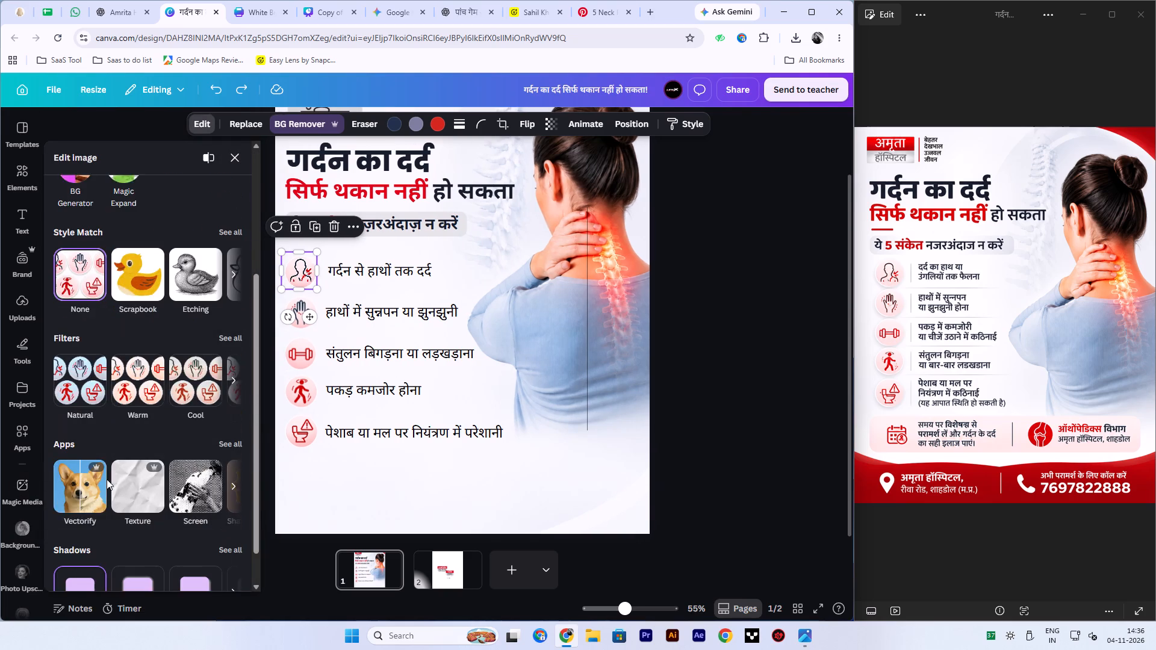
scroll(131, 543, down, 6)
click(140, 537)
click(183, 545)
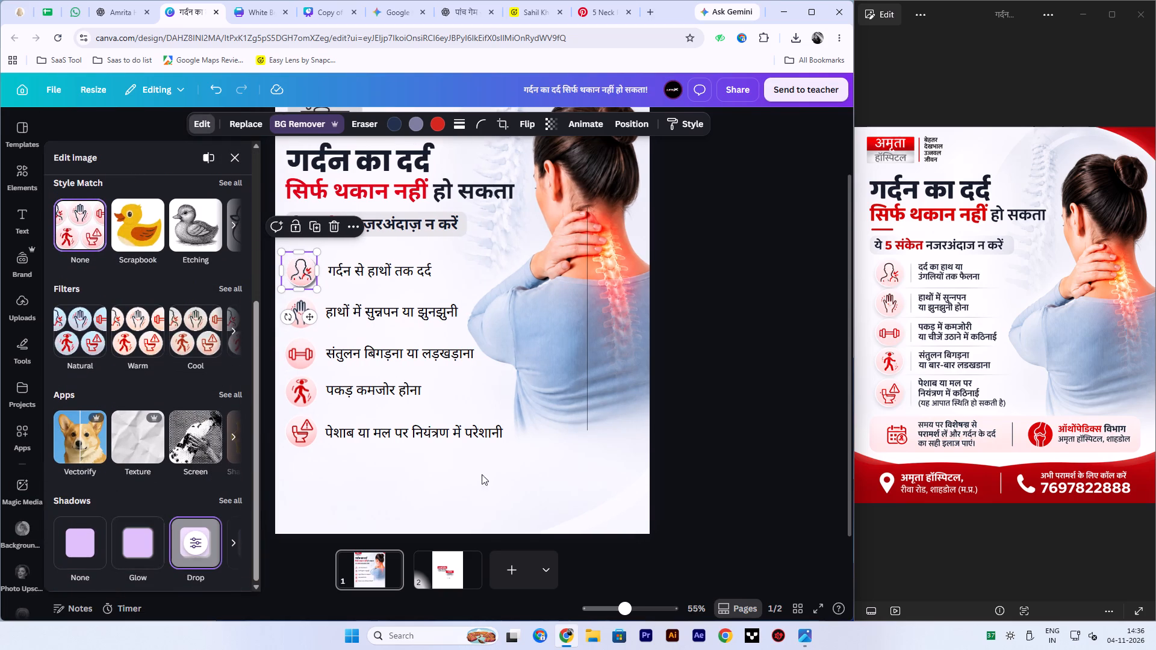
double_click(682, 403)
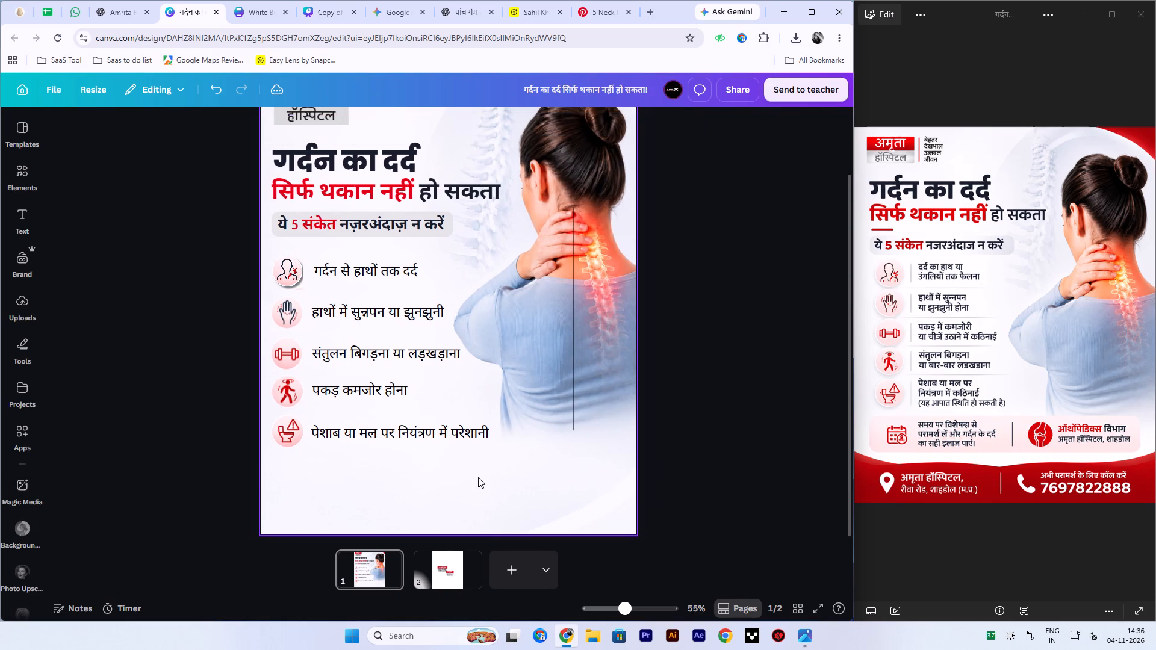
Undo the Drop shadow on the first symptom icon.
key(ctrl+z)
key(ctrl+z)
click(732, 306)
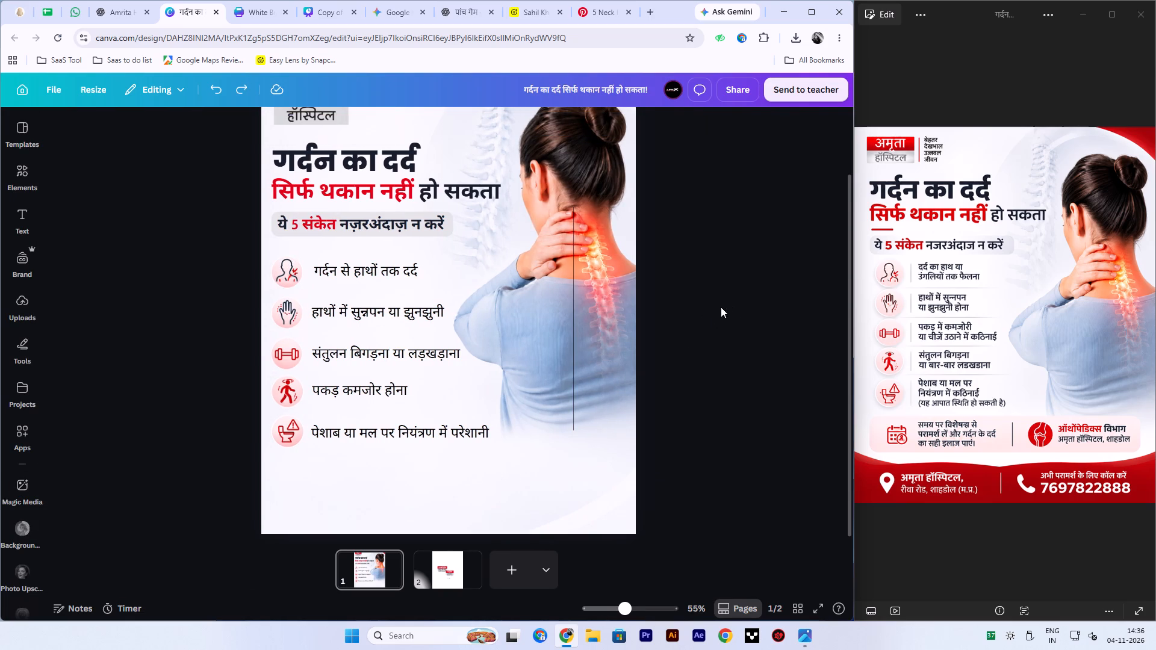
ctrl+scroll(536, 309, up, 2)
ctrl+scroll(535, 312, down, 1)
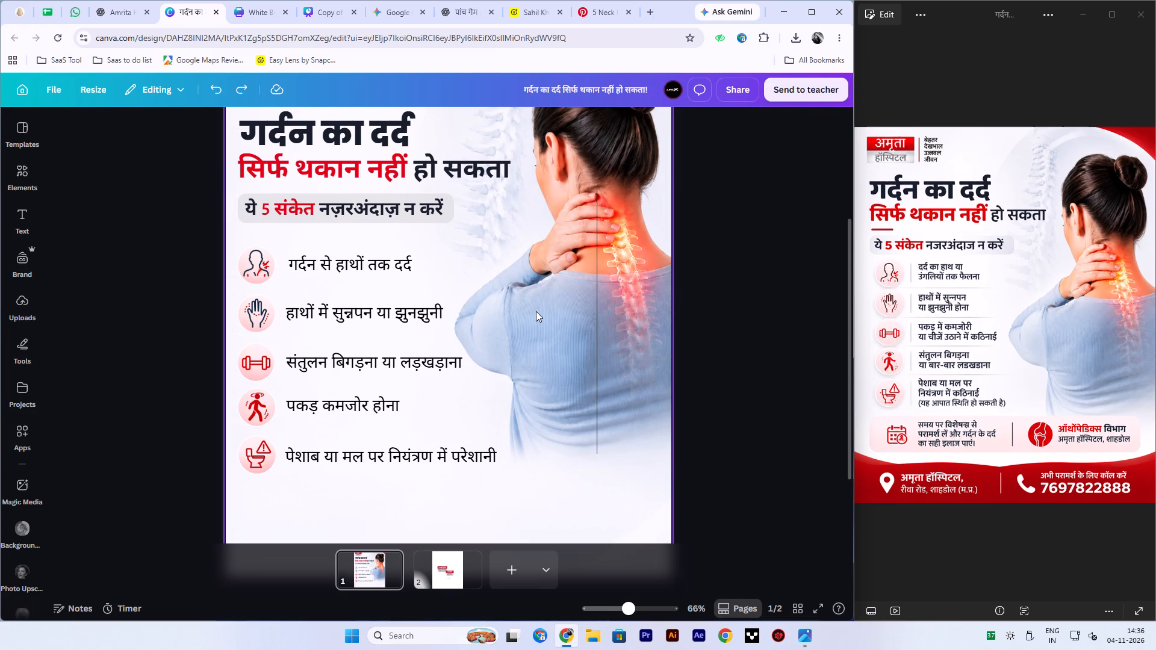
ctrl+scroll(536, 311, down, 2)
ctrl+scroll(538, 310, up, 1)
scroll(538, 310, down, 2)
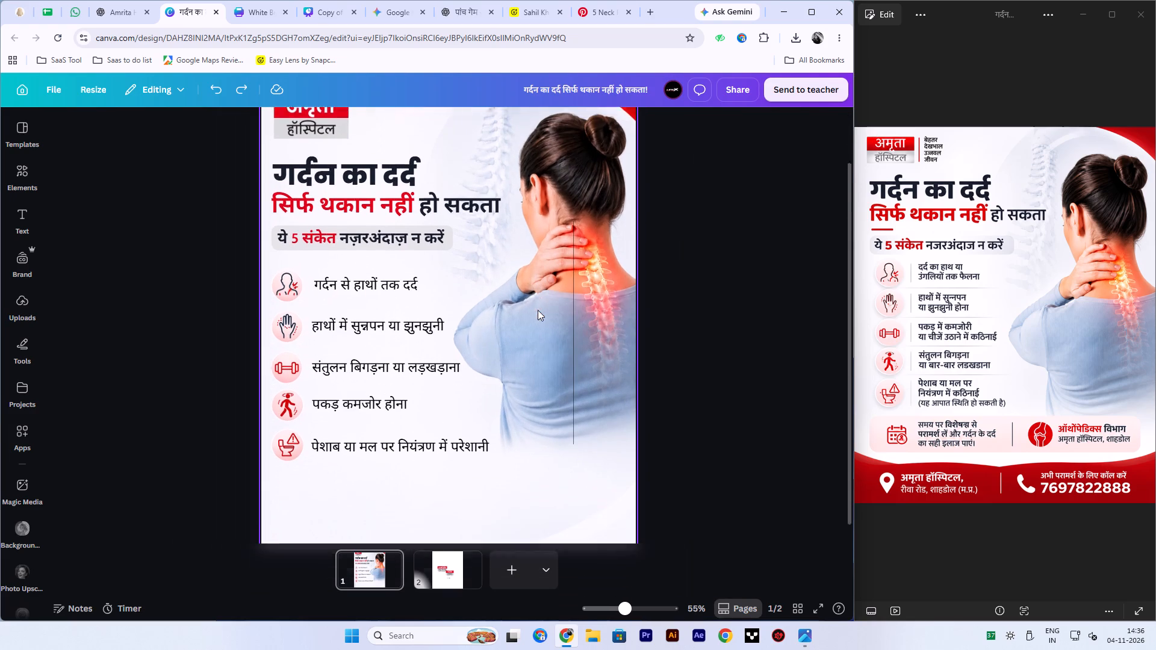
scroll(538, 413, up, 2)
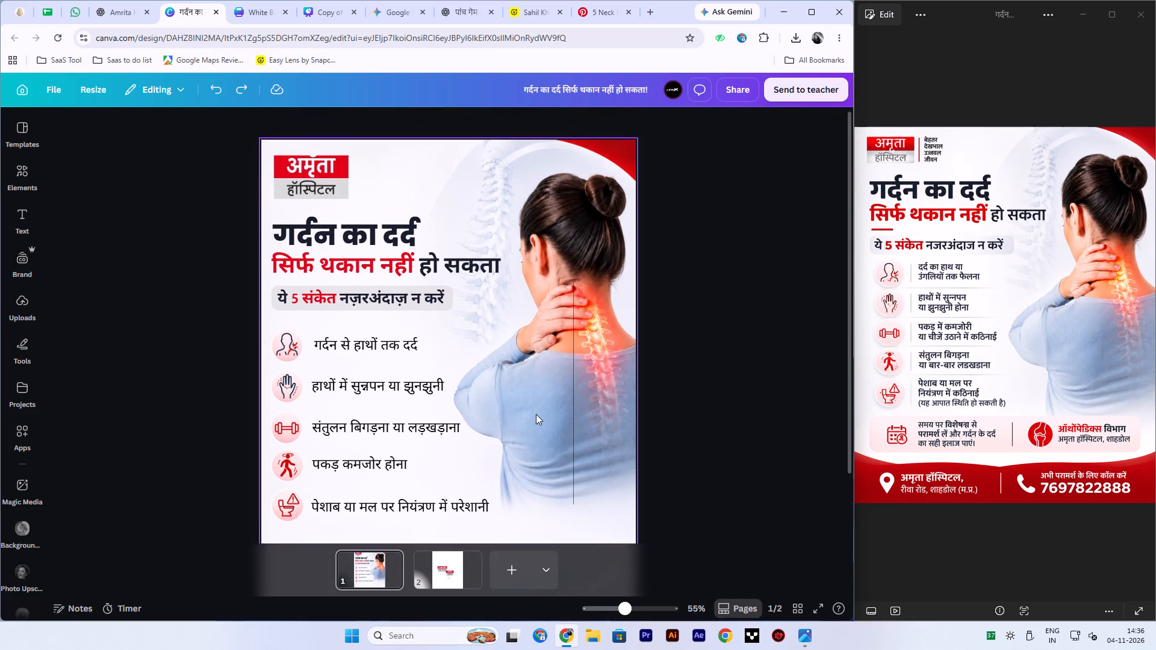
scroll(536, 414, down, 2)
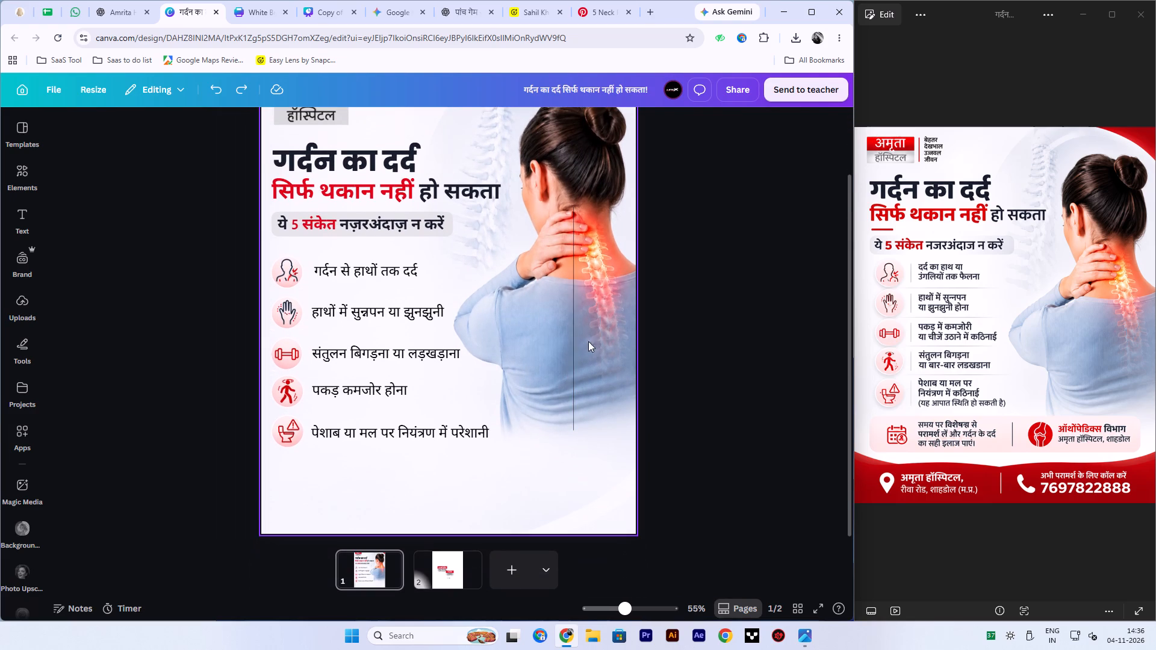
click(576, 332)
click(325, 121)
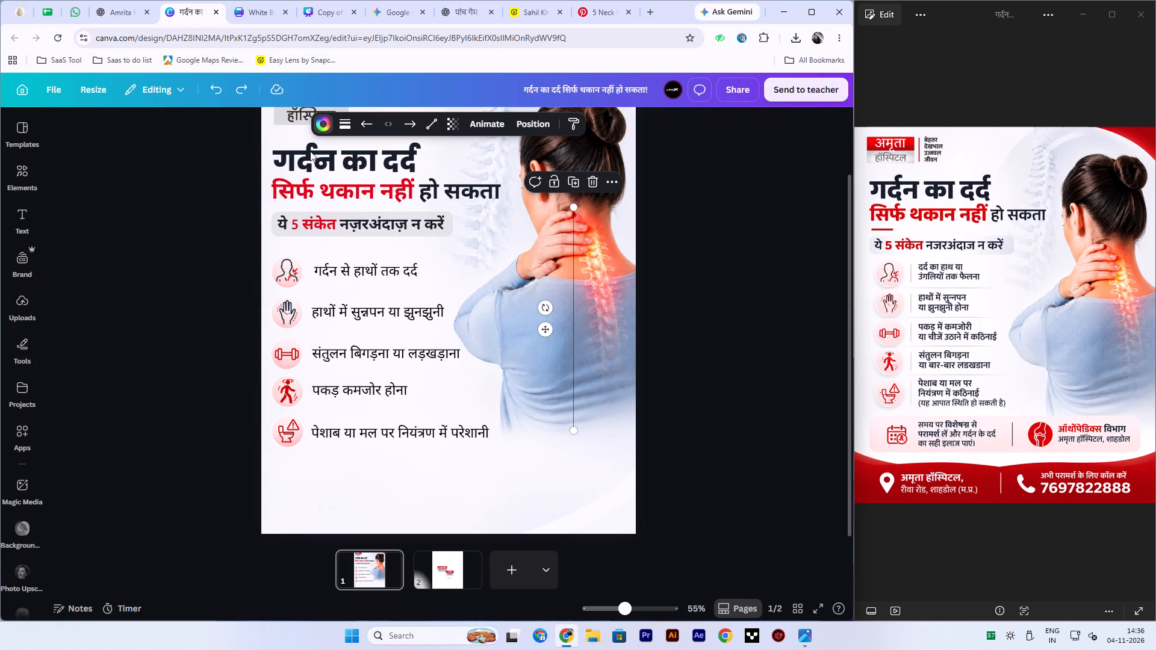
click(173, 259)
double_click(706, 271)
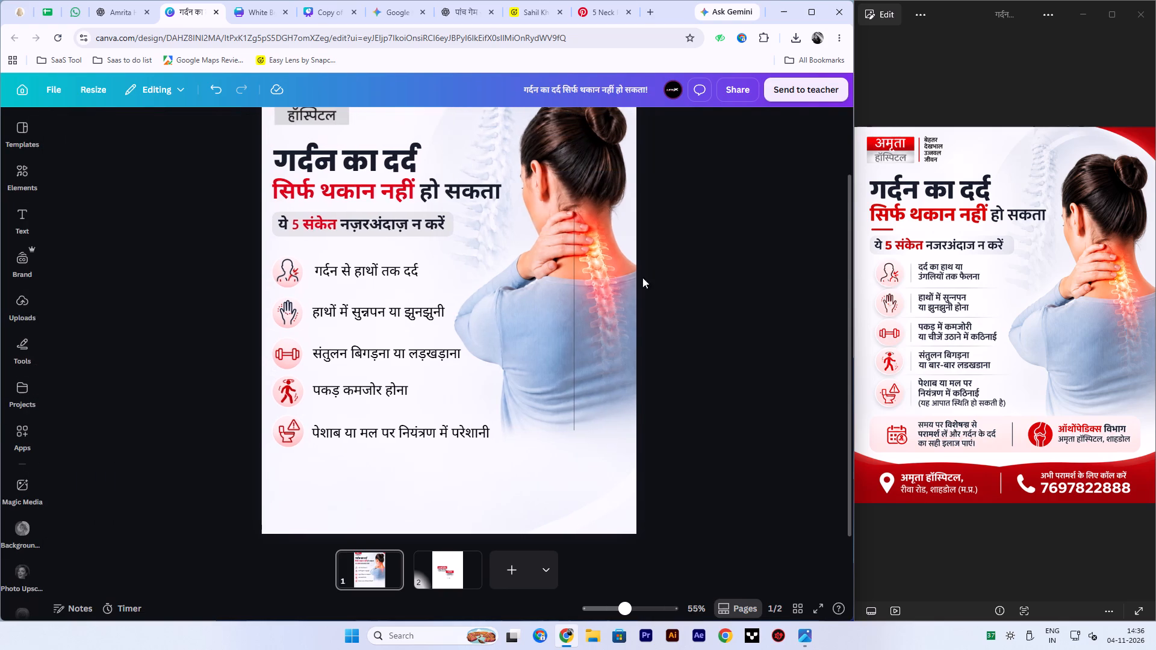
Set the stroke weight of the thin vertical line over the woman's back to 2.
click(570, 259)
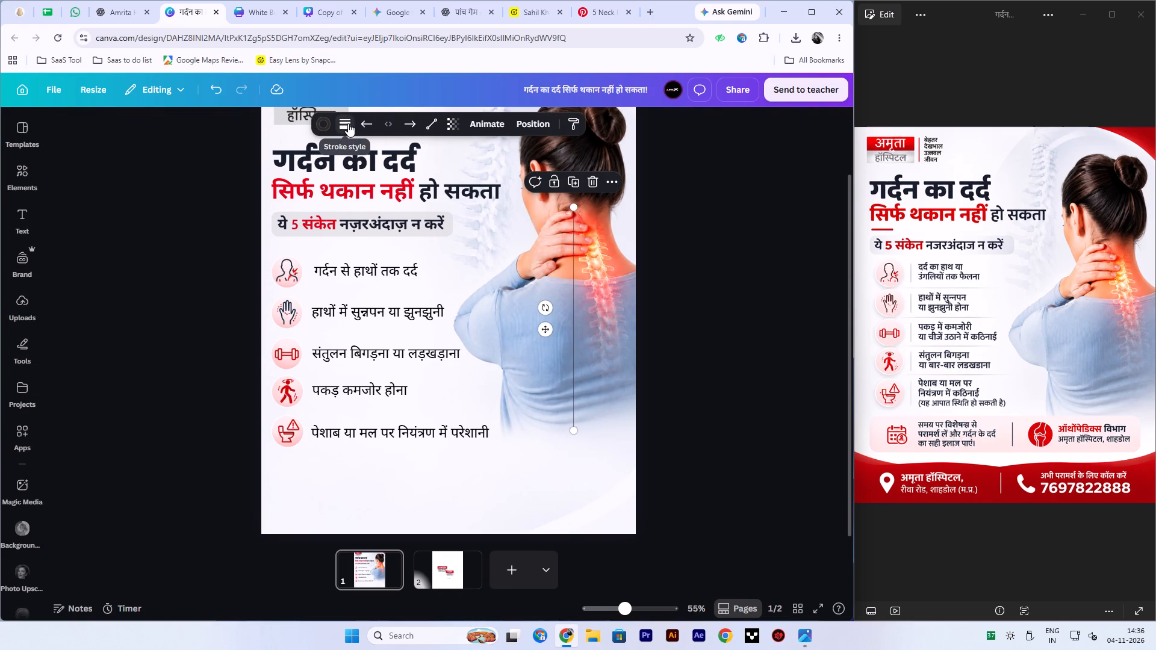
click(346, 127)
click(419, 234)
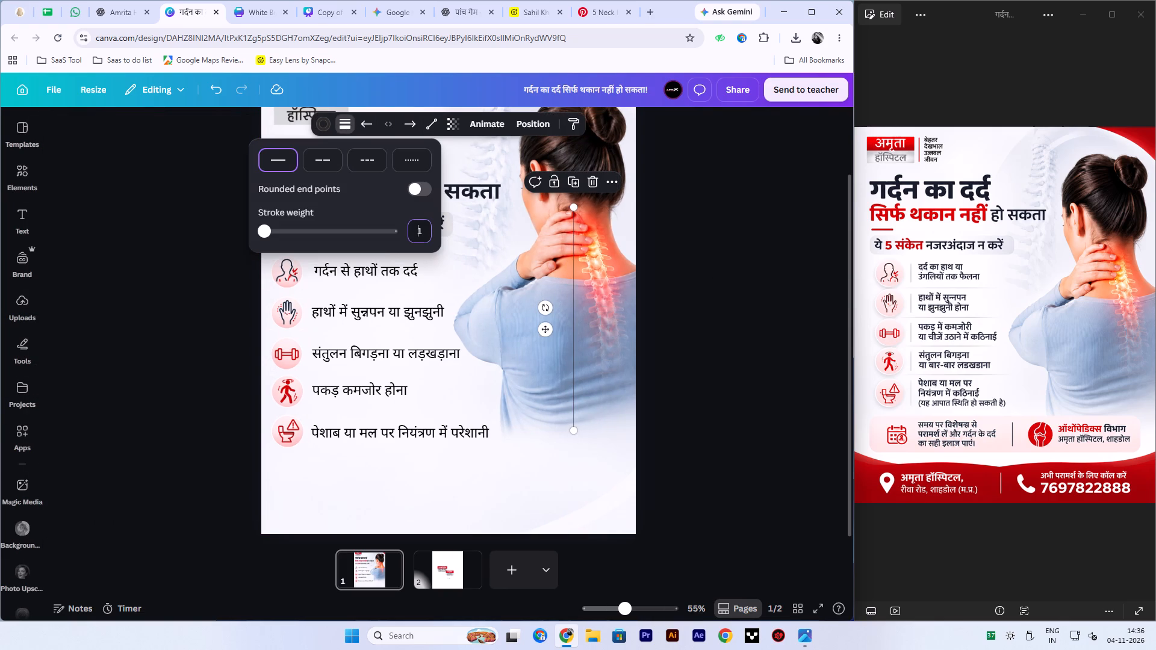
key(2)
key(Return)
Recolour the vertical line with the colour sampled from the divider beside the first symptom in the reference poster.
click(320, 123)
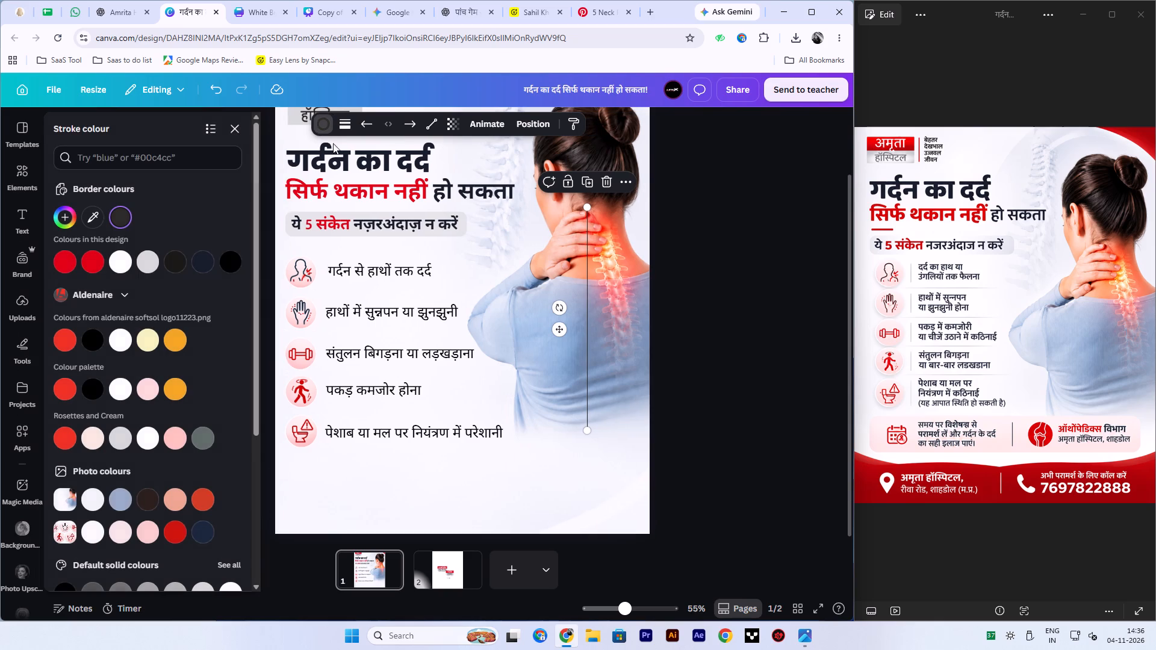
click(96, 215)
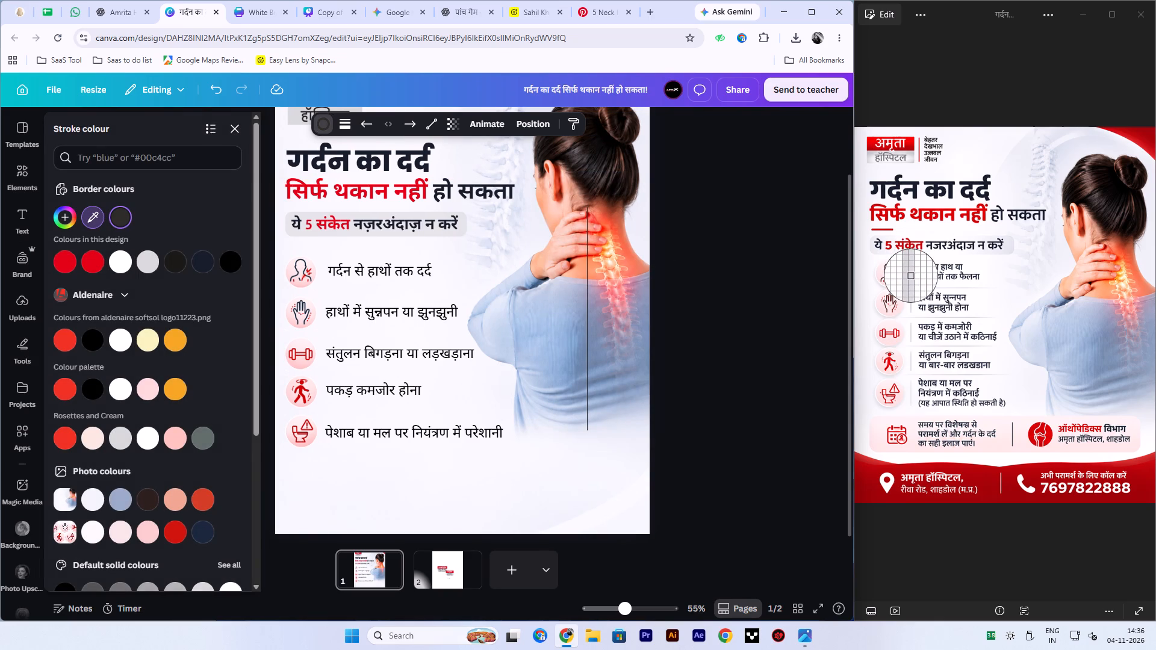
click(910, 276)
click(717, 275)
click(704, 288)
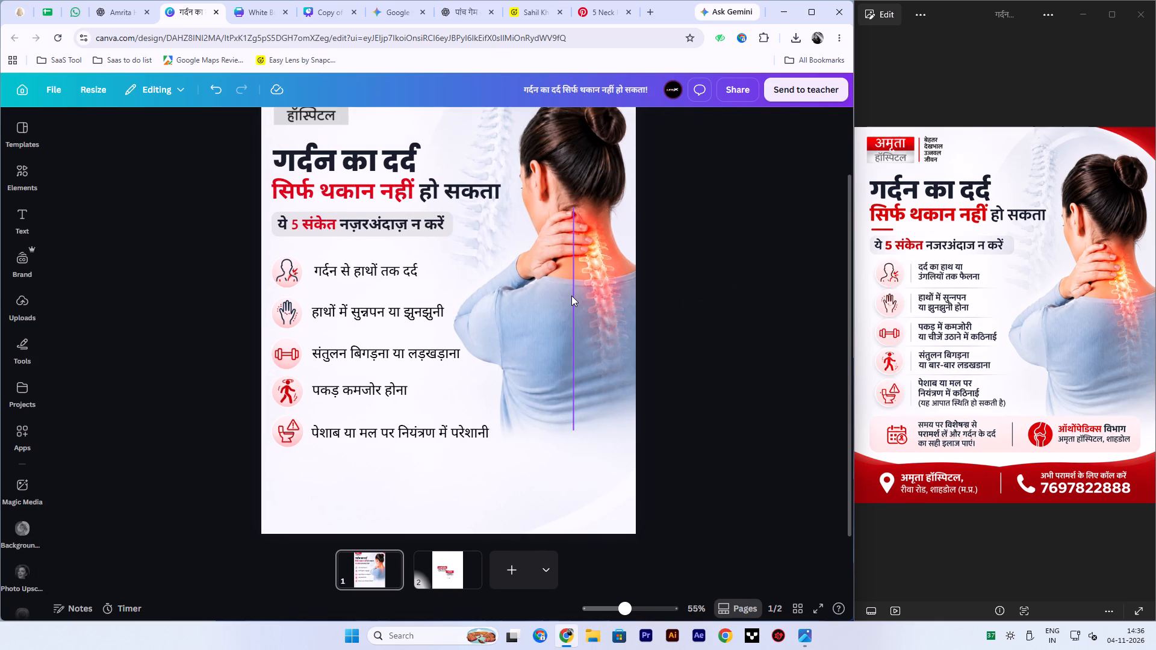
Move the vertical line between the symptom icons and the symptom texts.
drag(571, 295, 310, 351)
drag(306, 350, 302, 331)
Set the stroke weight of the vertical divider line to 3.
click(346, 114)
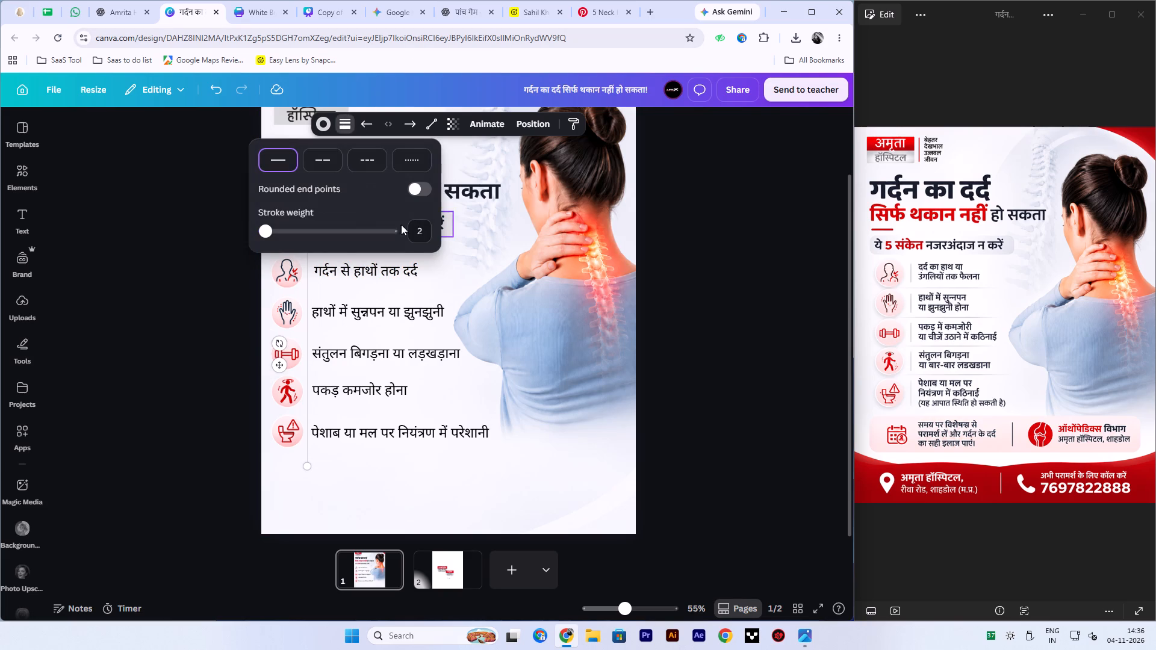
click(417, 233)
key(Up)
key(Up)
key(Down)
key(Return)
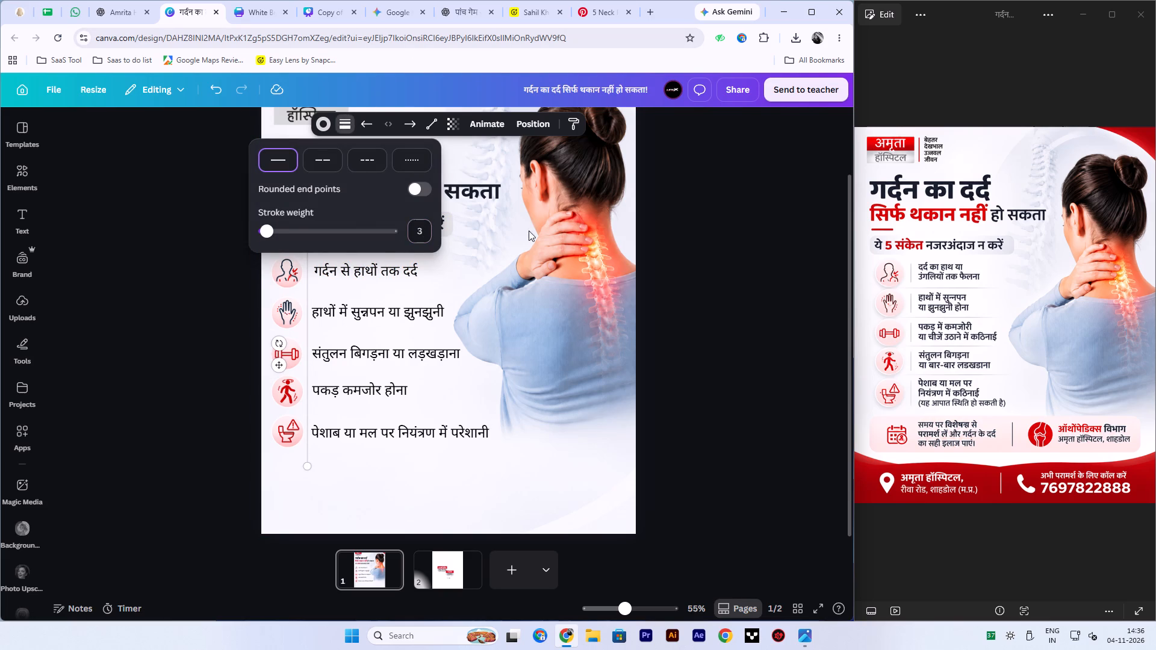
click(742, 277)
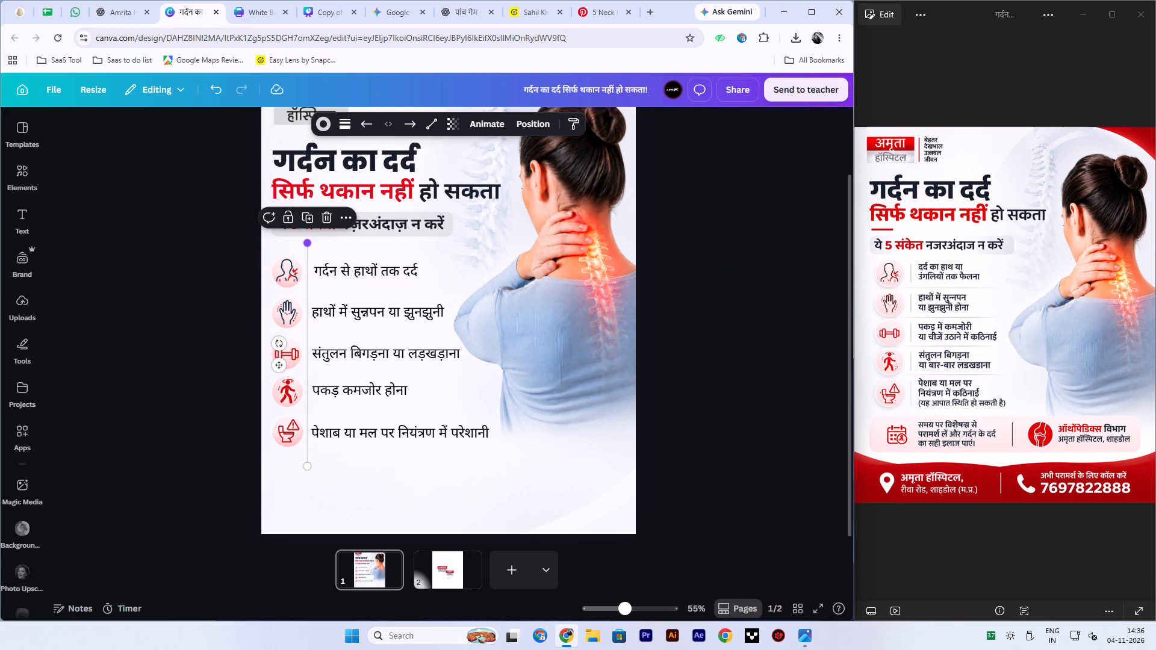
Duplicate the vertical divider line and place the copy over the woman in the photo, beyond the symptom texts.
click(308, 222)
drag(312, 302, 524, 286)
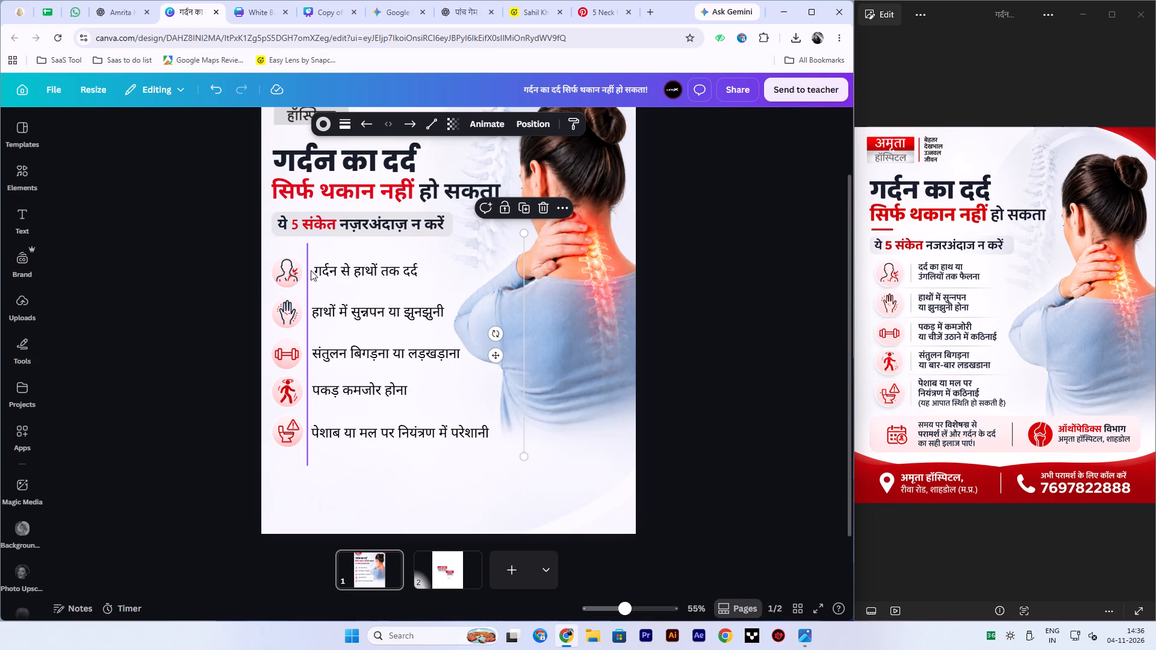
Rotate the original vertical divider line to horizontal and place it between the first and second symptom texts.
click(311, 367)
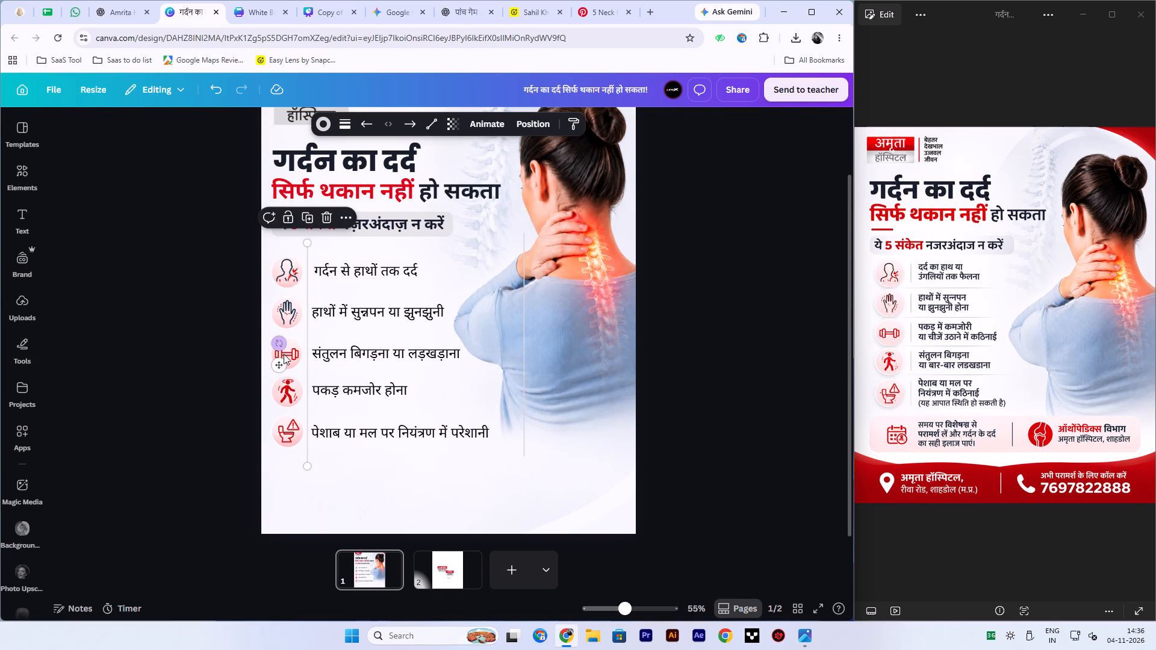
drag(276, 345, 317, 333)
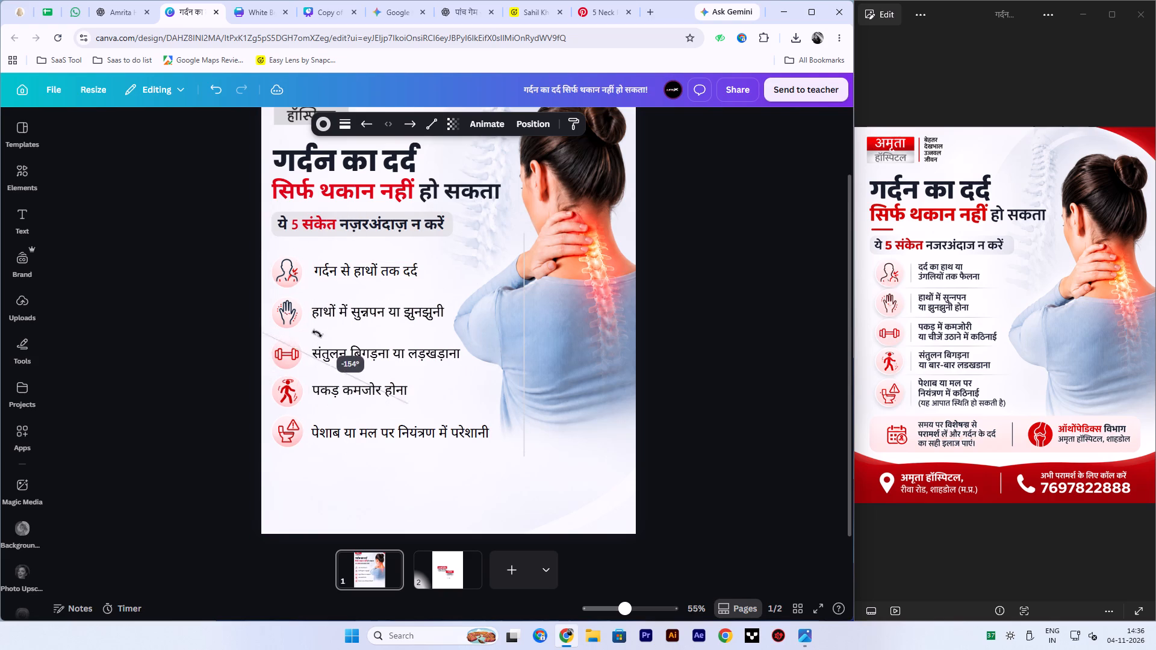
drag(317, 333, 316, 321)
drag(307, 354, 387, 292)
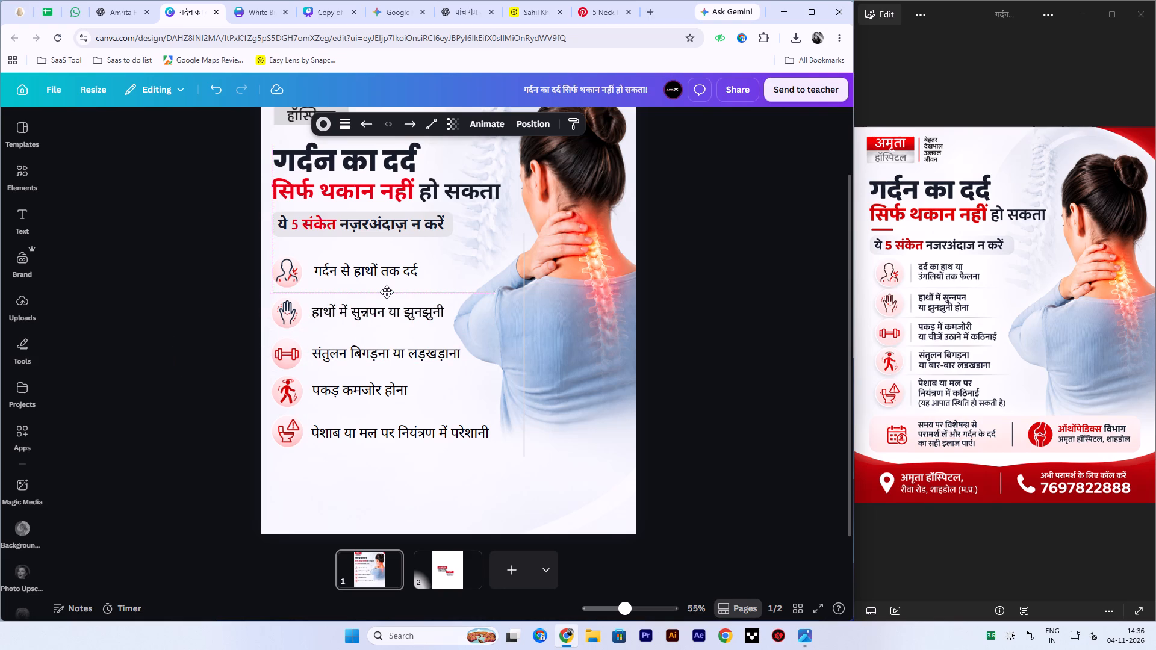
drag(387, 292, 411, 292)
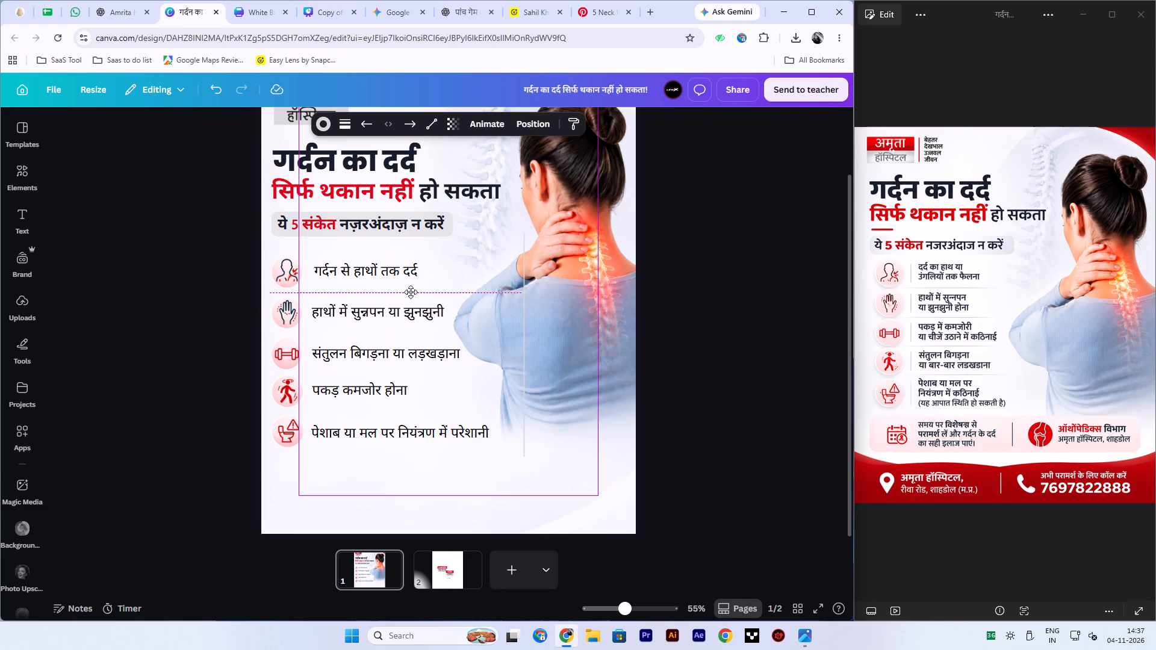
drag(411, 292, 412, 292)
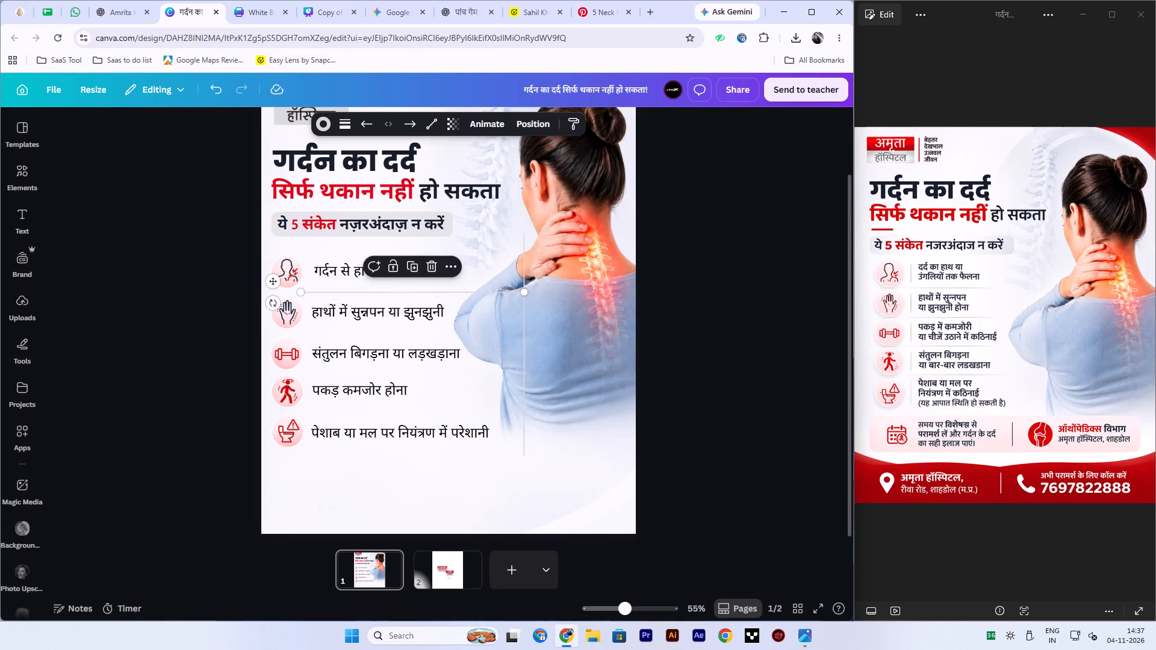
Shorten the horizontal divider from both ends so it spans roughly the width of the first symptom text.
shift+drag(523, 293, 430, 294)
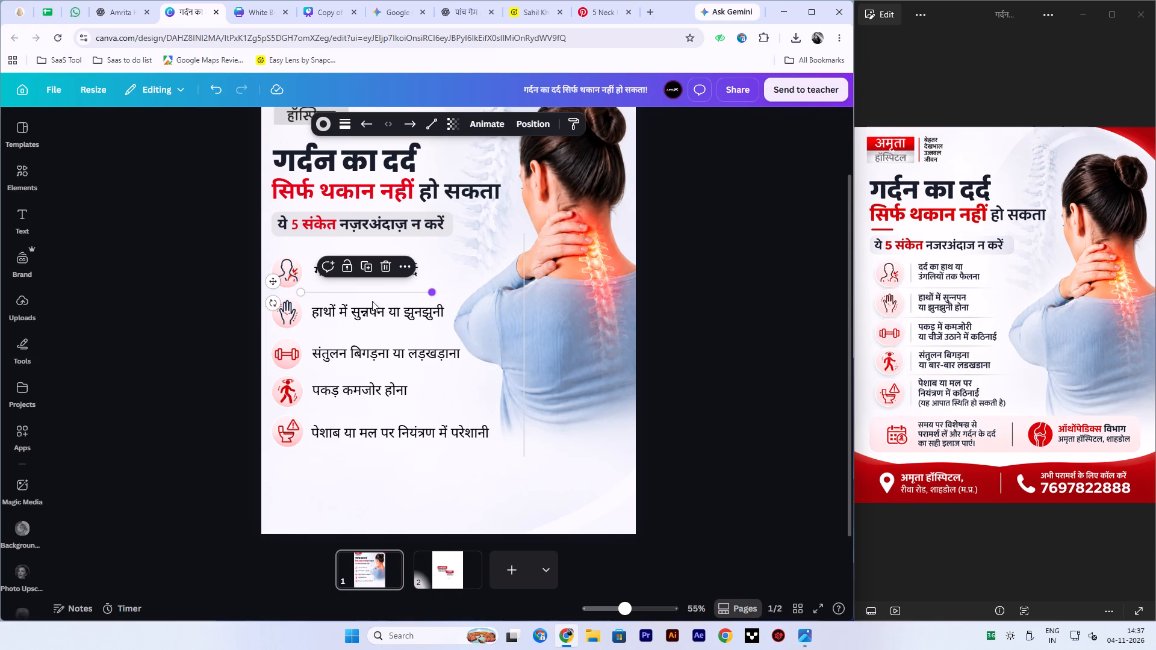
shift+drag(299, 294, 269, 293)
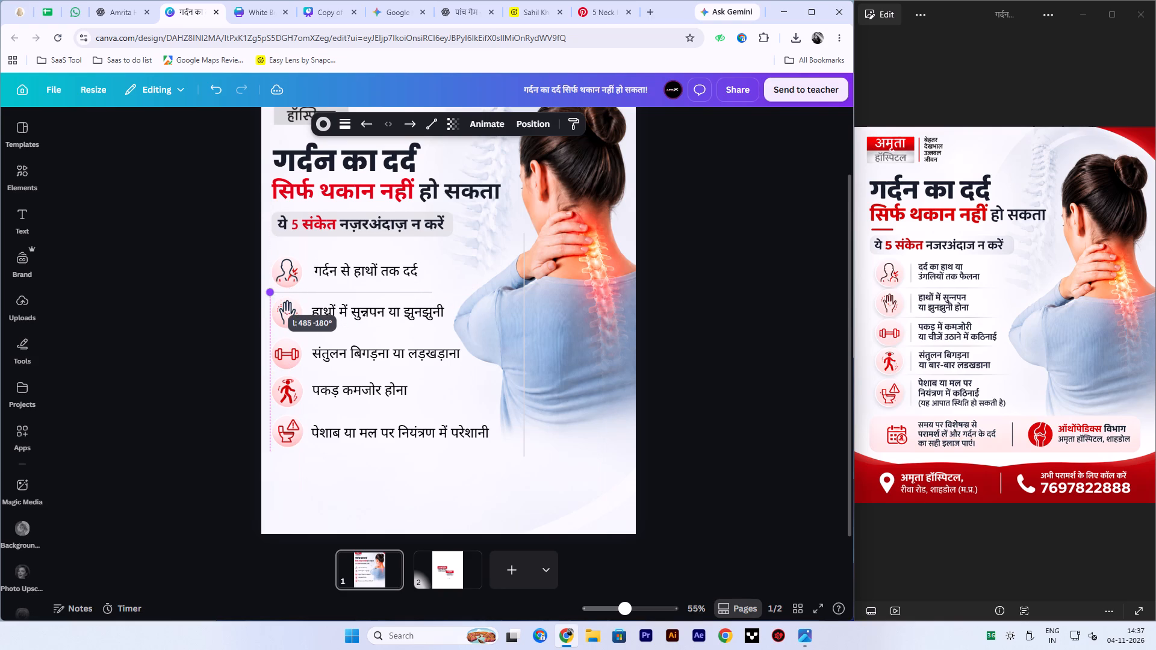
shift+drag(269, 293, 282, 294)
shift+click(200, 315)
shift+right_drag(196, 359, 181, 351)
shift+click(169, 392)
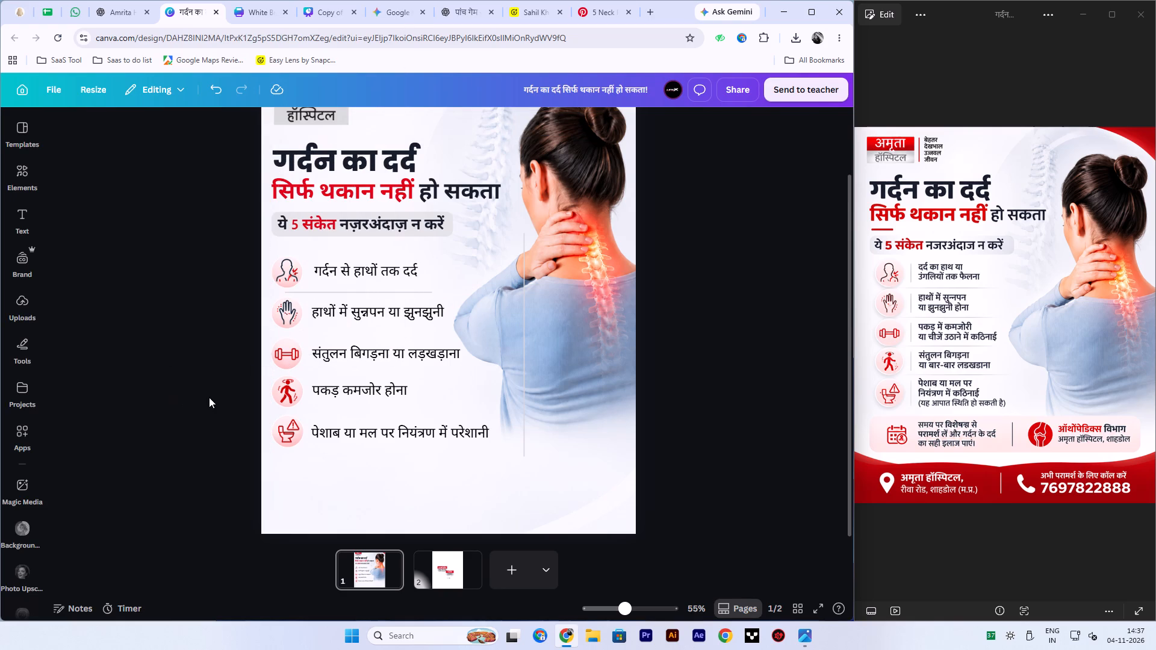
shift+click(304, 291)
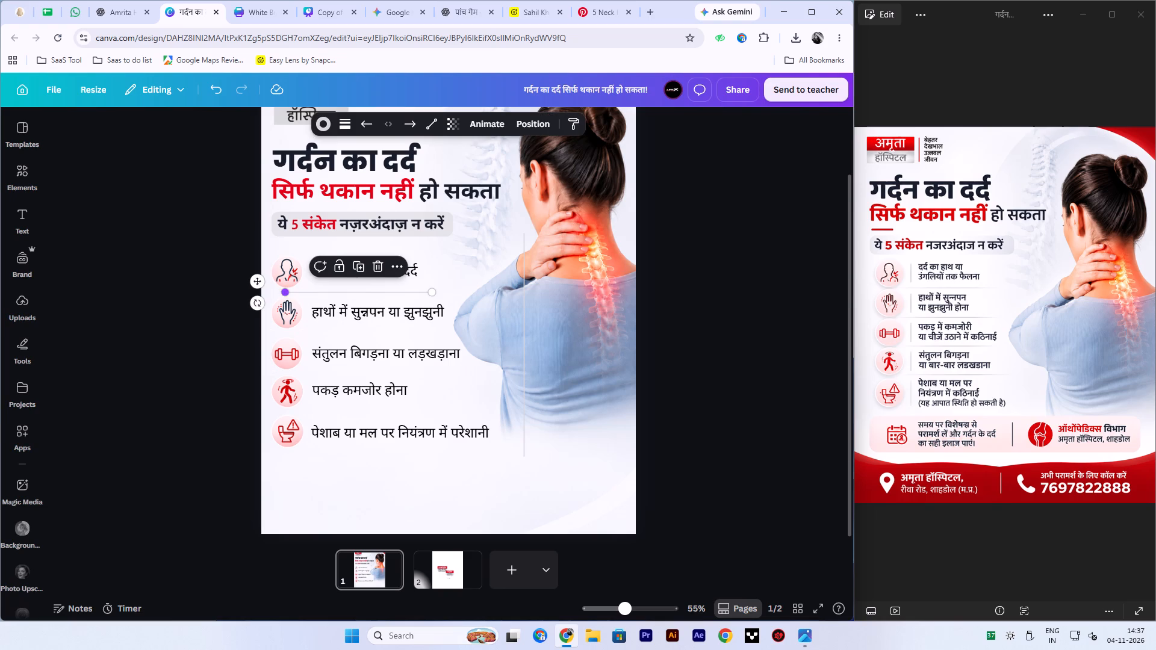
shift+drag(285, 293, 316, 296)
shift+click(187, 303)
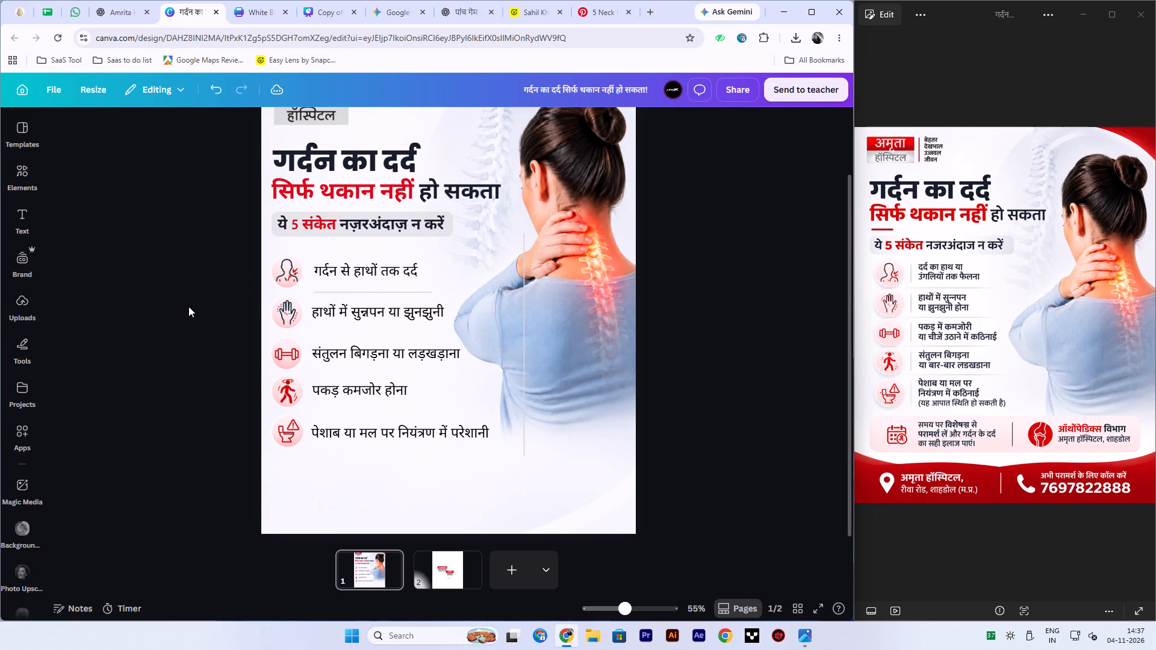
Duplicate the horizontal divider and place evenly aligned copies under the second, third and fourth symptom texts.
click(342, 290)
click(372, 267)
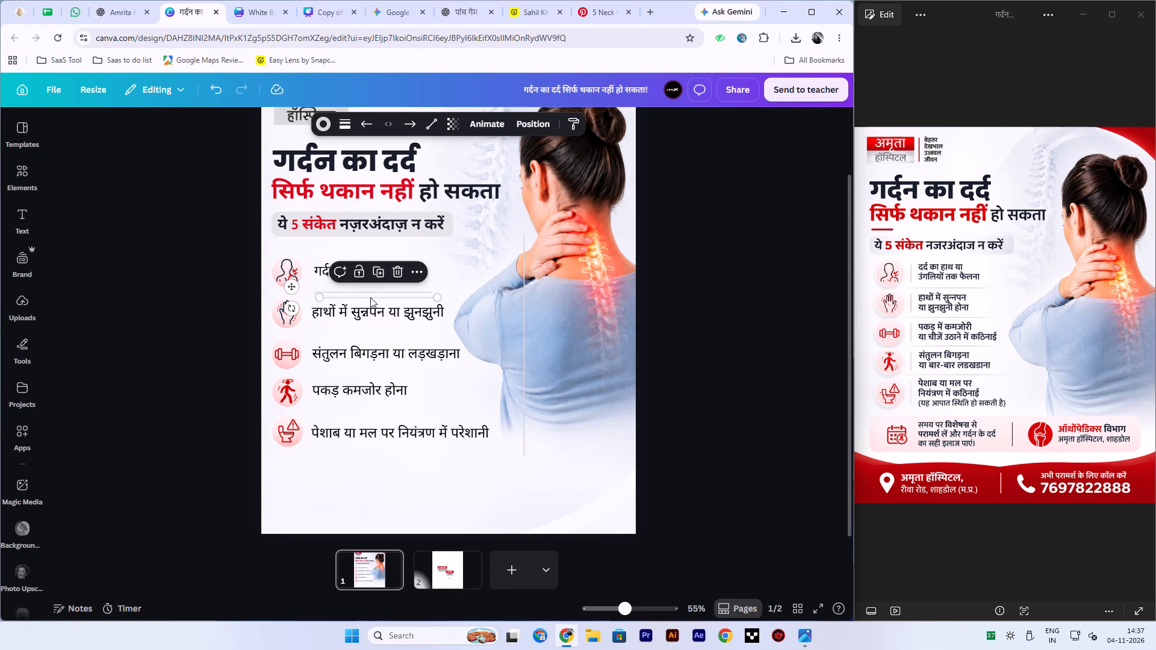
drag(370, 297, 364, 335)
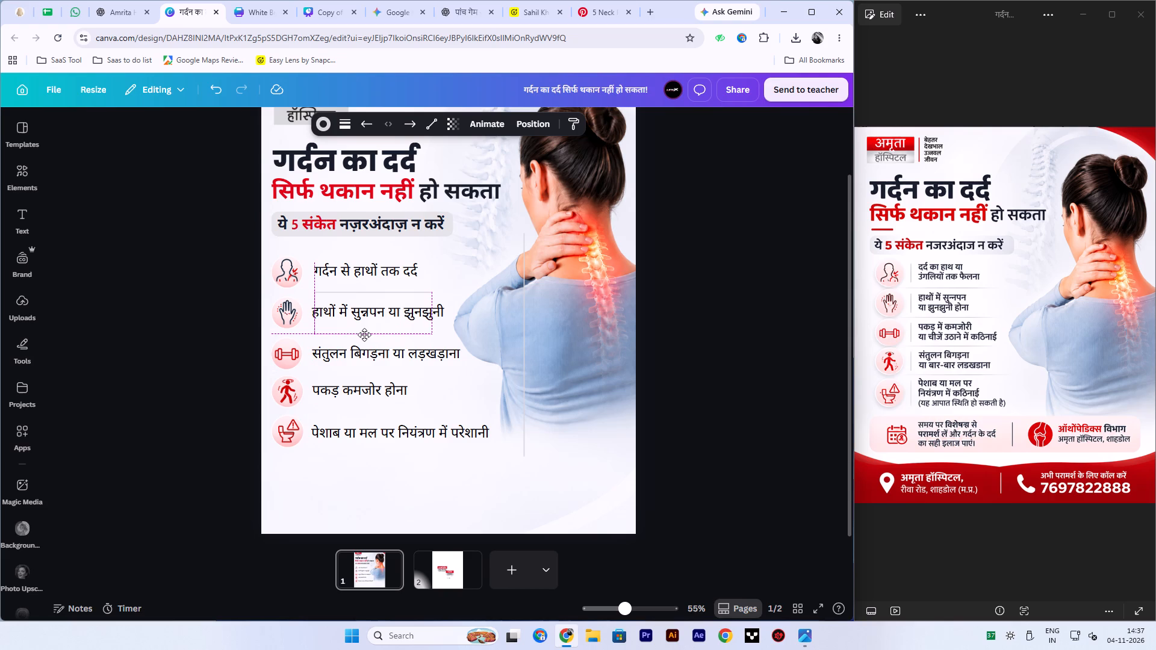
drag(364, 335, 365, 335)
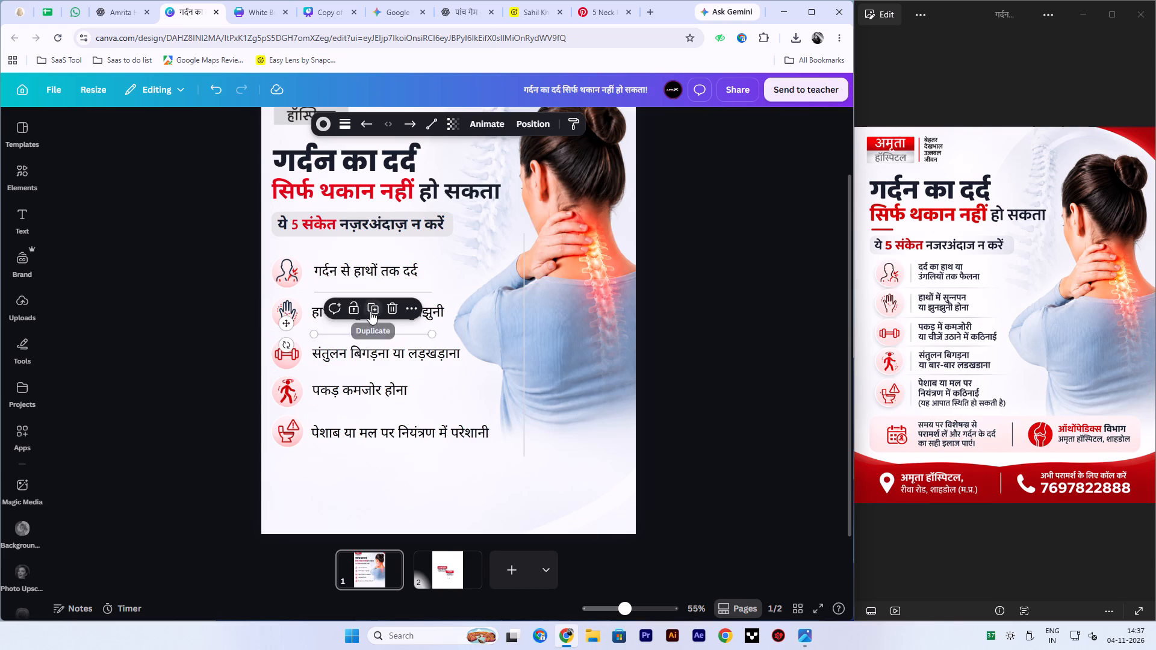
click(371, 311)
click(343, 376)
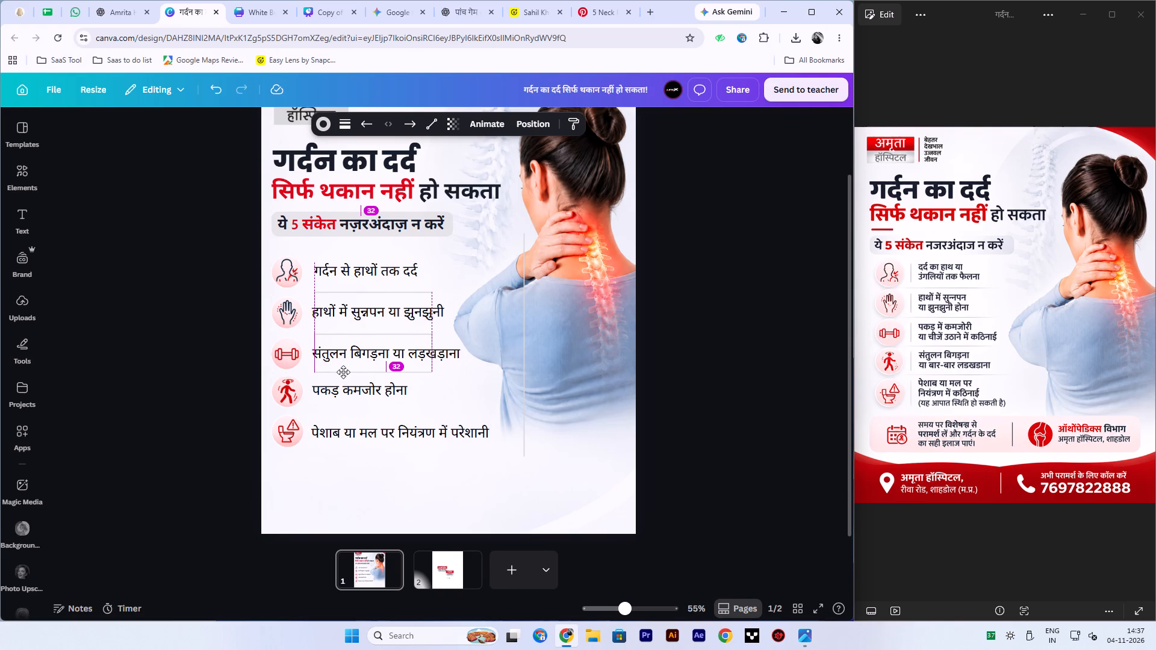
click(370, 348)
click(346, 410)
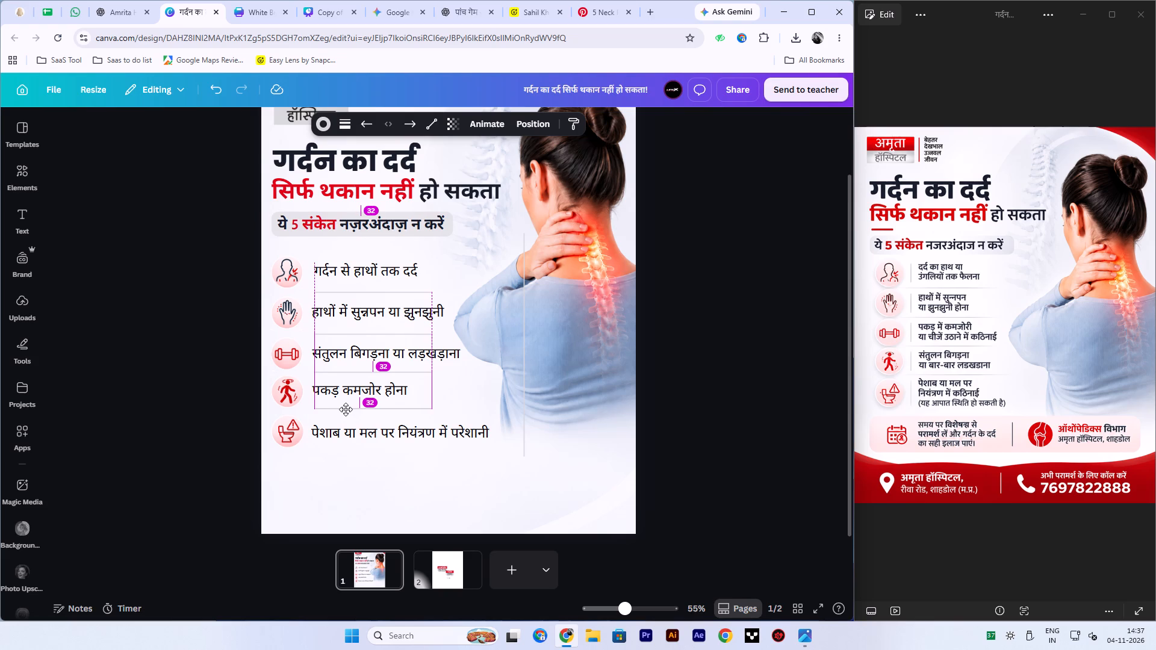
click(173, 413)
Fit the horizontal dividers to their texts: lengthen the third to about 459, lengthen the second slightly, and shorten the fourth to about 309.
click(432, 371)
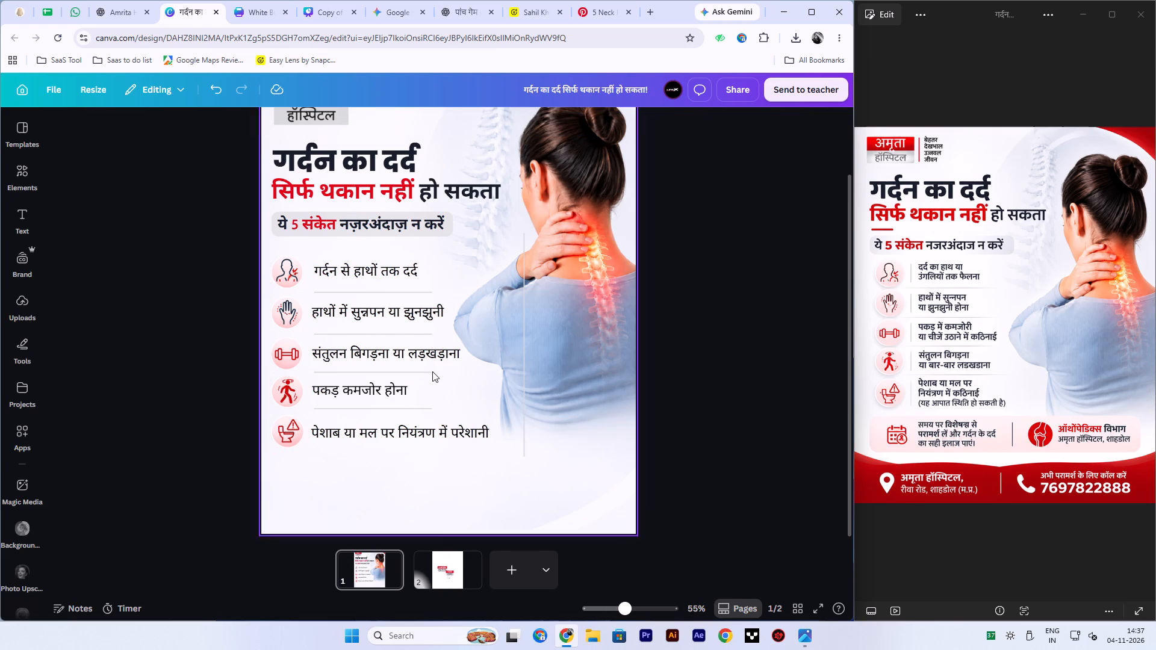
click(426, 371)
shift+drag(432, 373, 468, 374)
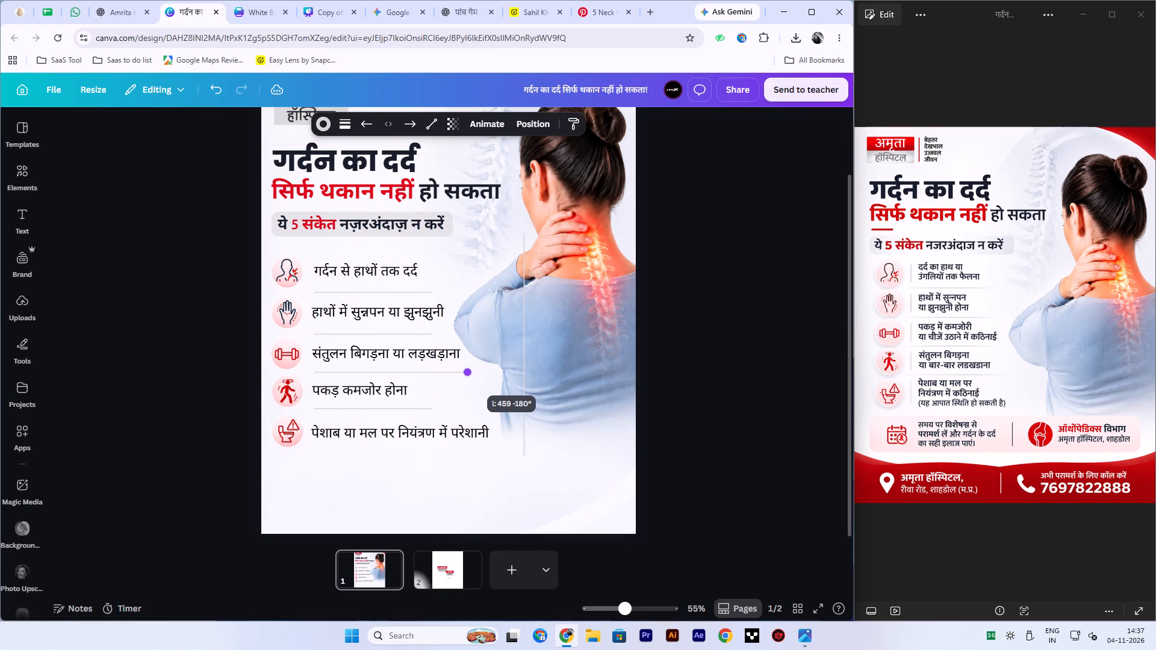
shift+drag(468, 374, 467, 374)
click(430, 332)
shift+drag(432, 335, 448, 335)
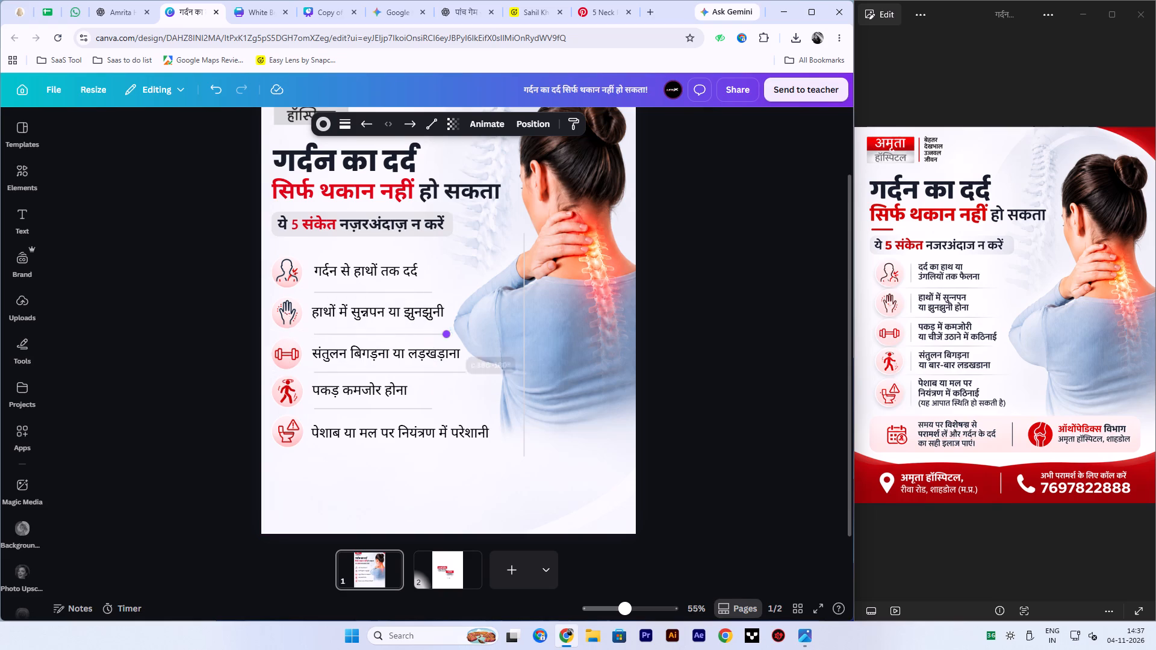
shift+drag(448, 335, 454, 335)
click(129, 382)
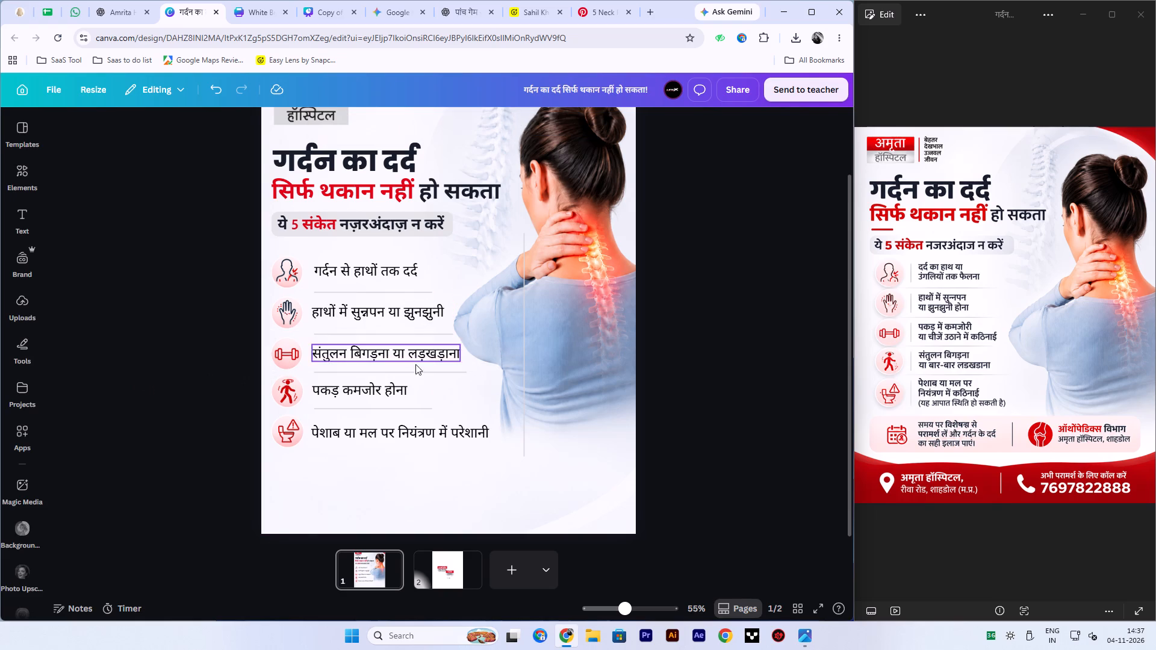
click(418, 405)
shift+drag(432, 407, 414, 407)
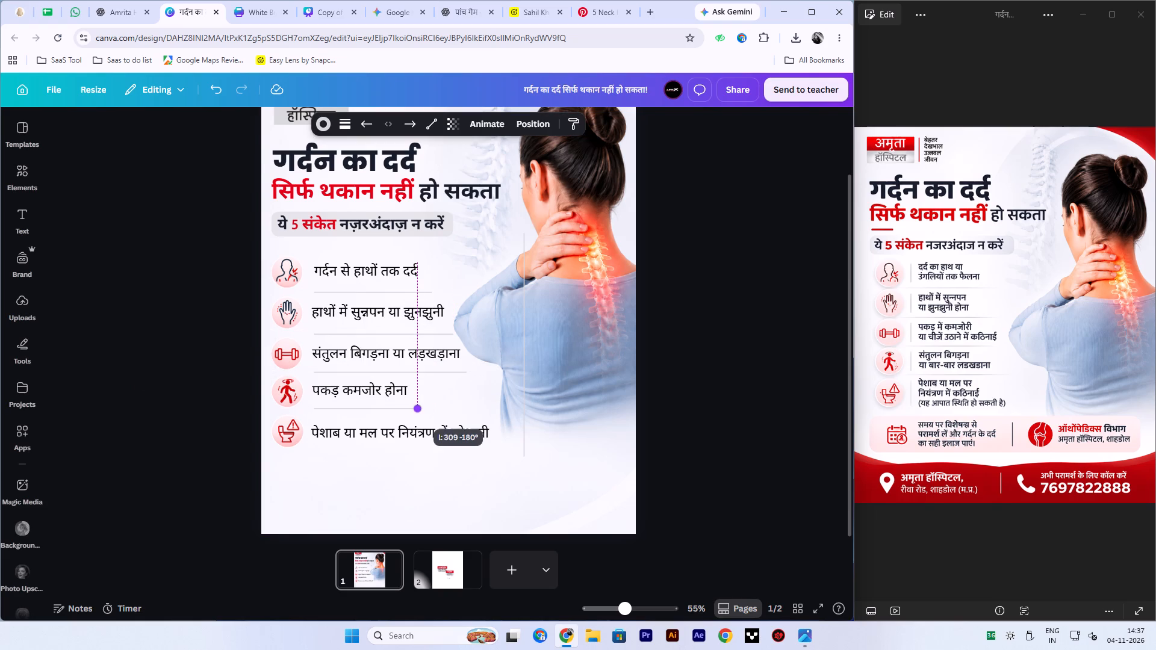
shift+drag(414, 407, 414, 407)
click(228, 422)
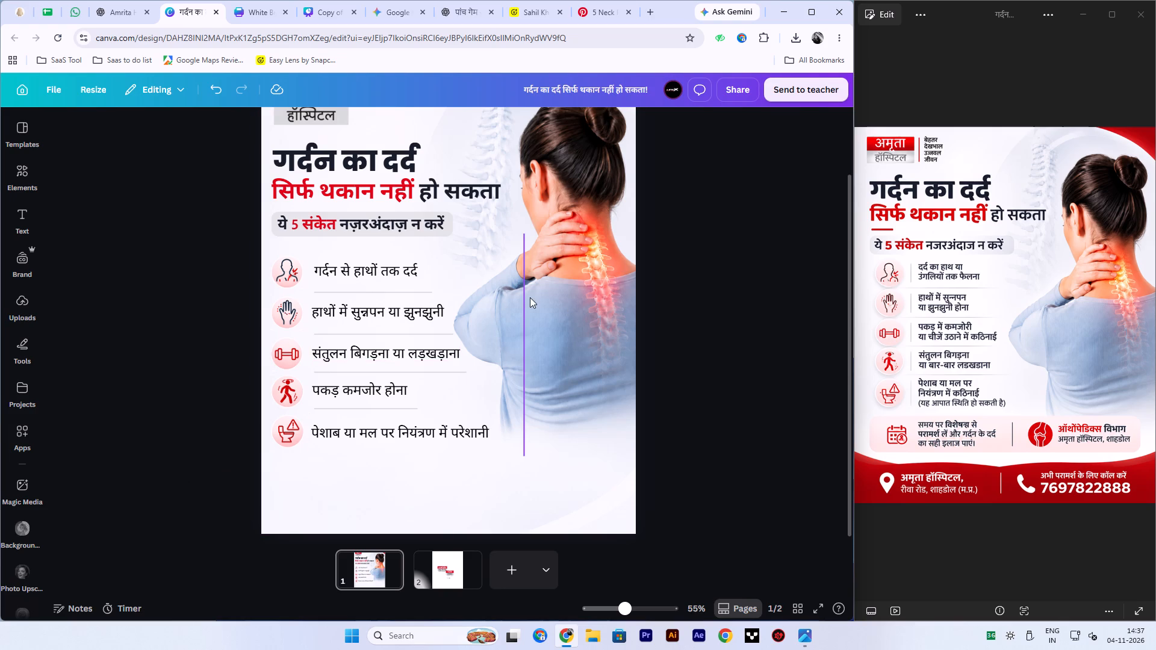
Move the remaining vertical line between the first symptom's icon and text, and shorten it to about the icon's height.
drag(523, 297, 306, 314)
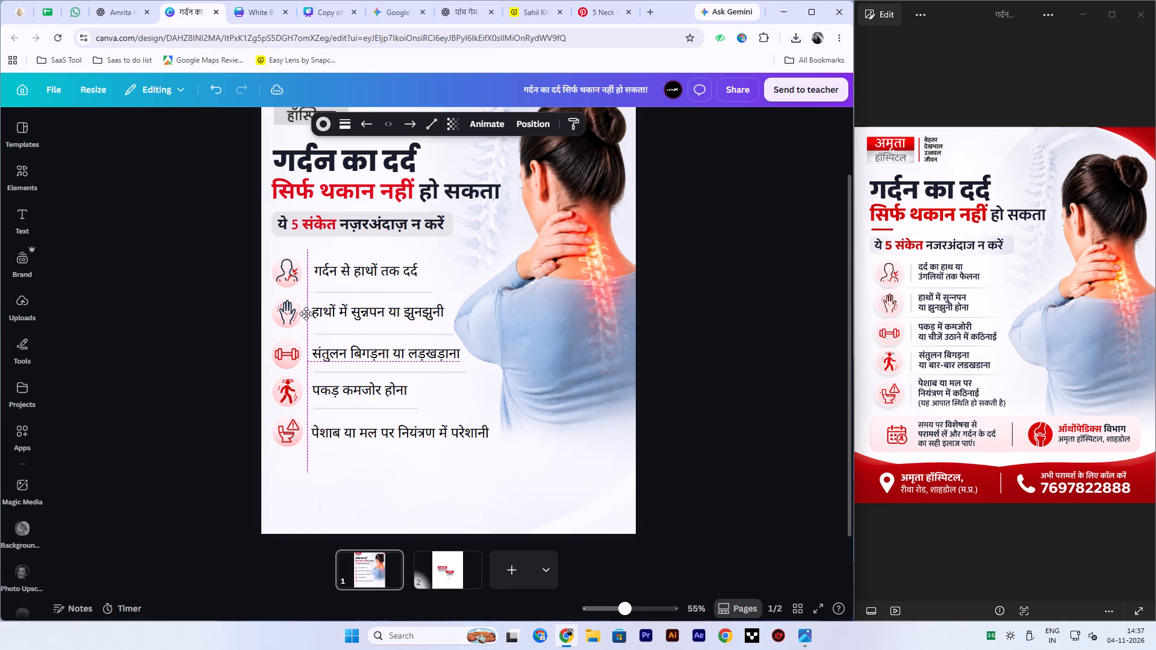
drag(306, 314, 308, 322)
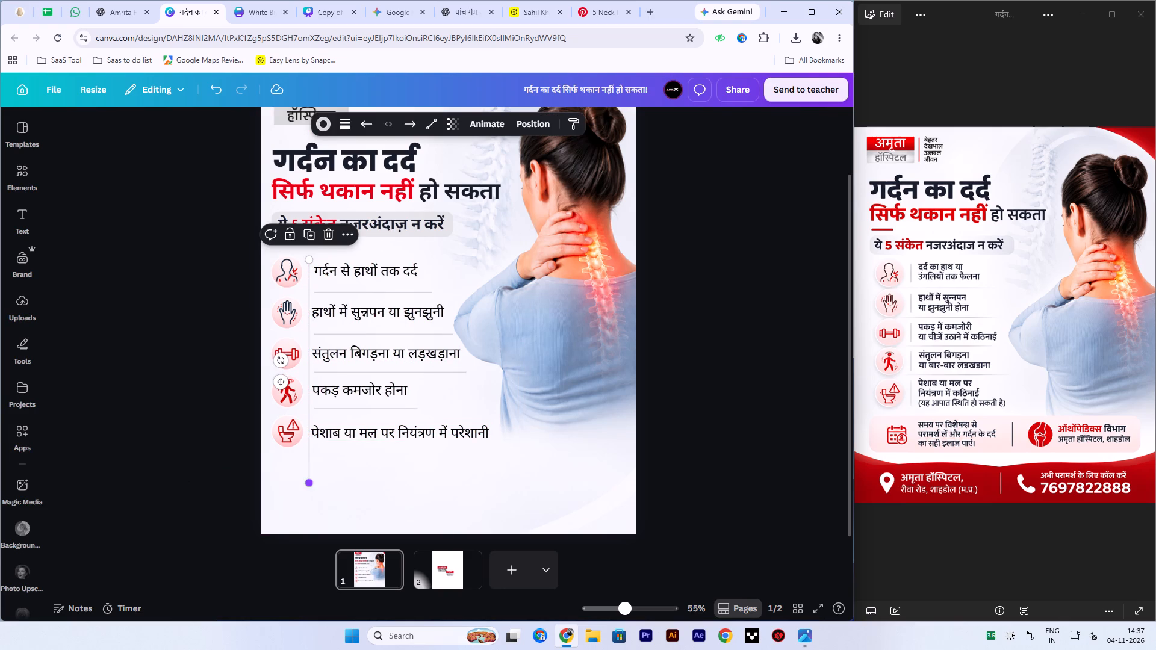
shift+drag(310, 483, 311, 292)
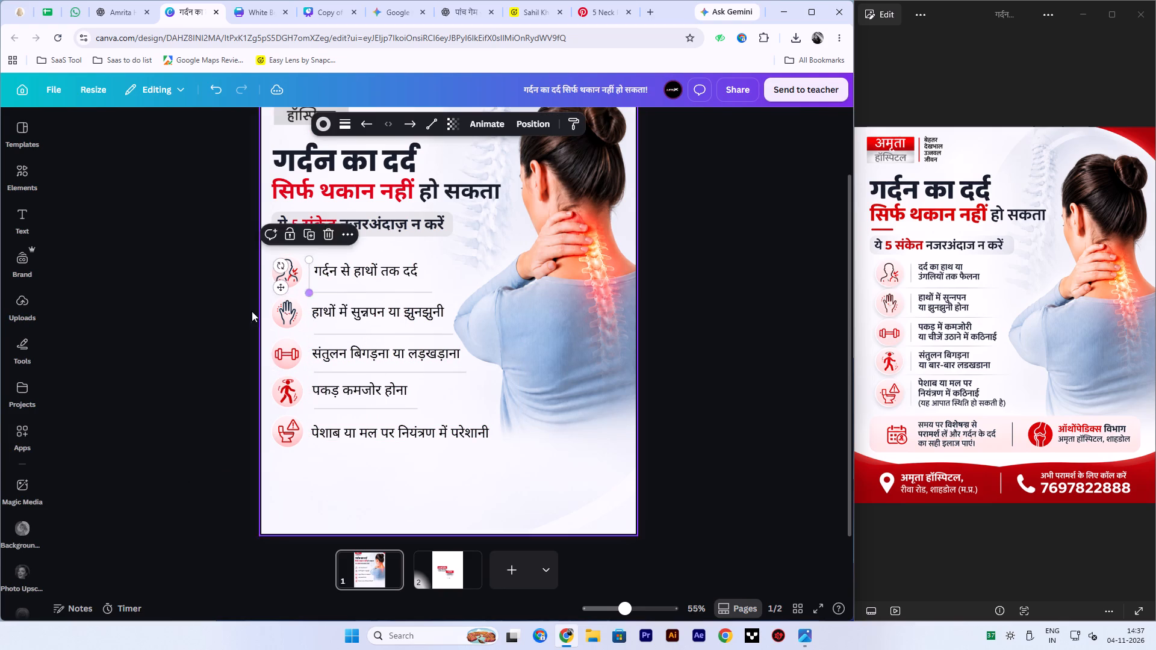
click(250, 311)
ctrl+scroll(325, 337, up, 4)
click(172, 237)
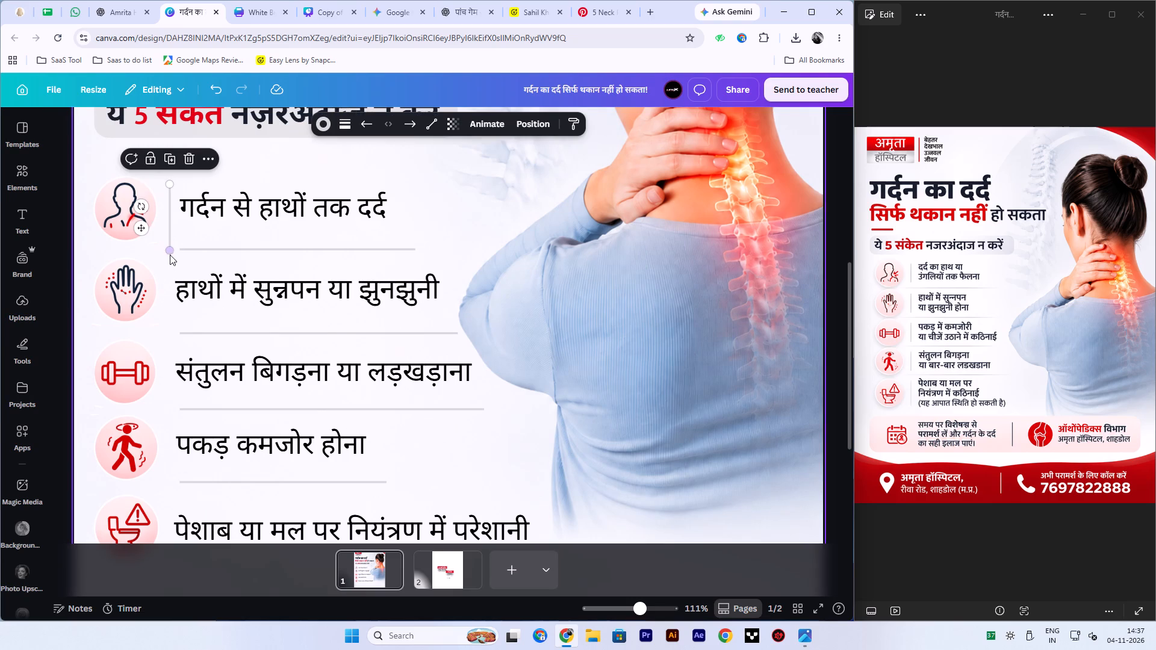
shift+click(172, 249)
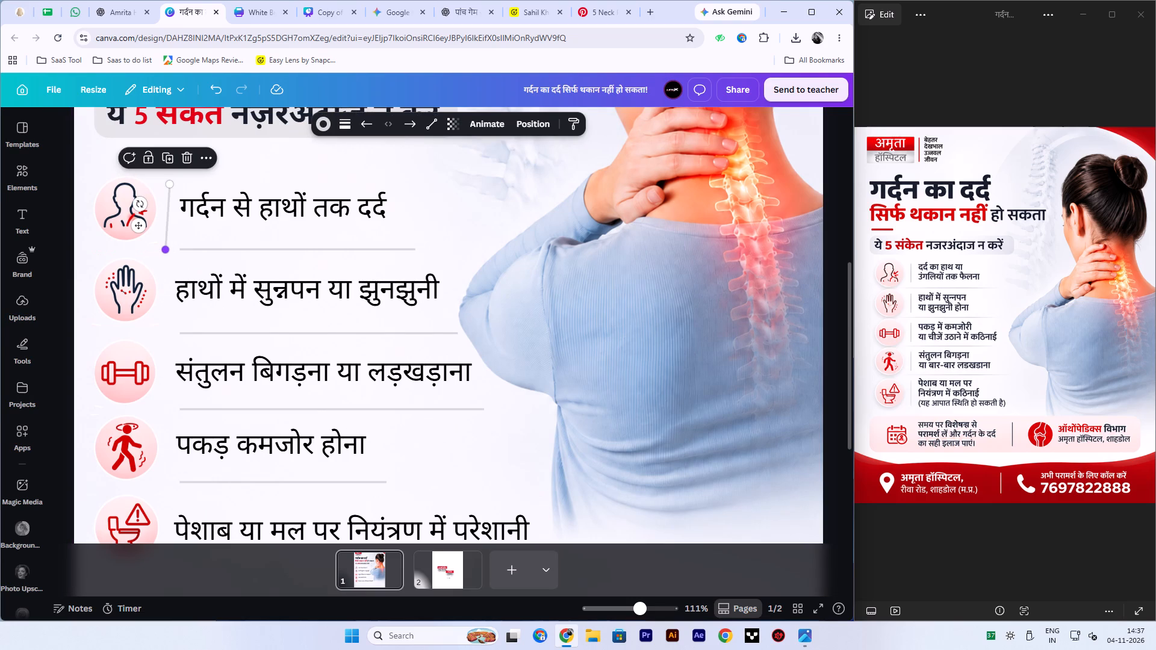
shift+drag(167, 248, 170, 231)
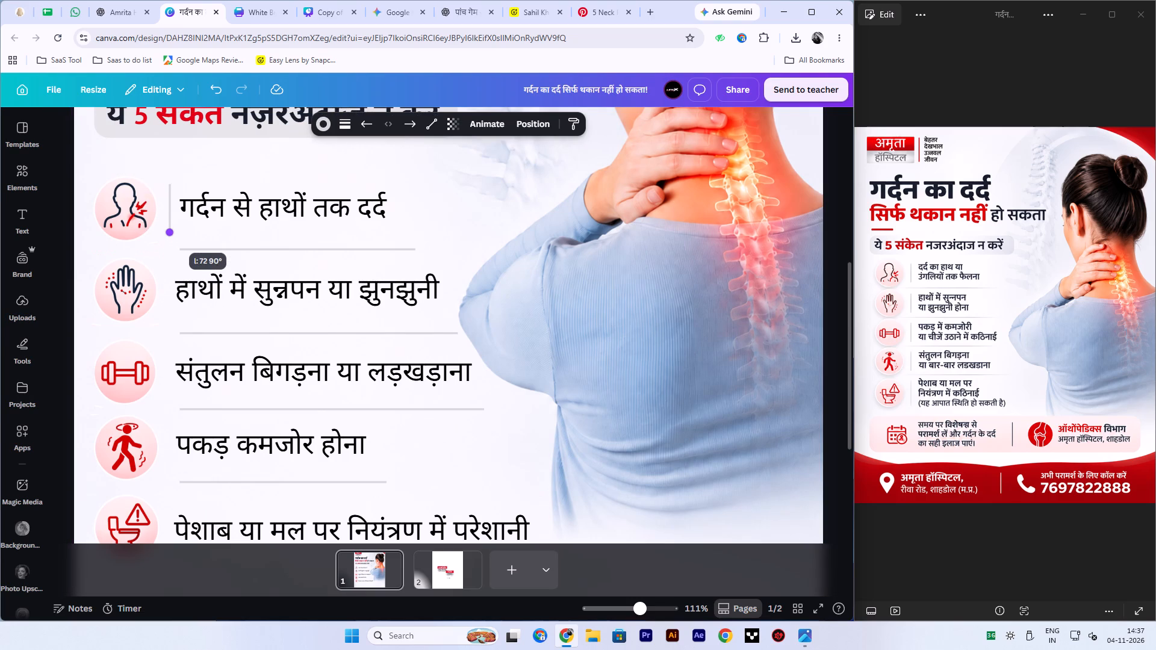
shift+drag(170, 231, 170, 238)
click(266, 231)
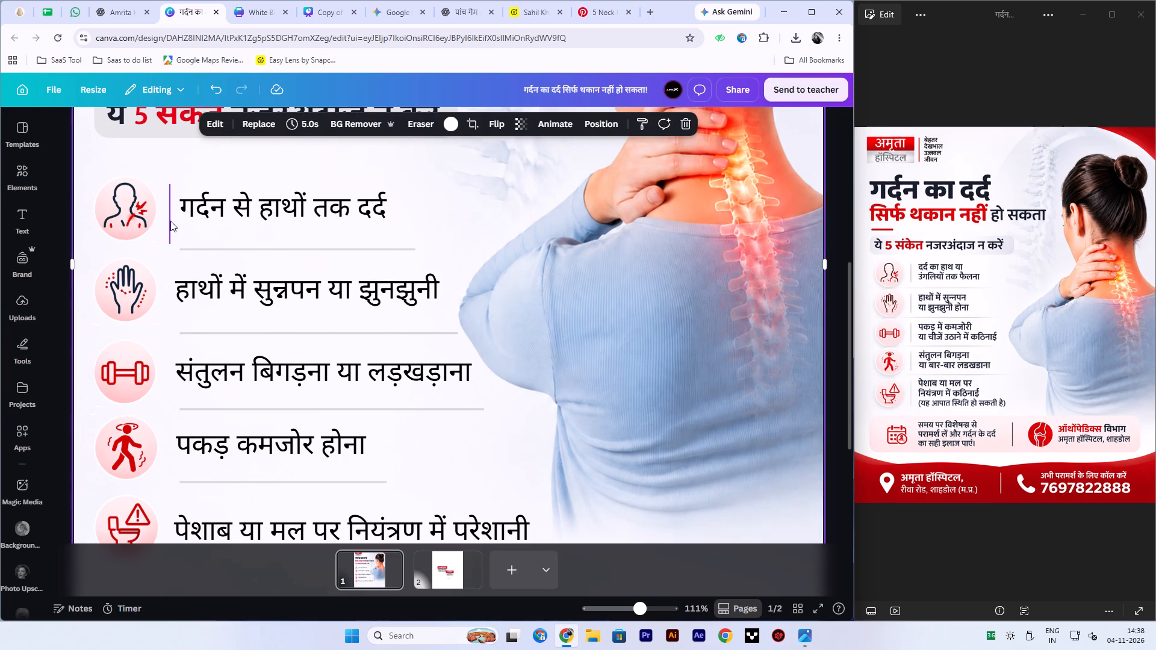
Duplicate the short vertical divider and place copies between the icon and text of the other four symptoms.
click(170, 221)
click(173, 160)
drag(180, 240, 173, 314)
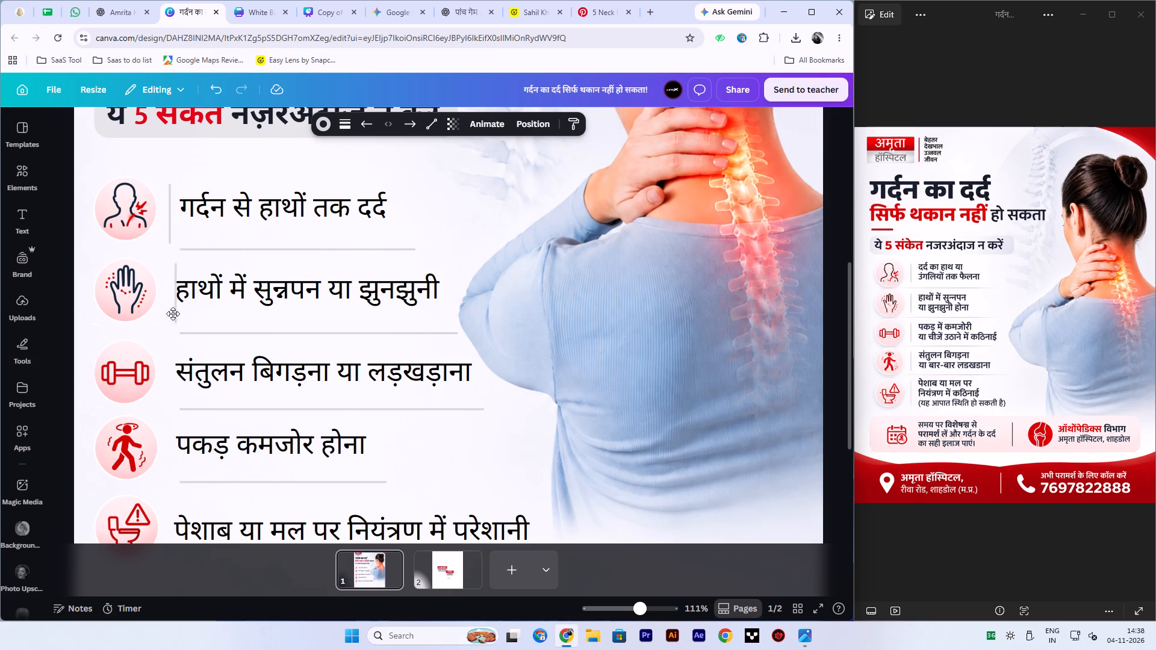
drag(173, 314, 169, 303)
scroll(169, 303, down, 1)
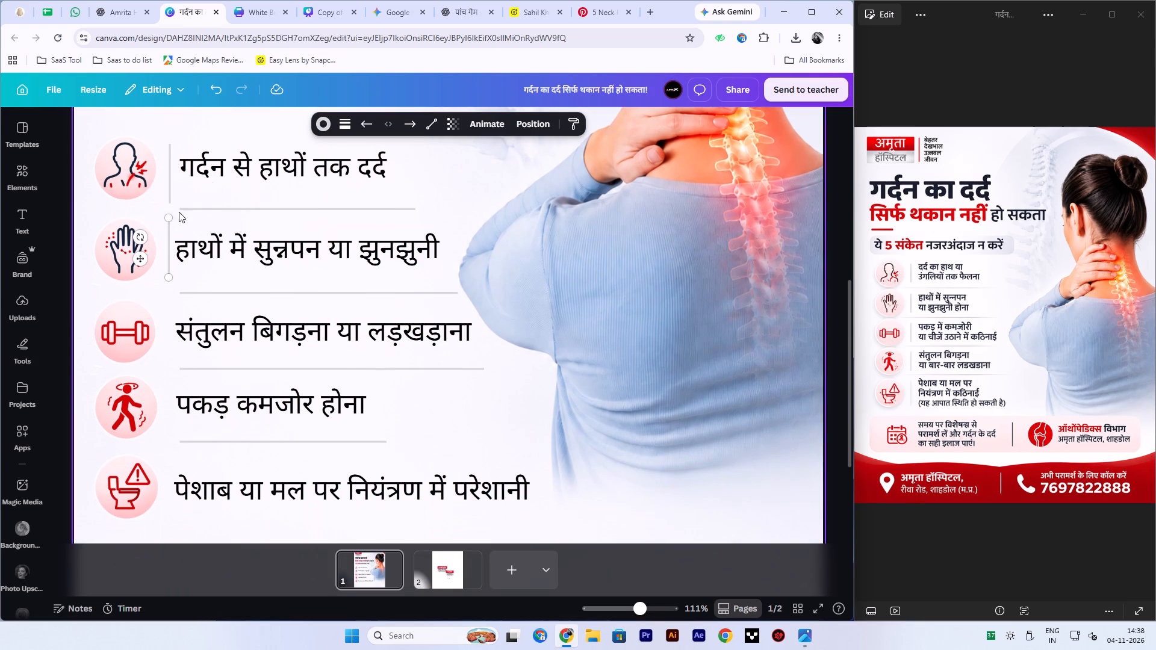
click(172, 193)
drag(166, 324, 166, 329)
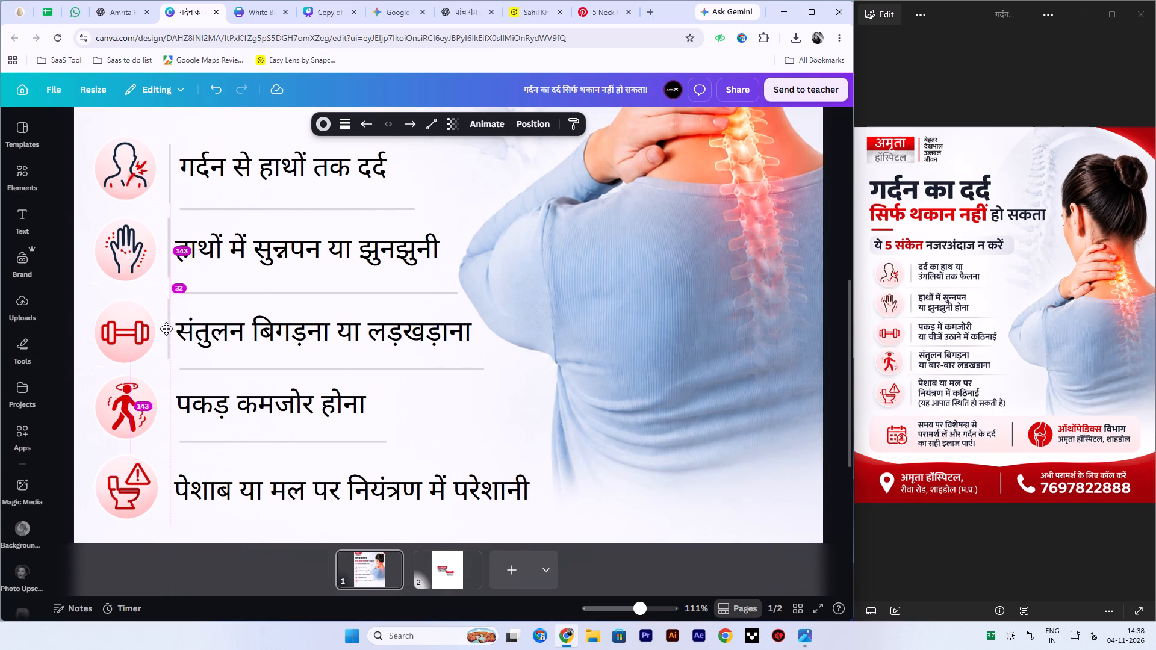
drag(166, 329, 166, 333)
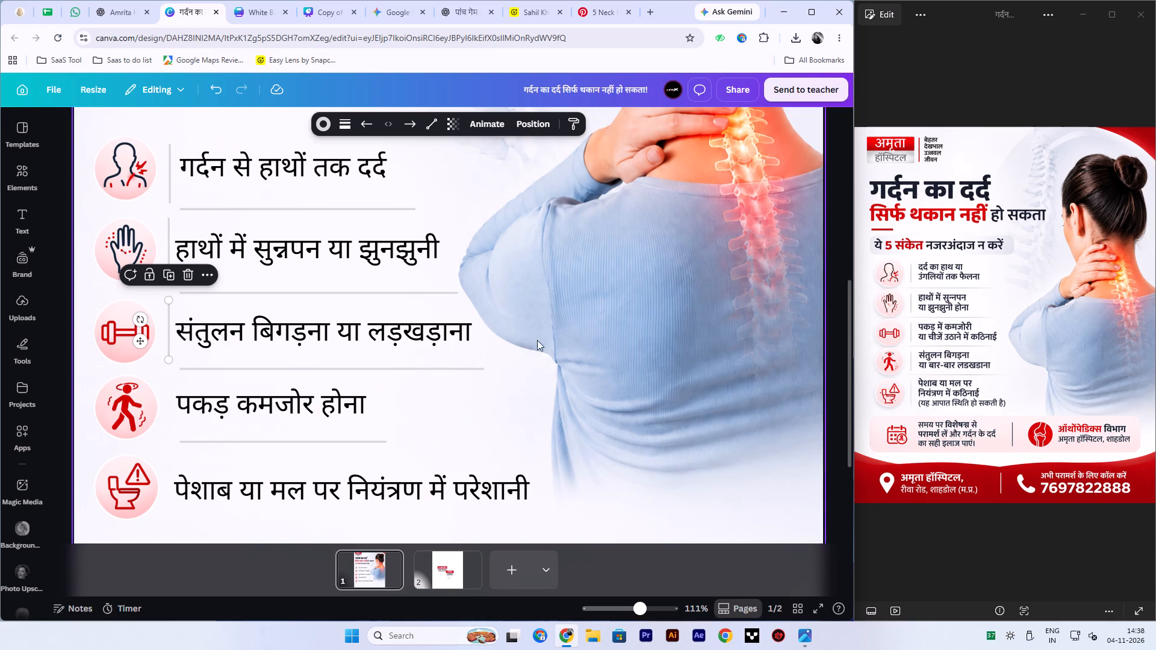
click(164, 276)
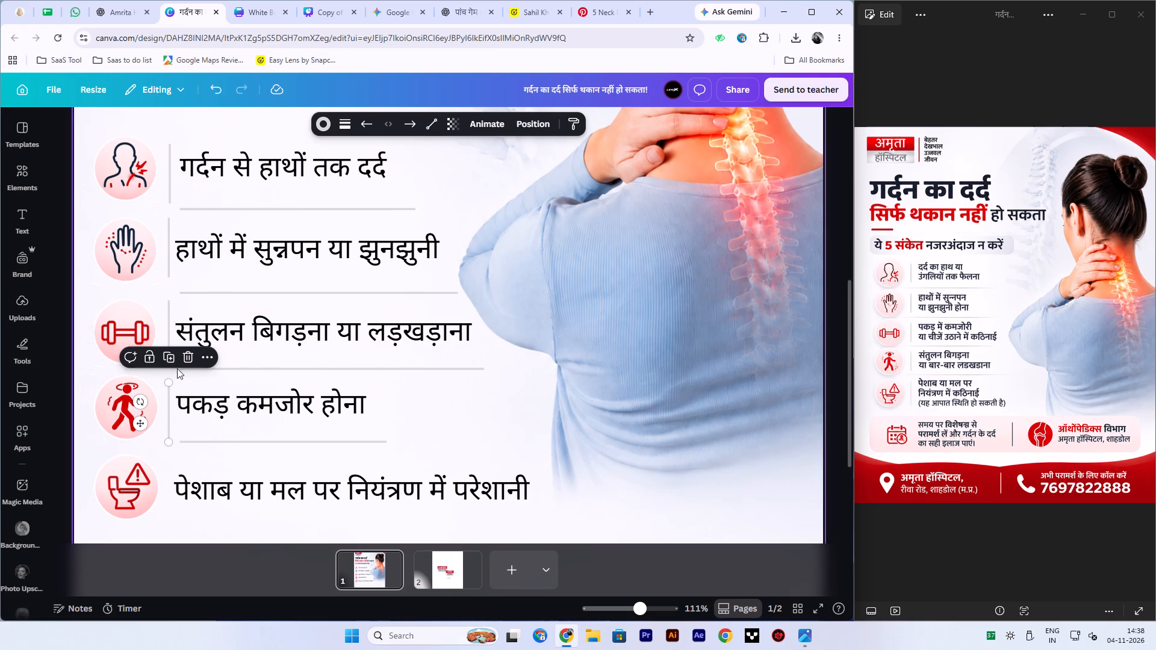
click(164, 356)
click(552, 394)
ctrl+scroll(557, 394, down, 4)
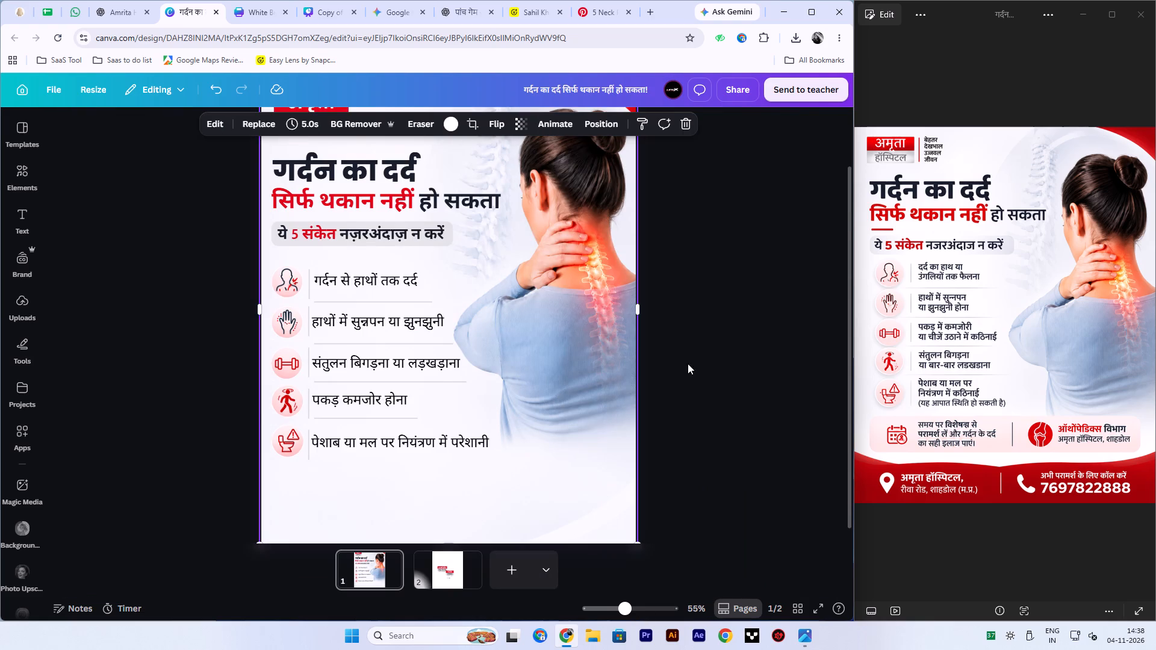
ctrl+click(725, 334)
ctrl+scroll(703, 350, down, 1)
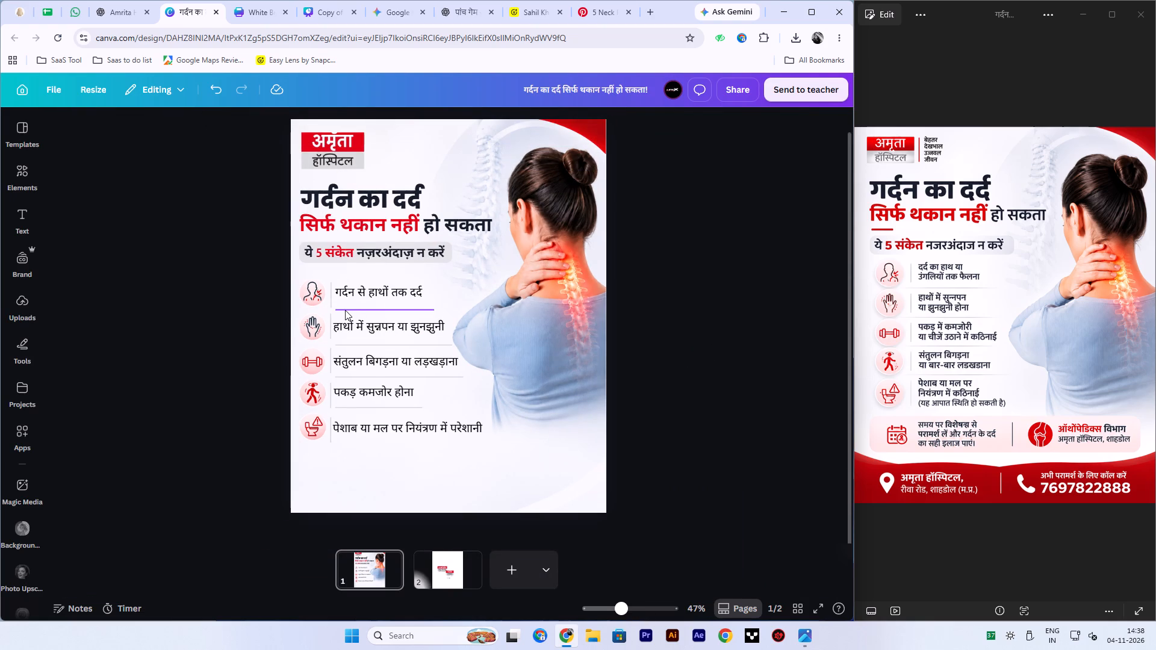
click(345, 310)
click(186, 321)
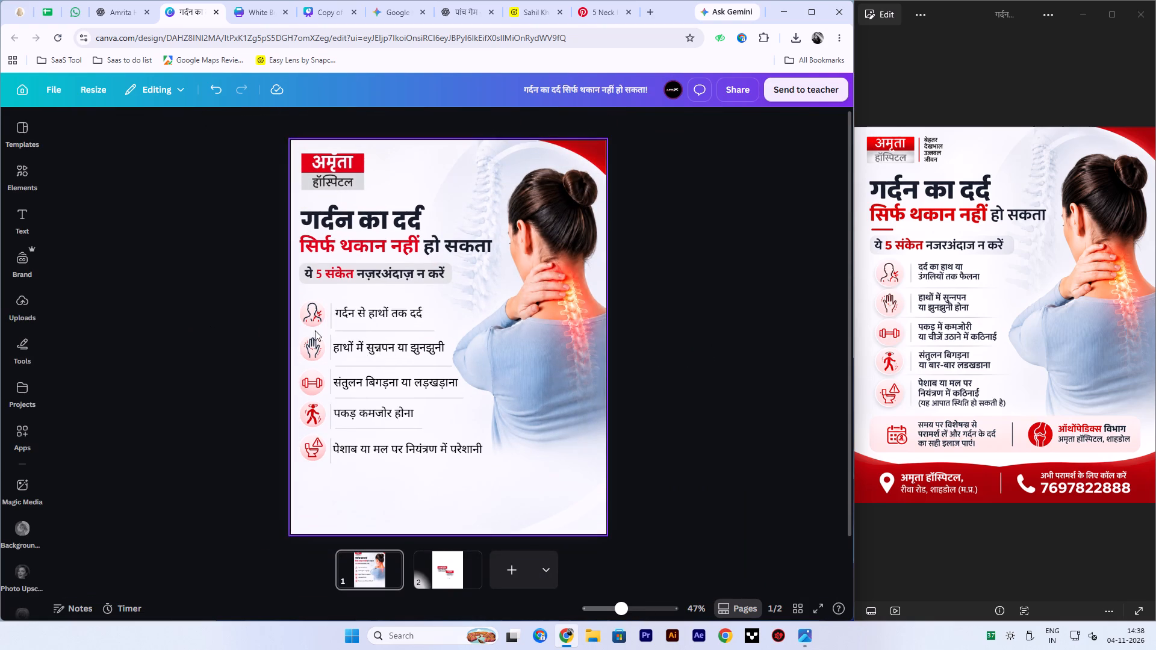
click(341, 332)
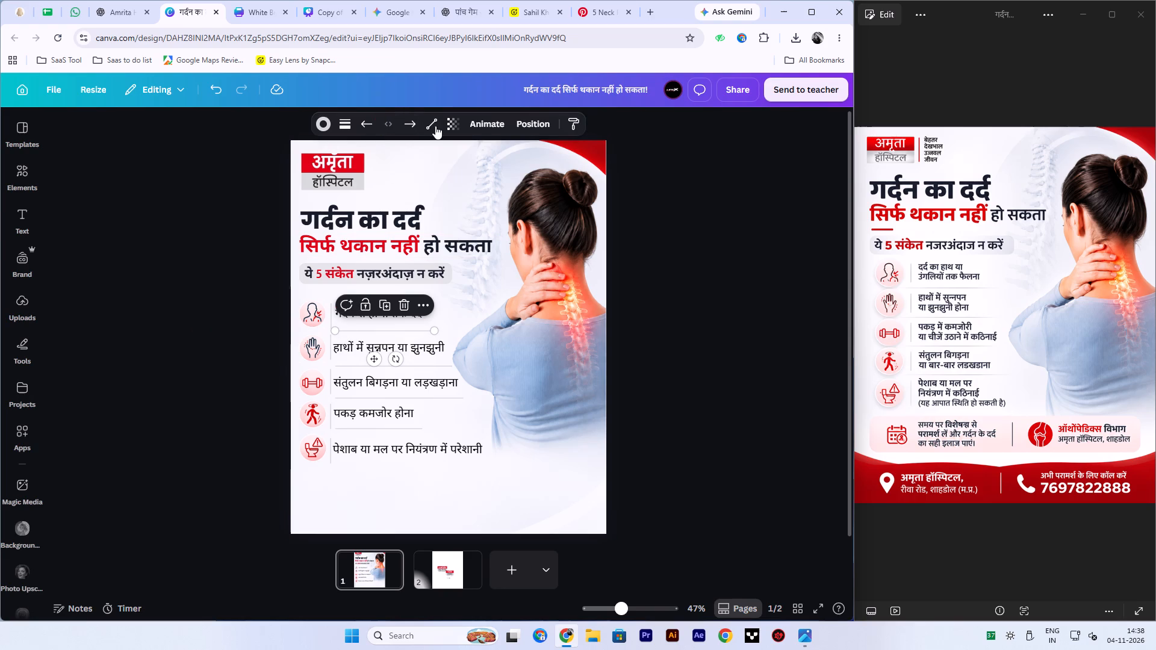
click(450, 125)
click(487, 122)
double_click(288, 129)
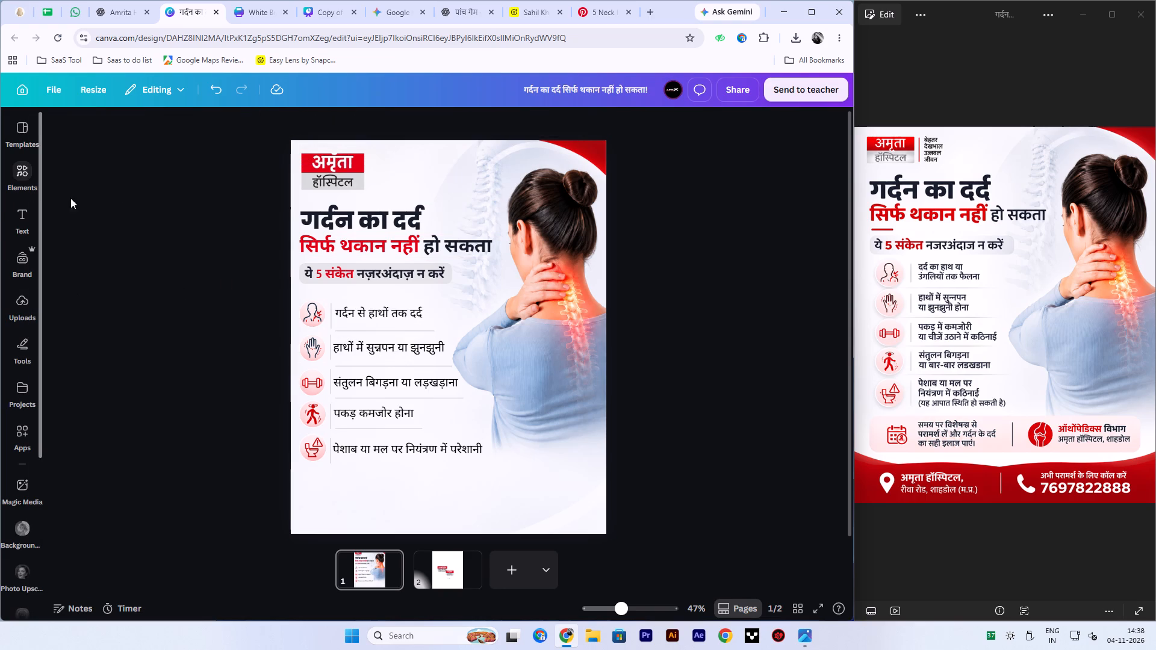
Search the elements library for "line" and show all matching shapes.
click(21, 184)
click(141, 132)
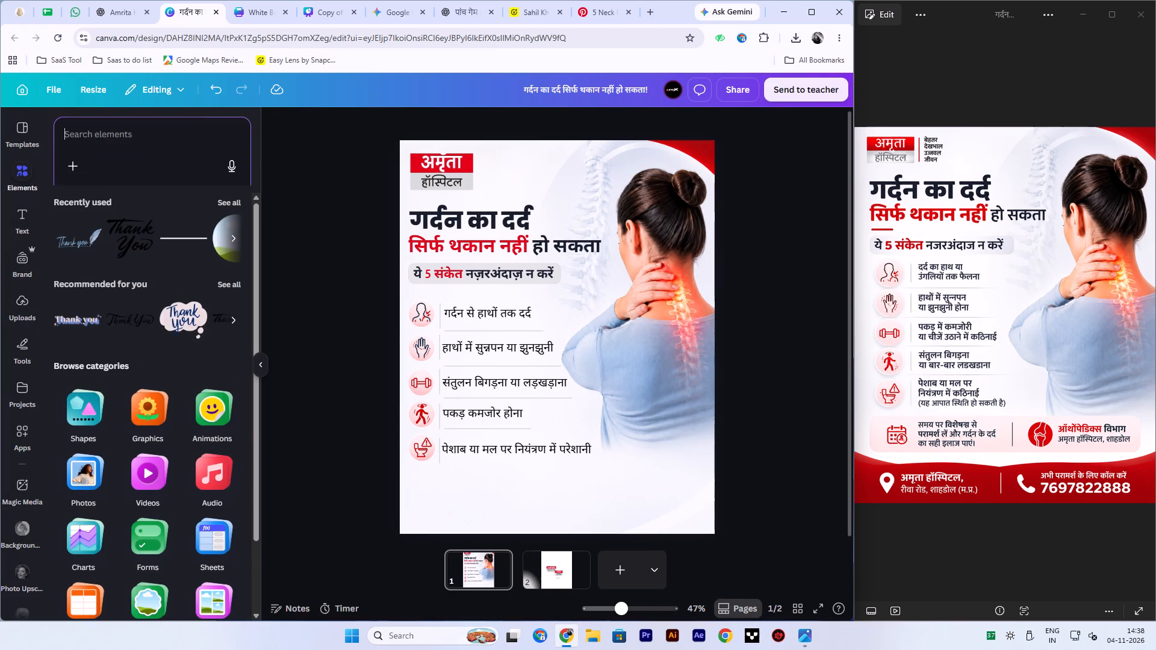
text(line)
key(Return)
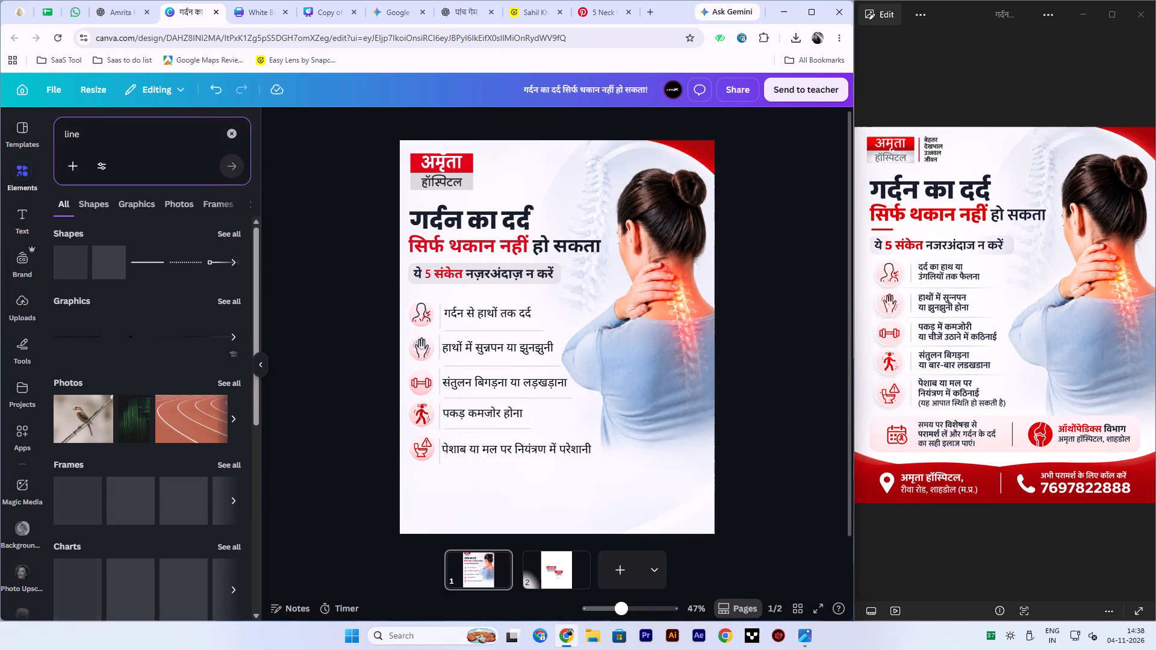
click(219, 235)
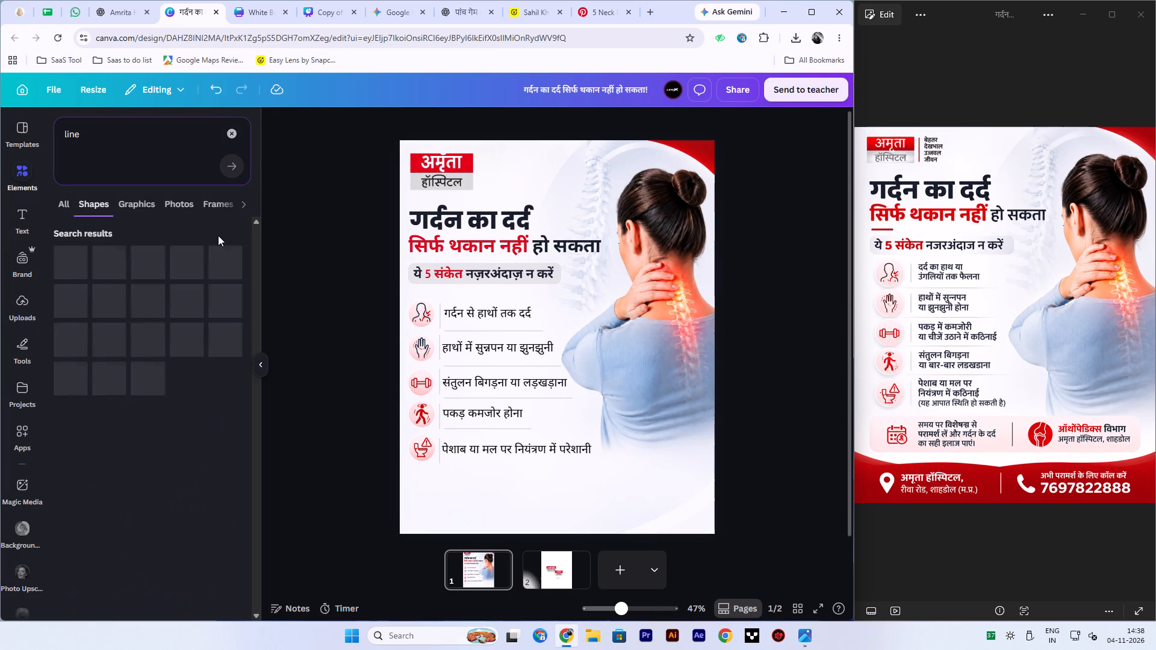
Search the elements for "fade line" and look through the overall and shape results for a fading divider.
click(142, 150)
key(ctrl+Left)
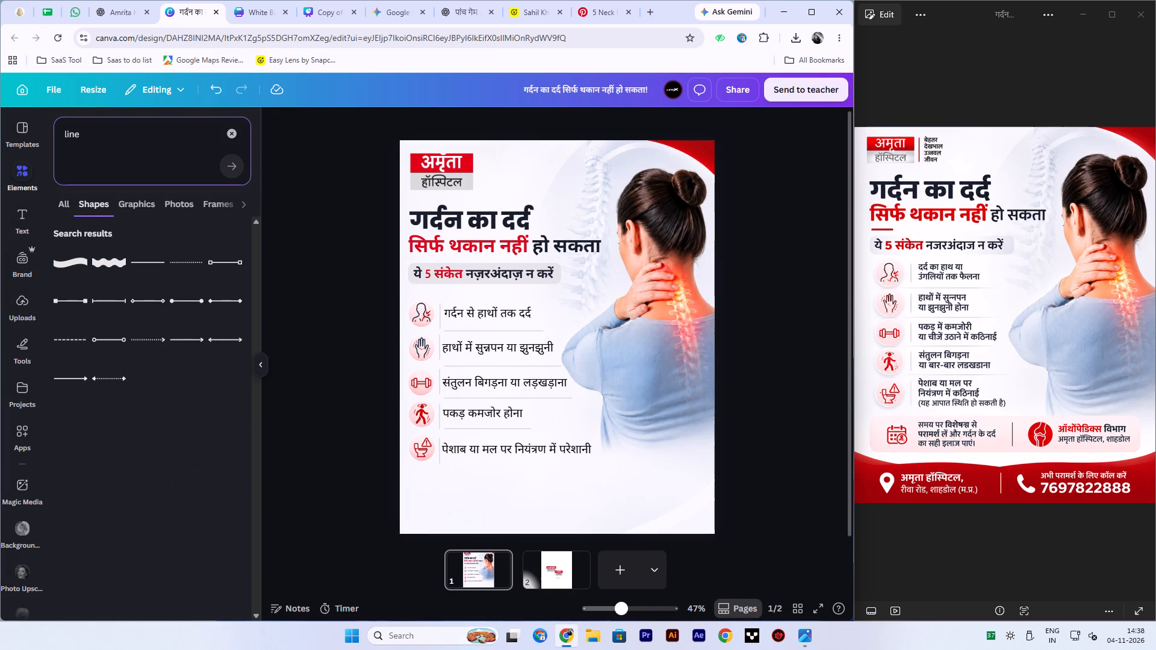
click(145, 135)
key(ctrl+Left)
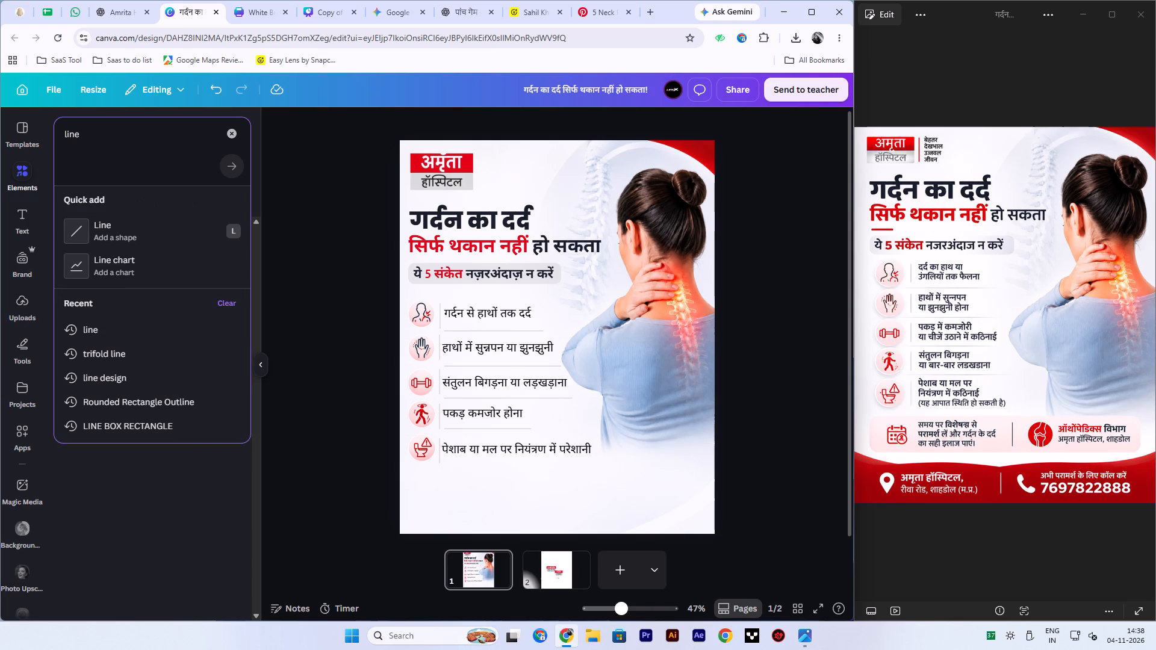
text(fade)
key(space)
key(Return)
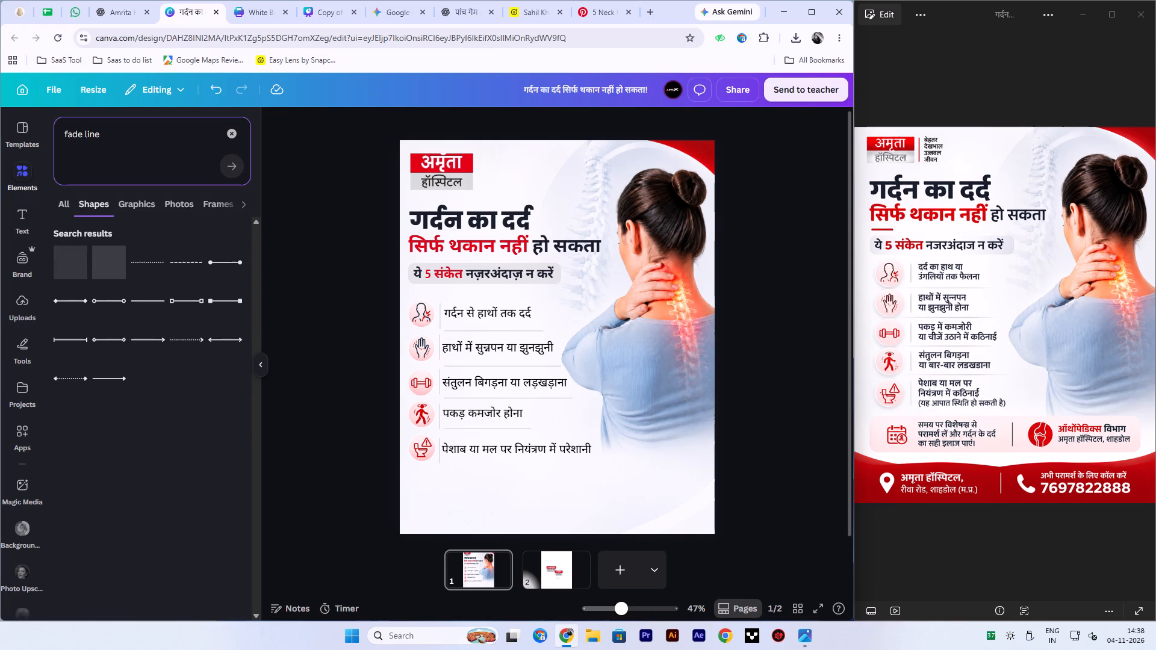
click(67, 204)
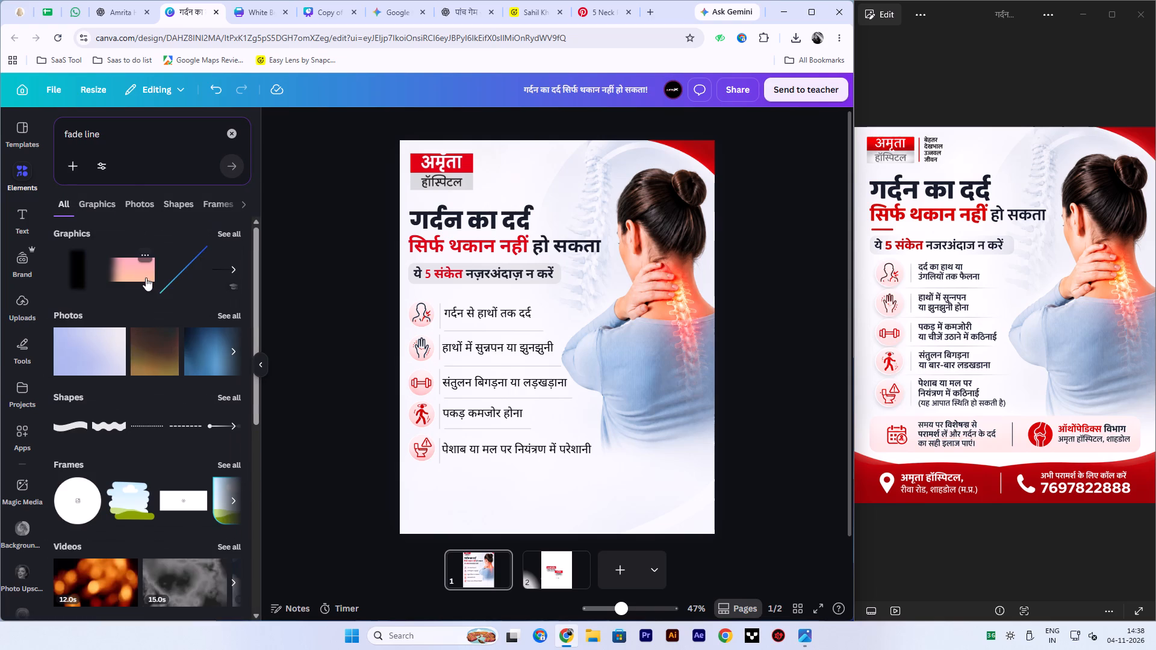
scroll(227, 406, down, 4)
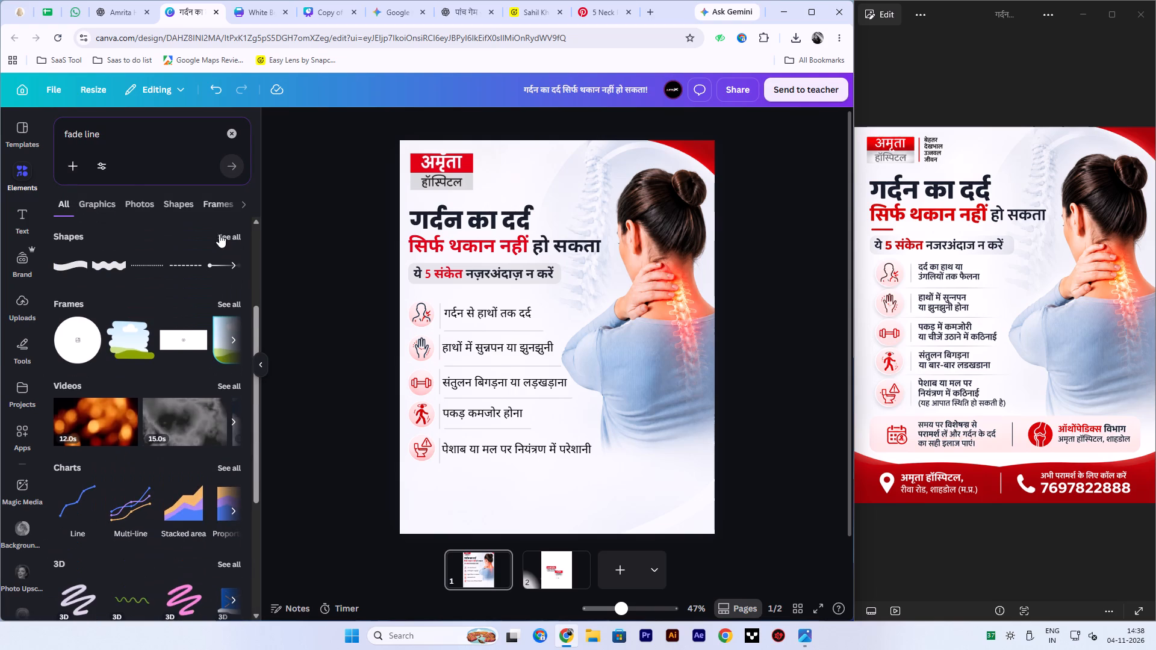
click(222, 231)
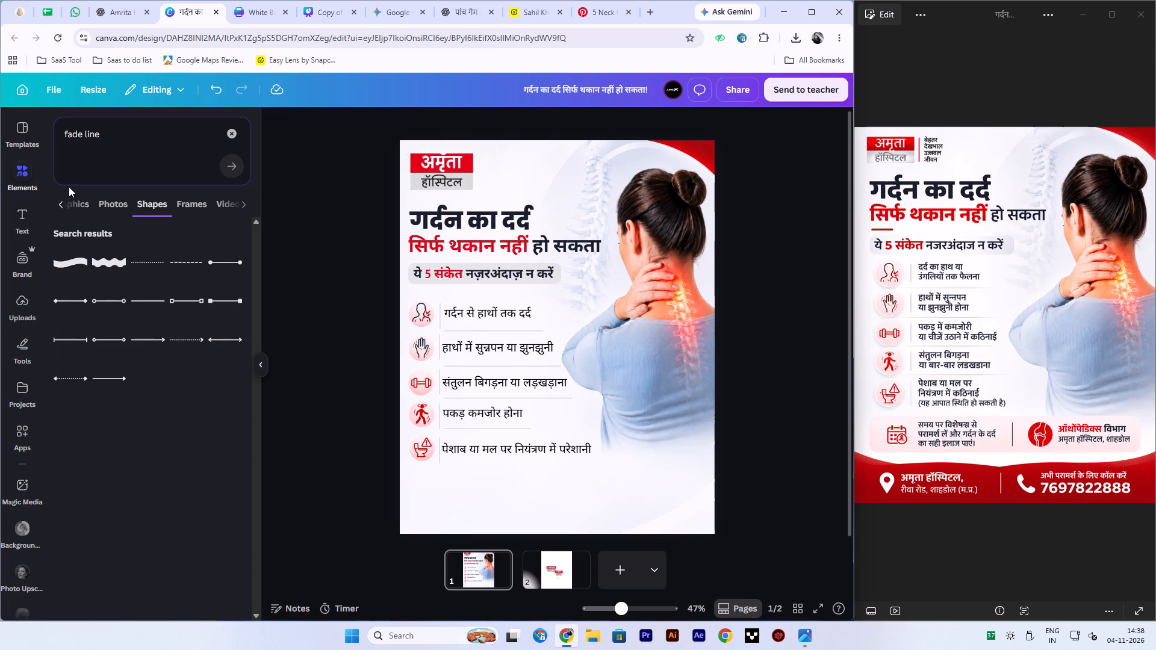
click(64, 201)
click(85, 136)
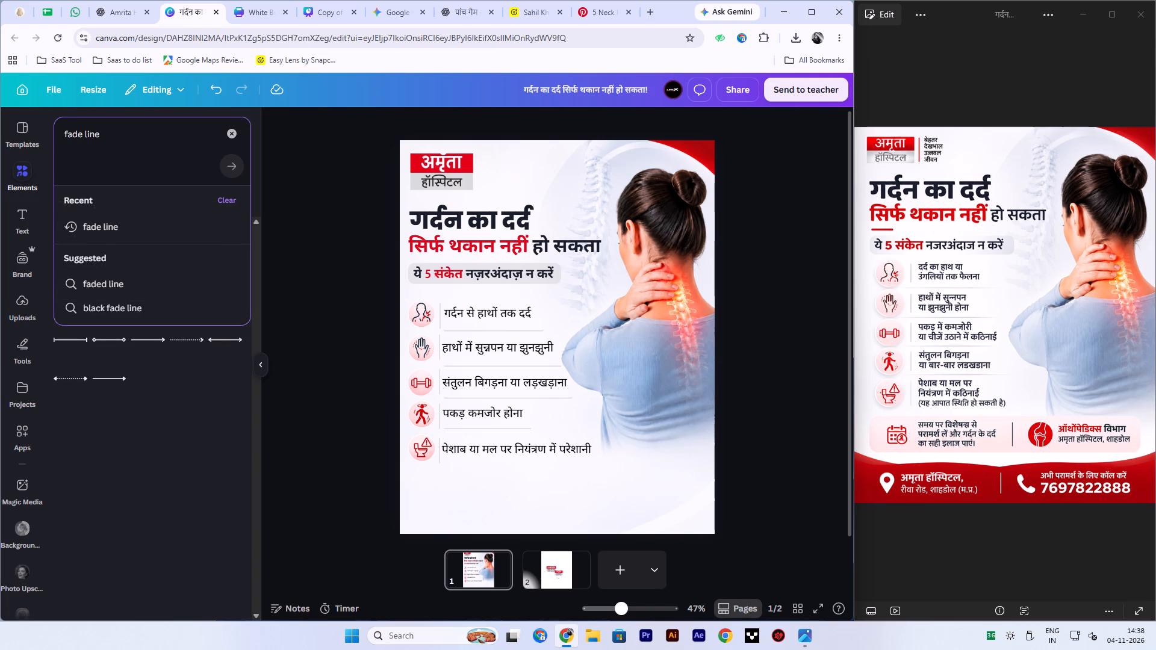
Change the elements search back to "line" and show all graphics results.
key(ctrl+BackSpace)
key(Return)
click(60, 208)
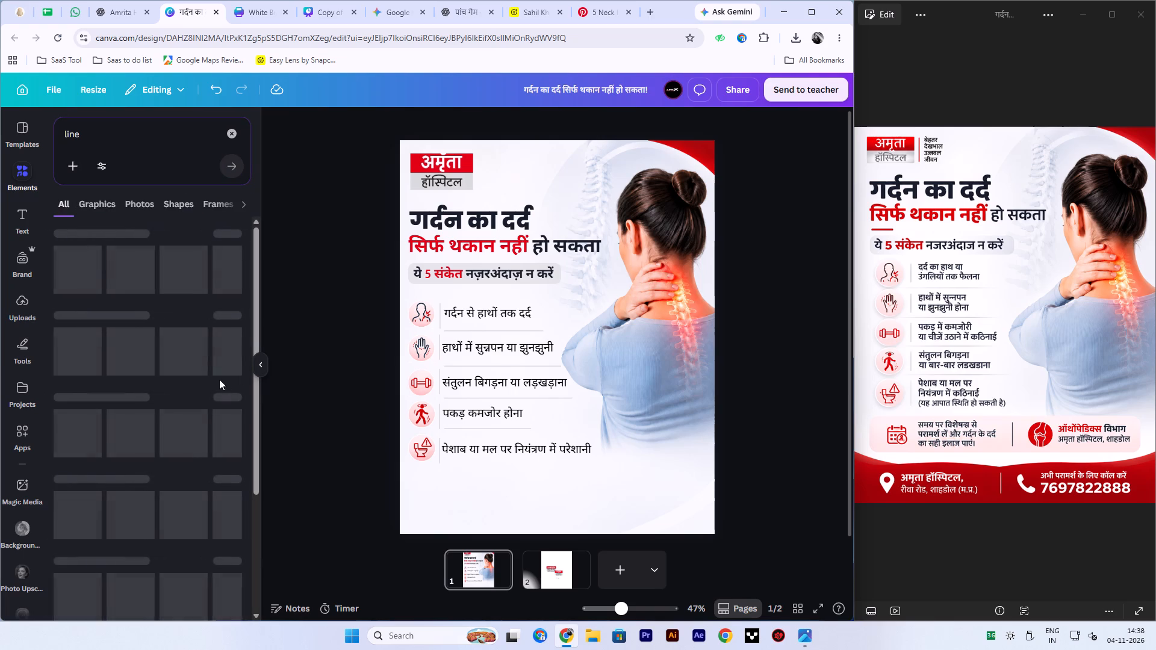
click(227, 305)
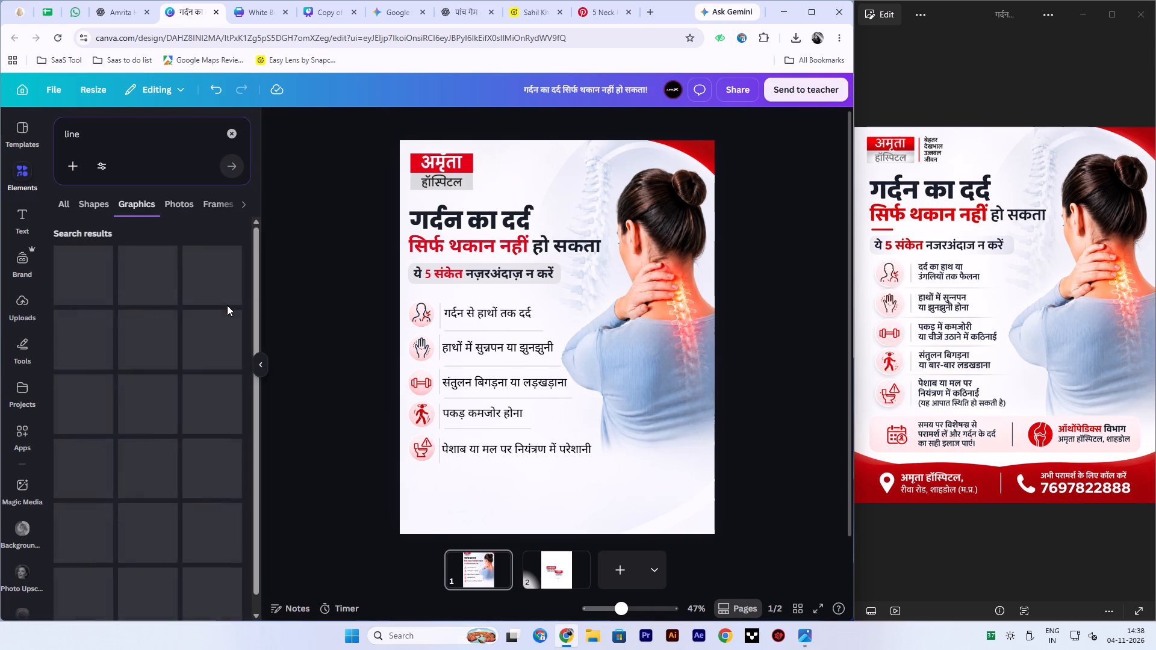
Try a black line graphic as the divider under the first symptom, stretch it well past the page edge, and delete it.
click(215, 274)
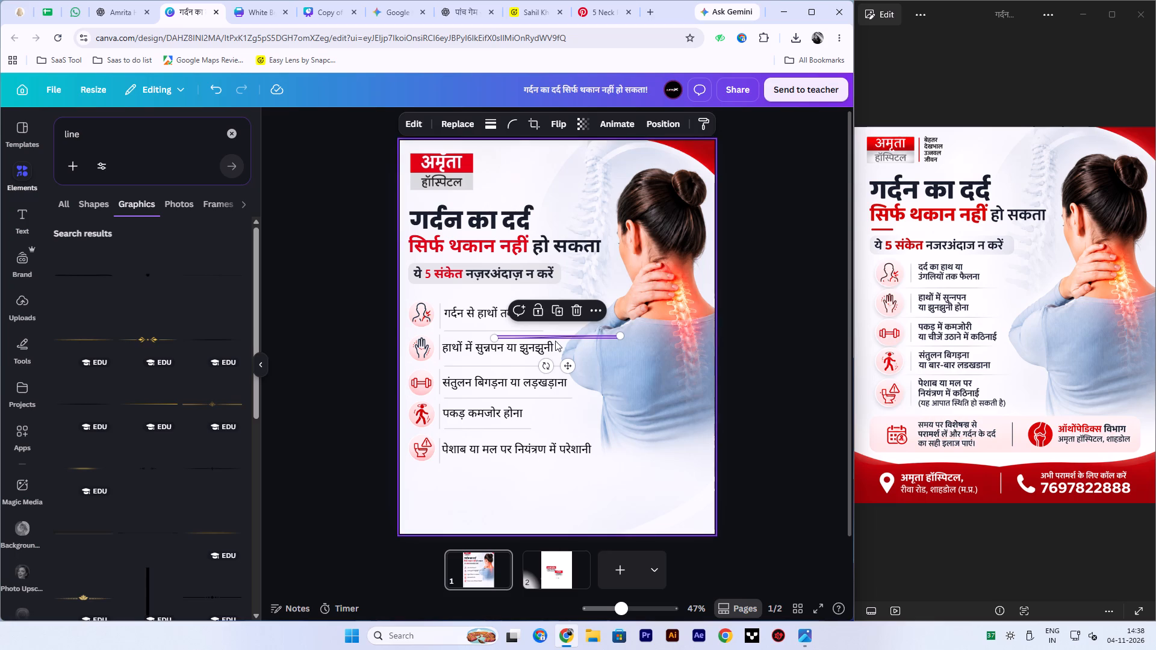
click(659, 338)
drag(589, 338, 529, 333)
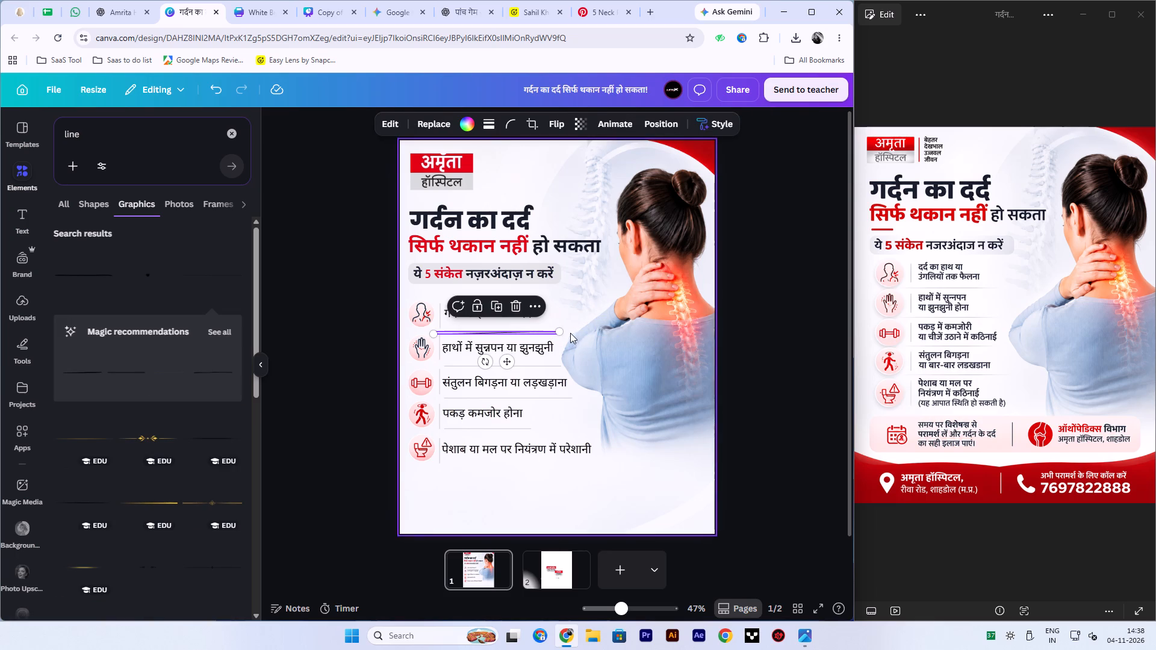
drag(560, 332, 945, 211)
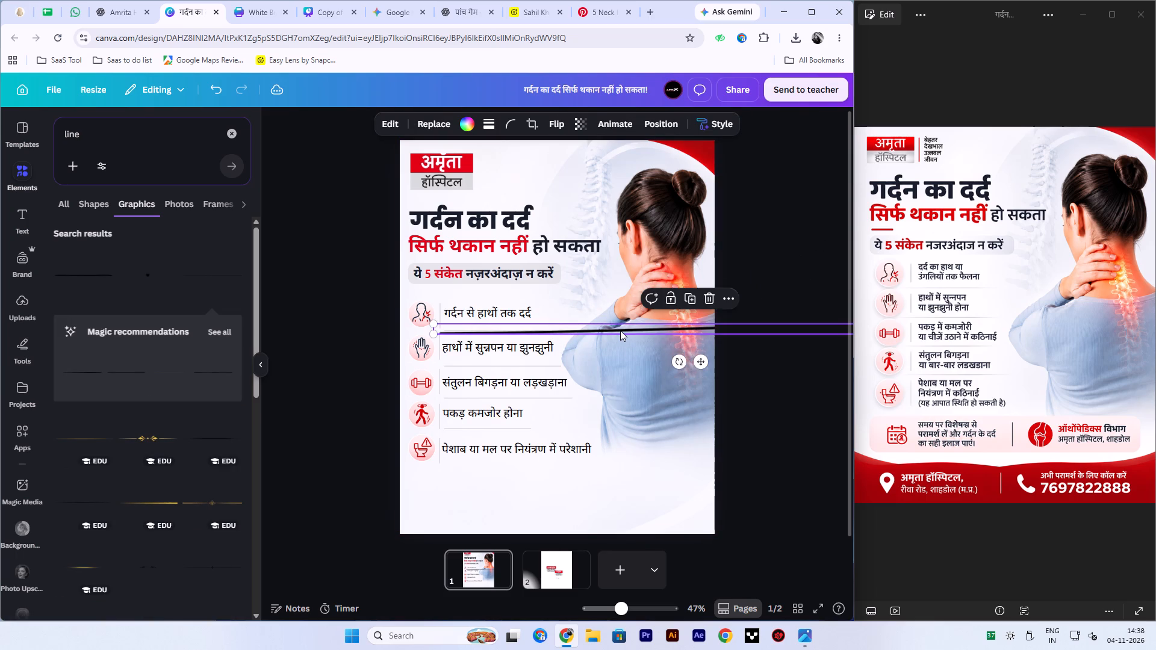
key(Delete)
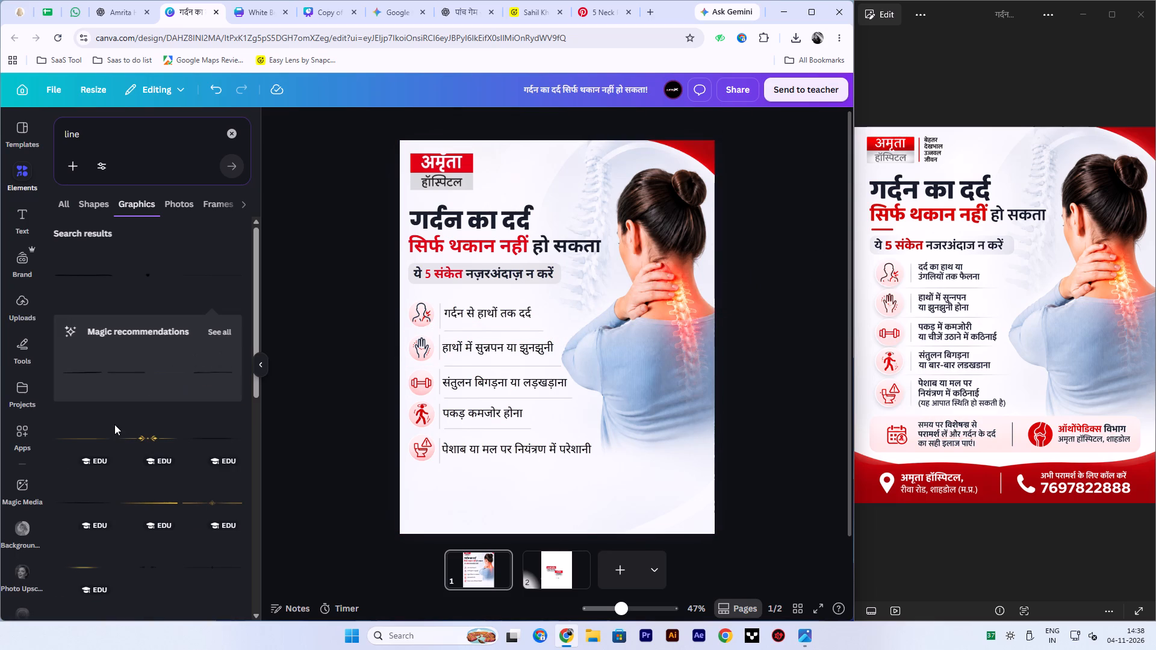
Add the gold fading line graphic, lengthen it, and place it just below the second symptom text.
click(72, 438)
drag(621, 333, 727, 315)
click(768, 288)
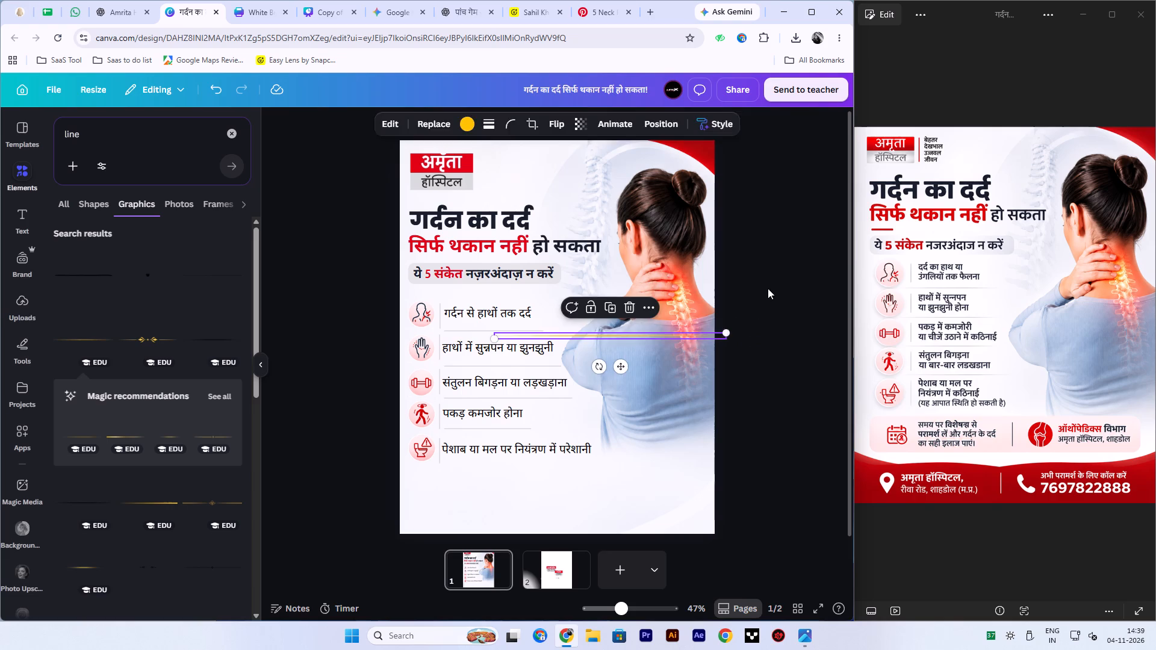
drag(643, 332, 601, 333)
click(776, 305)
drag(680, 336, 600, 356)
Recolour the gold fading line to the light grey from the graphic colours.
click(468, 123)
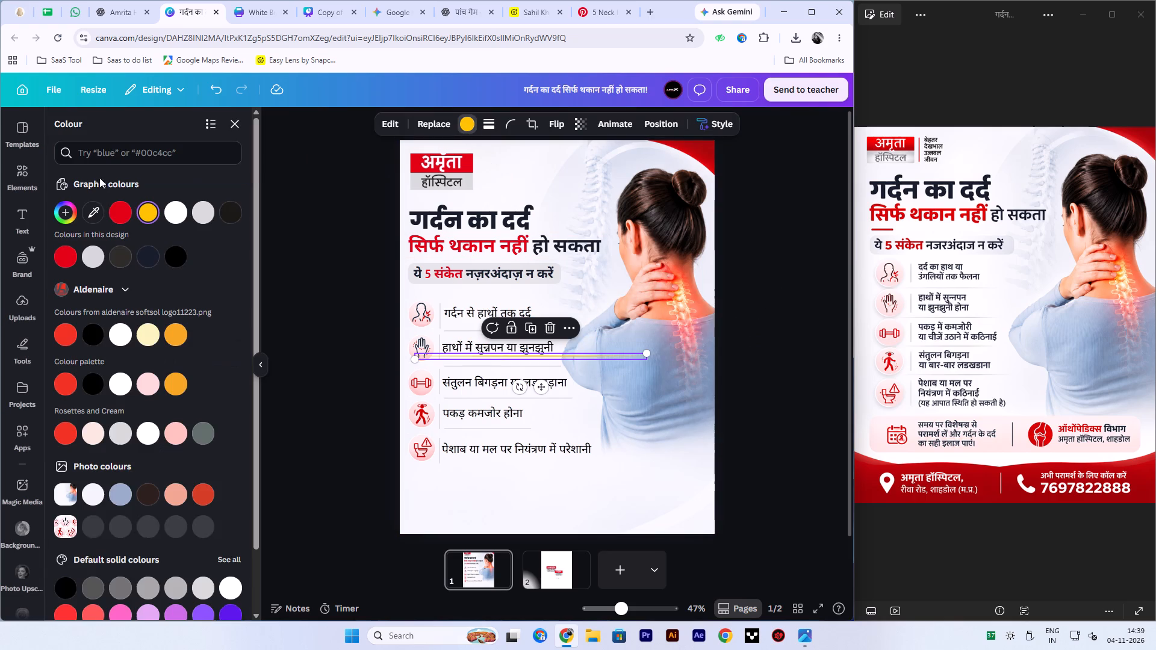
click(208, 215)
click(818, 275)
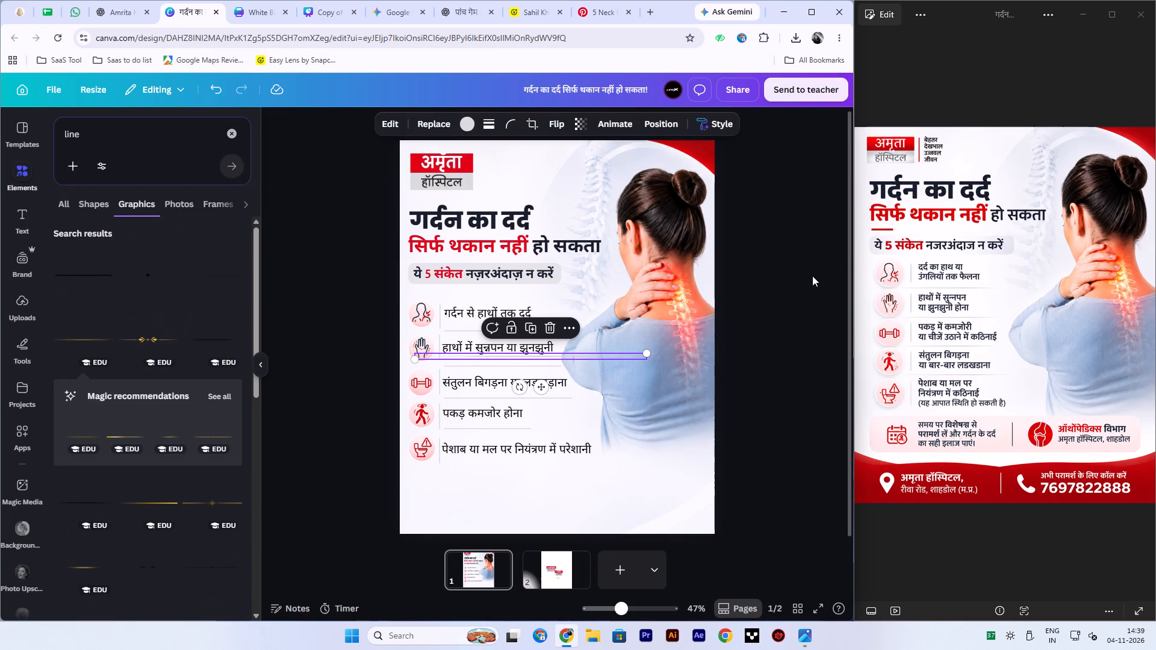
click(812, 276)
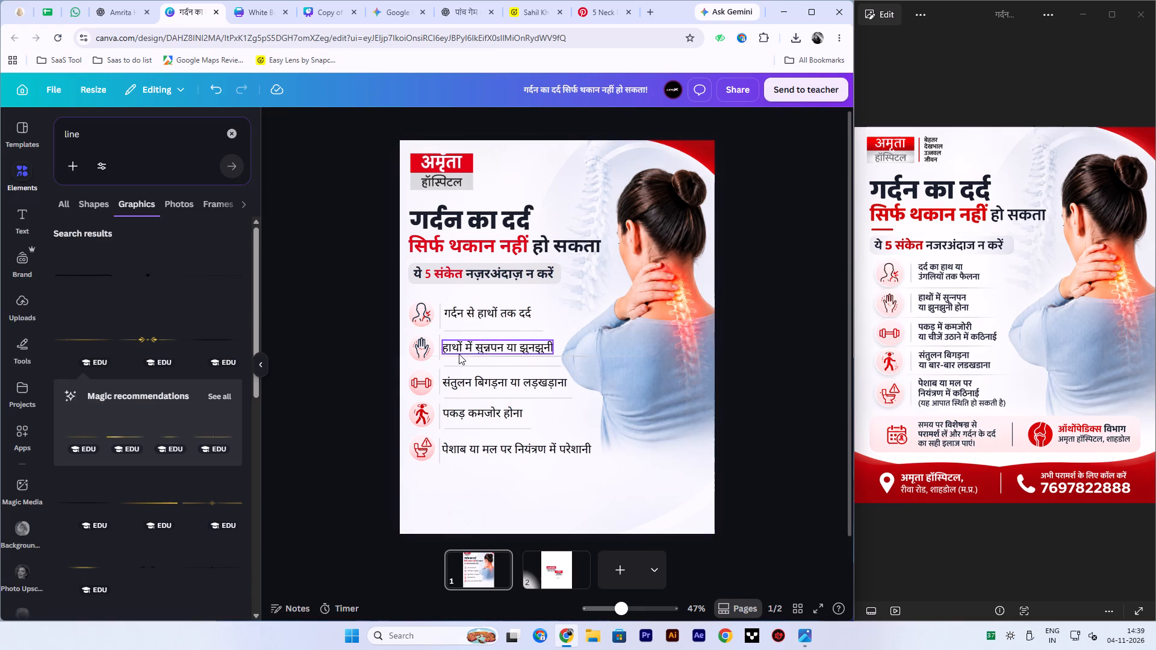
Delete the four old plain horizontal dividers under the first to fourth symptom texts.
ctrl+scroll(459, 354, up, 3)
click(441, 312)
key(Delete)
click(436, 374)
key(Delete)
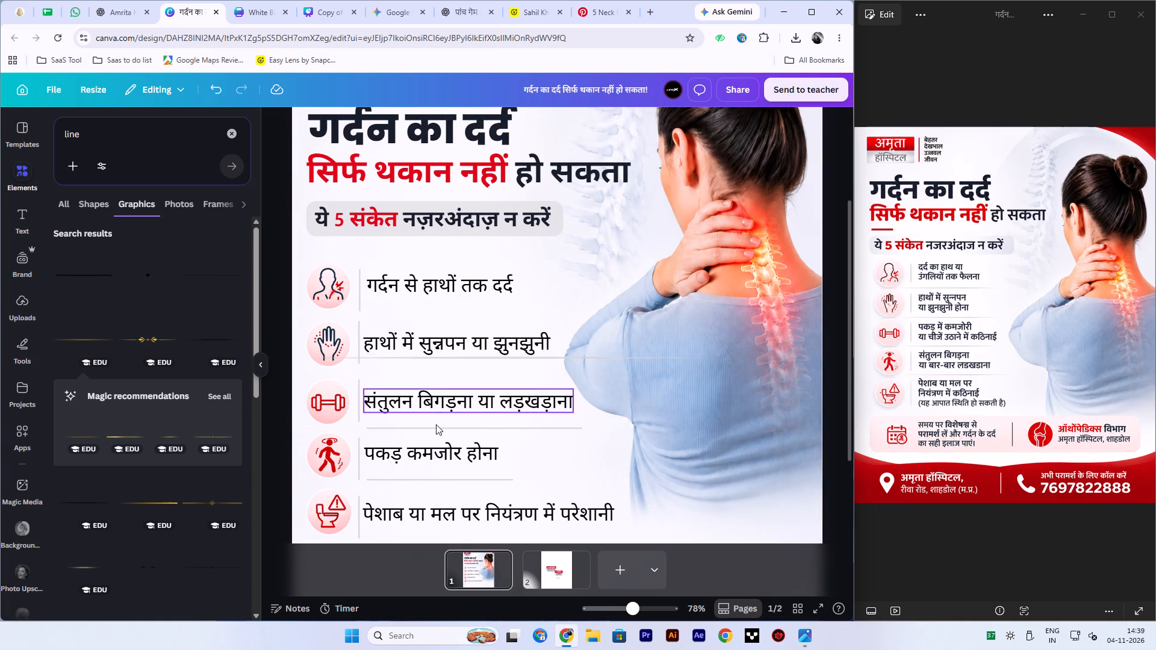
click(437, 428)
key(Delete)
click(442, 483)
key(Delete)
Move the grey fading line between the first and second symptoms and shorten it to roughly the width of the symptom texts.
scroll(456, 481, down, 3)
scroll(452, 451, up, 3)
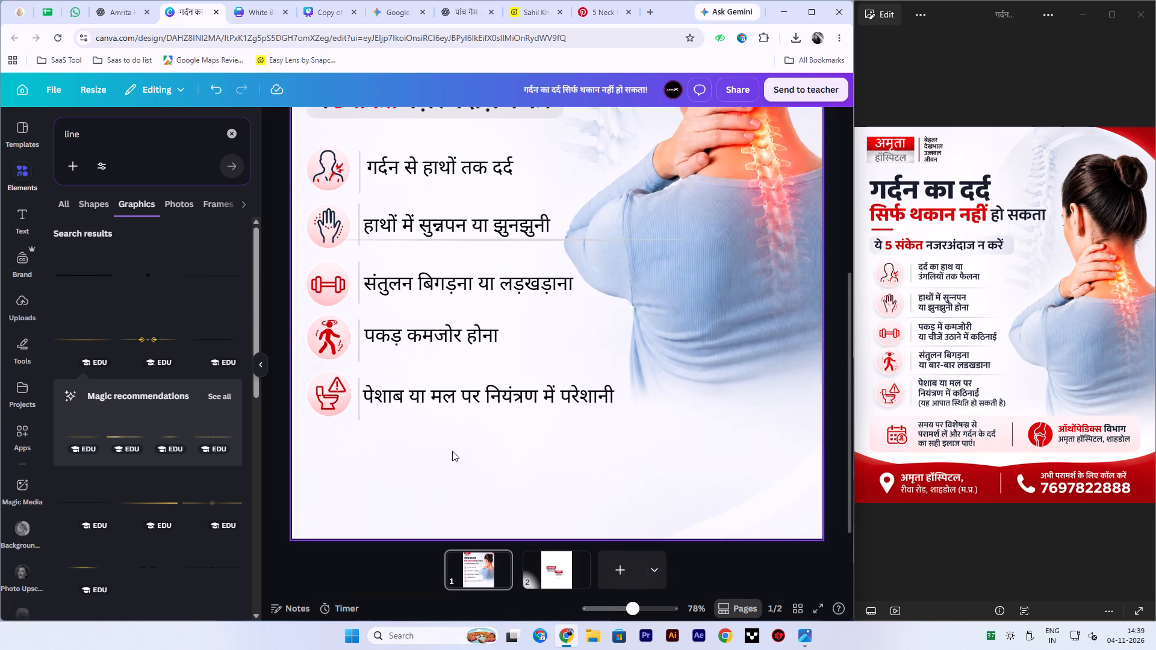
drag(475, 358, 500, 317)
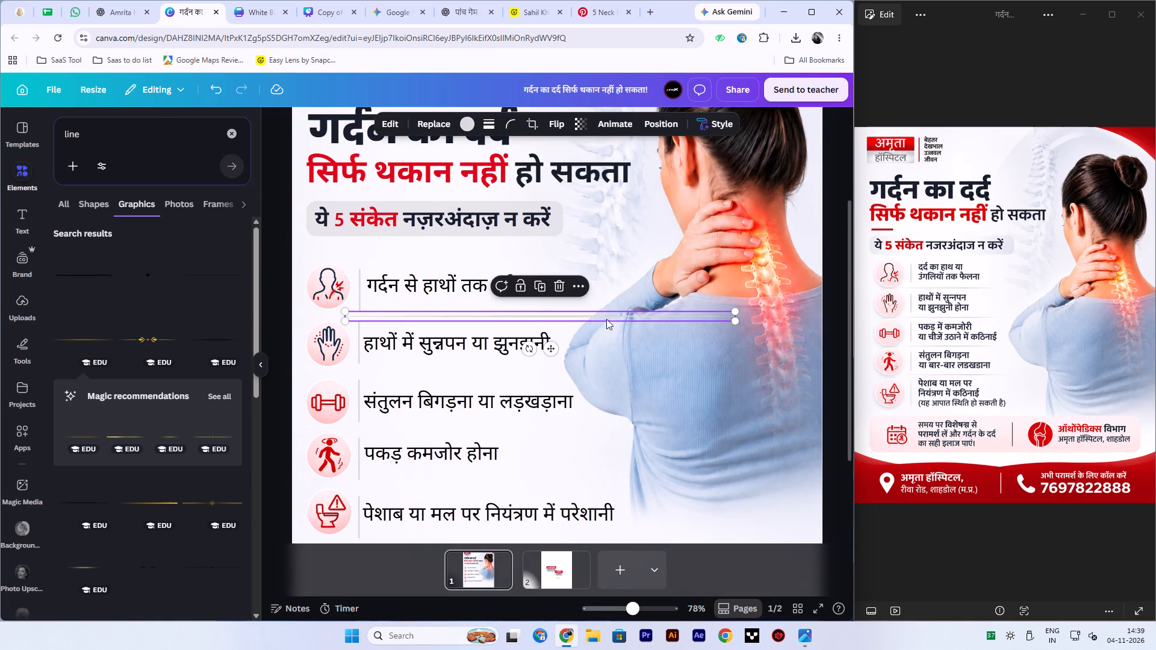
drag(739, 310, 599, 311)
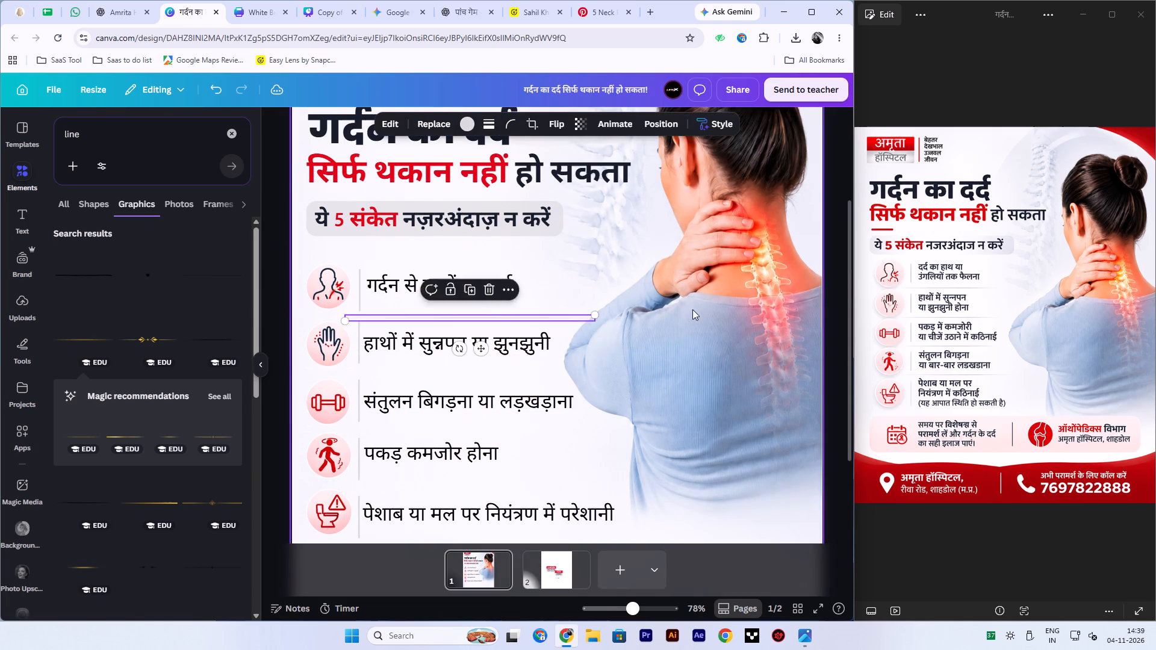
click(692, 309)
drag(485, 317, 496, 314)
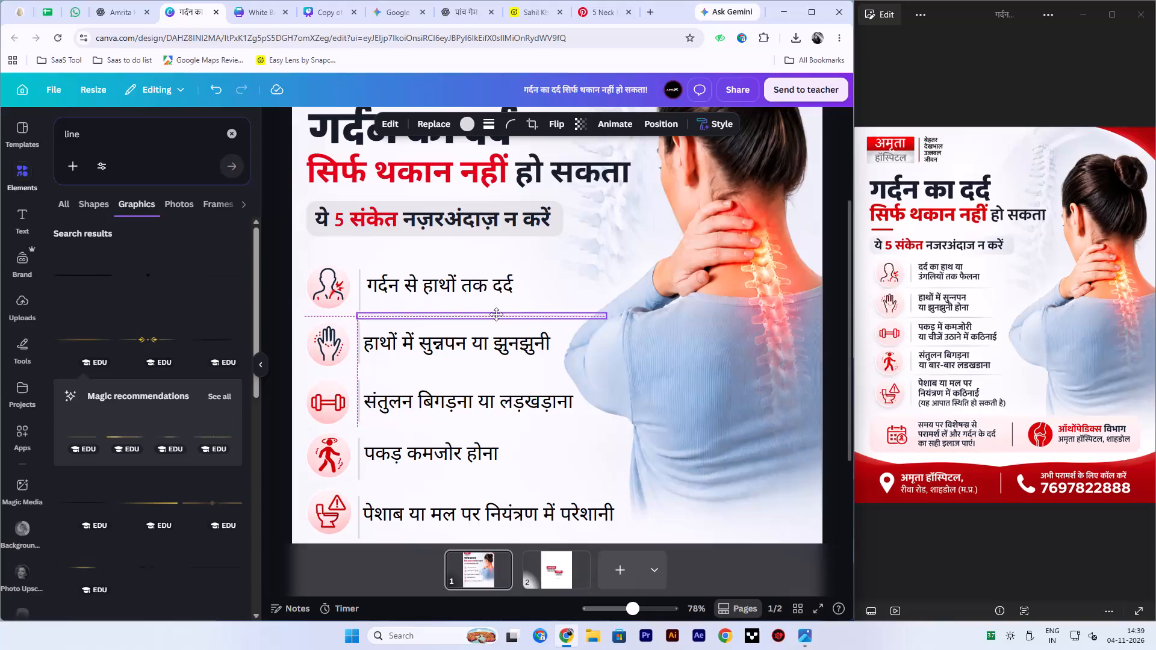
drag(496, 314, 493, 313)
click(712, 318)
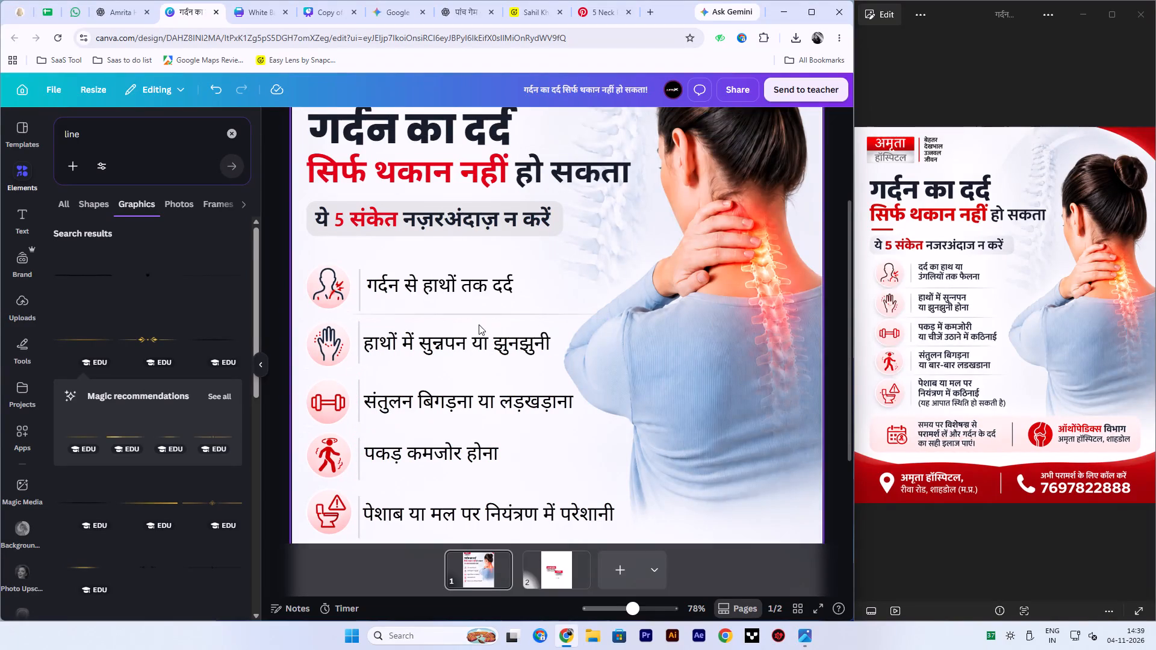
drag(481, 315, 461, 317)
click(632, 319)
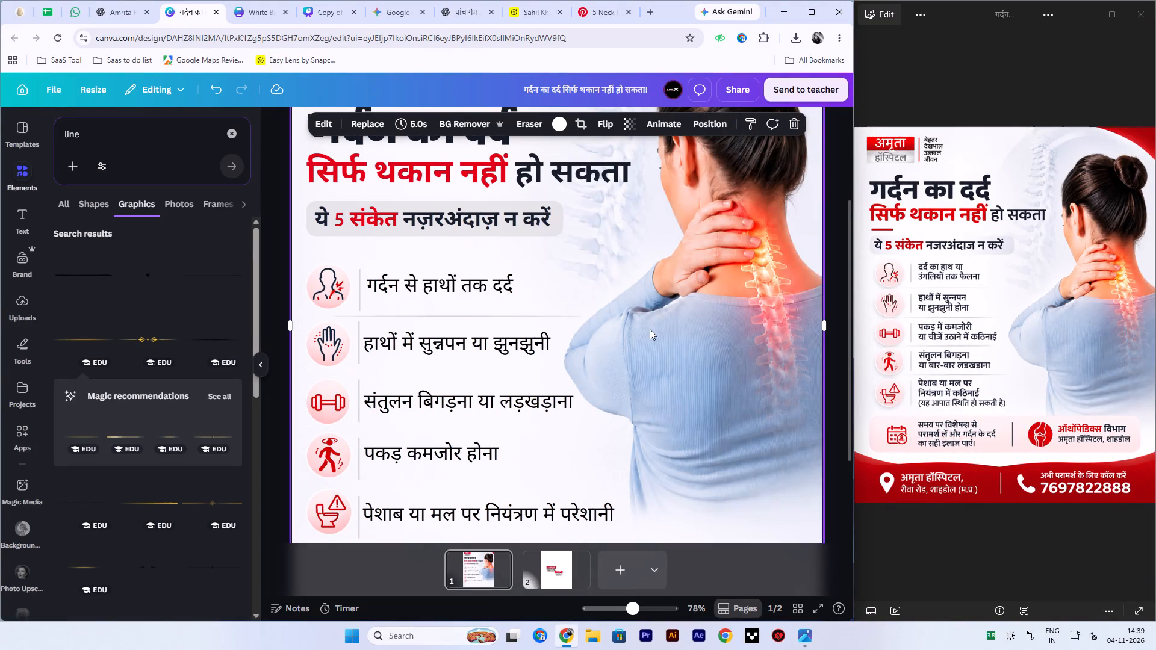
Duplicate the grey fading divider and place the copy midway between the second and third symptoms.
ctrl+scroll(641, 329, down, 2)
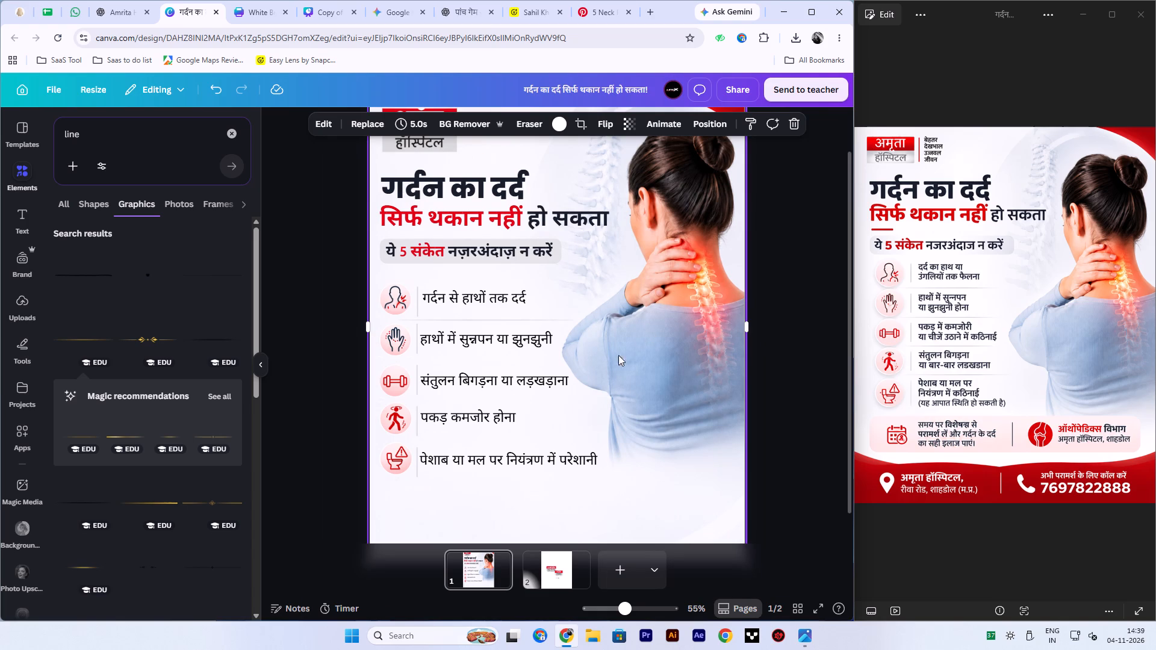
click(492, 320)
click(482, 292)
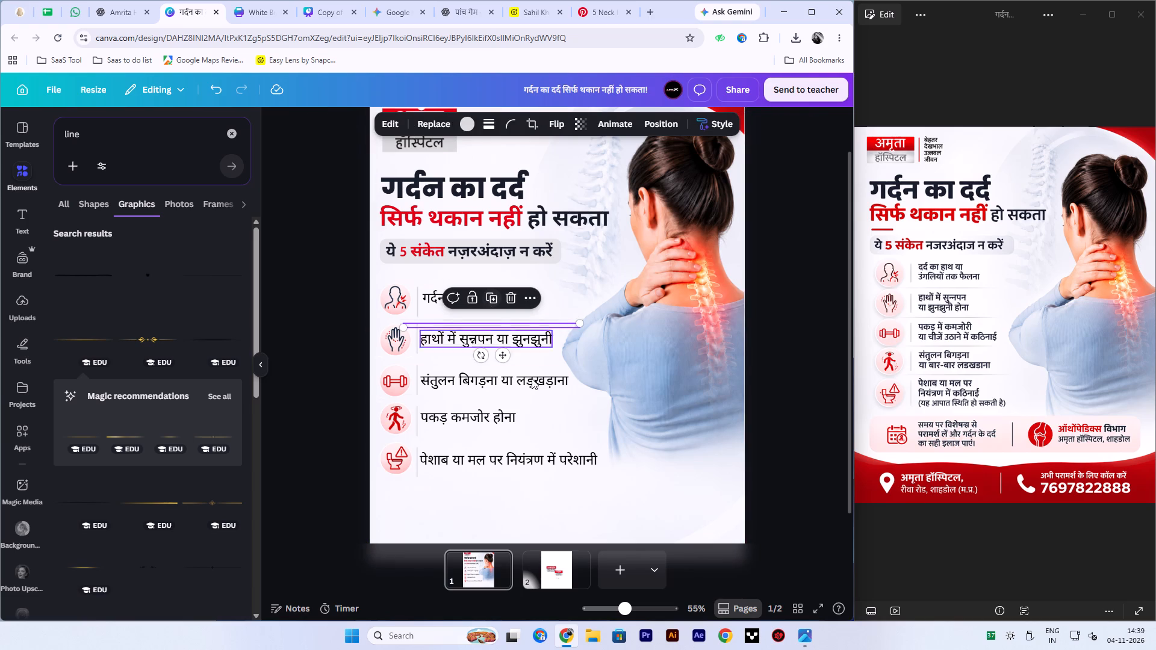
drag(444, 324, 443, 357)
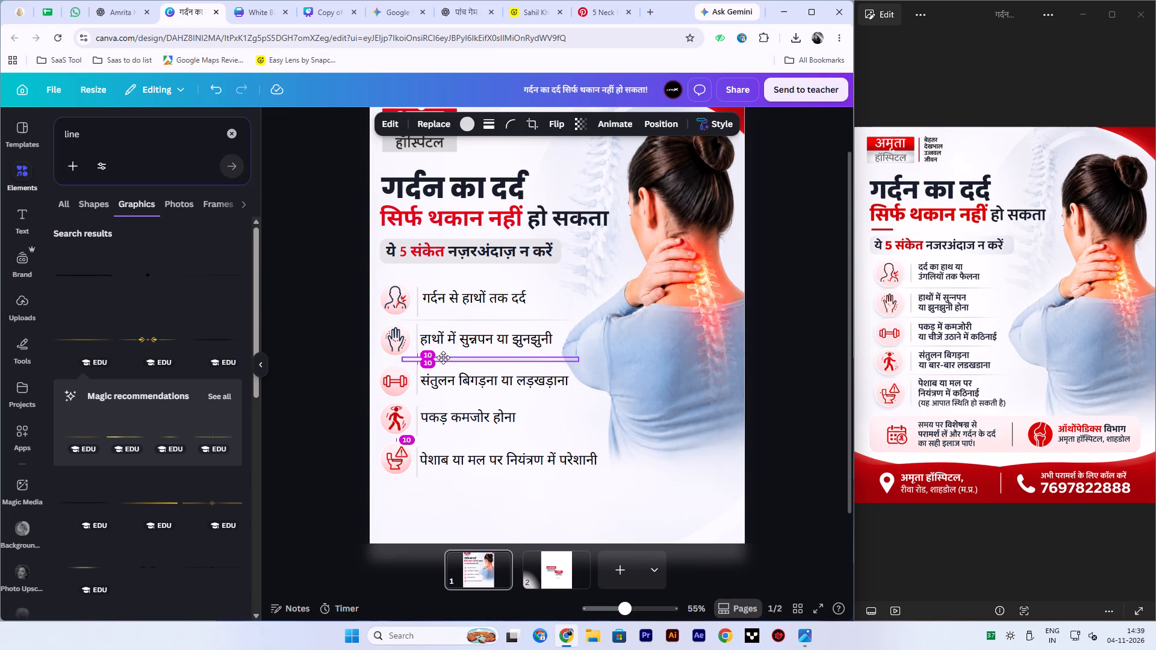
Fine-tune the copied grey fading divider's position midway between the second and third symptoms.
drag(443, 357, 442, 357)
click(626, 356)
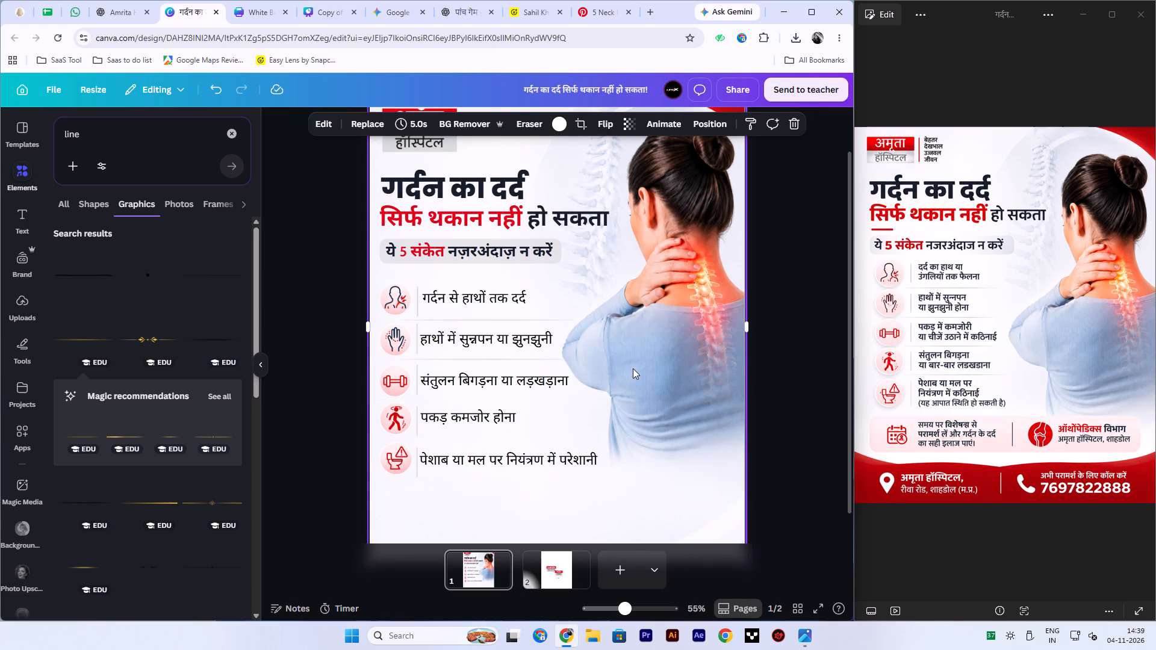
Duplicate the grey fading divider twice, filling the gaps between the third and fourth and the fourth and fifth symptoms.
click(474, 358)
click(485, 333)
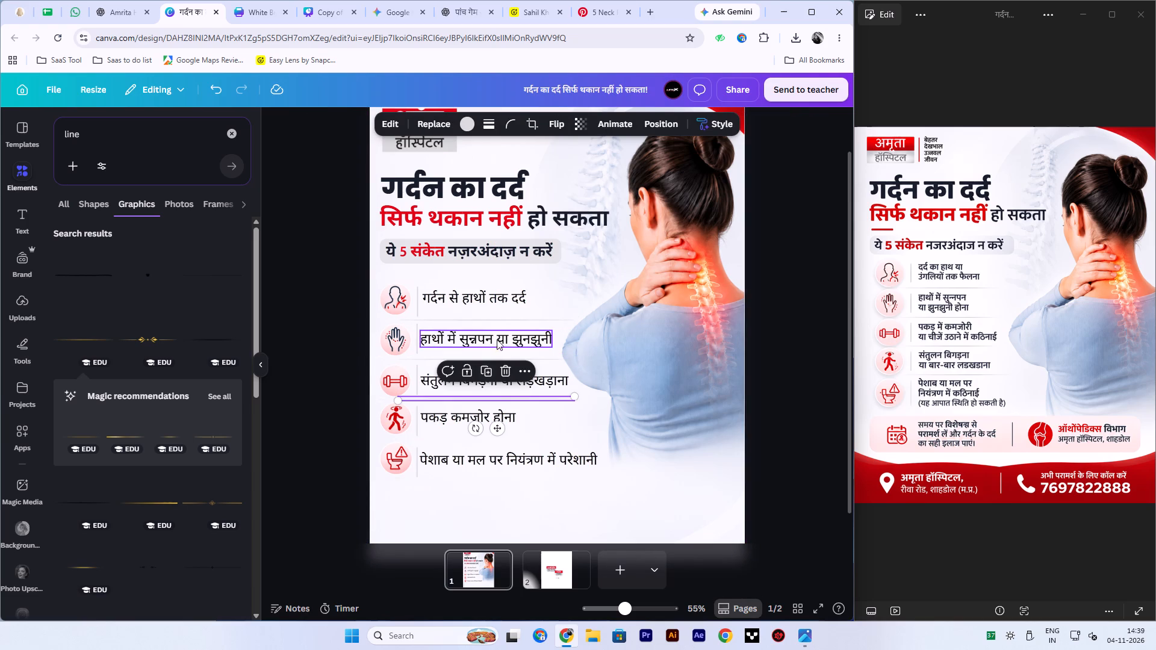
click(703, 364)
click(471, 399)
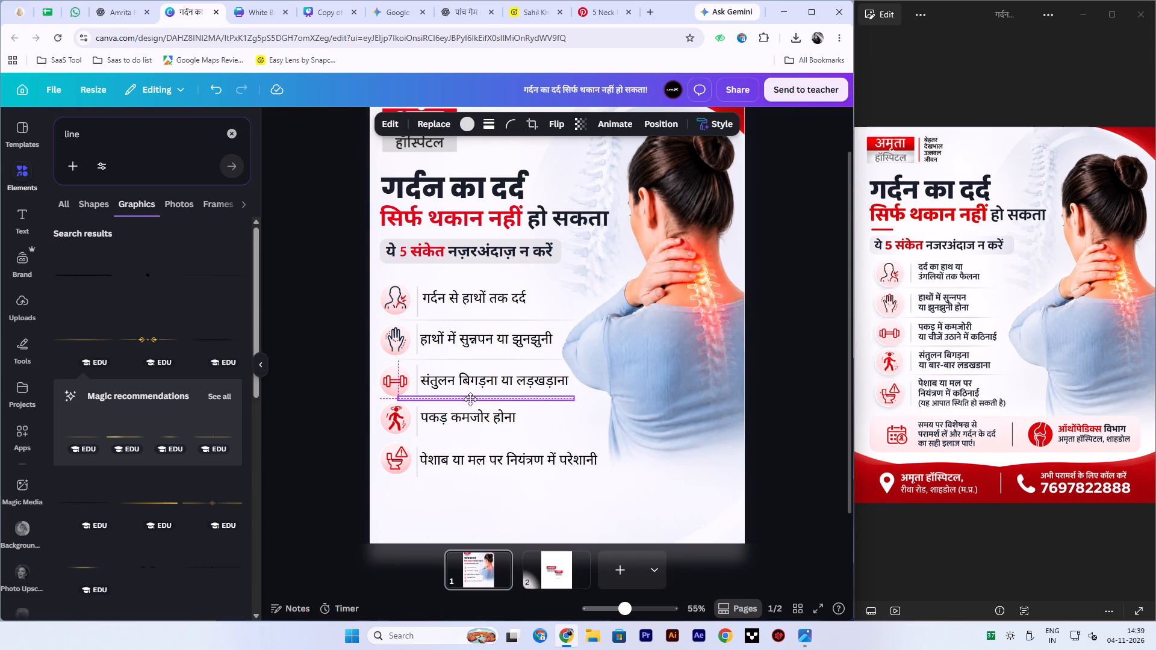
click(482, 369)
click(719, 404)
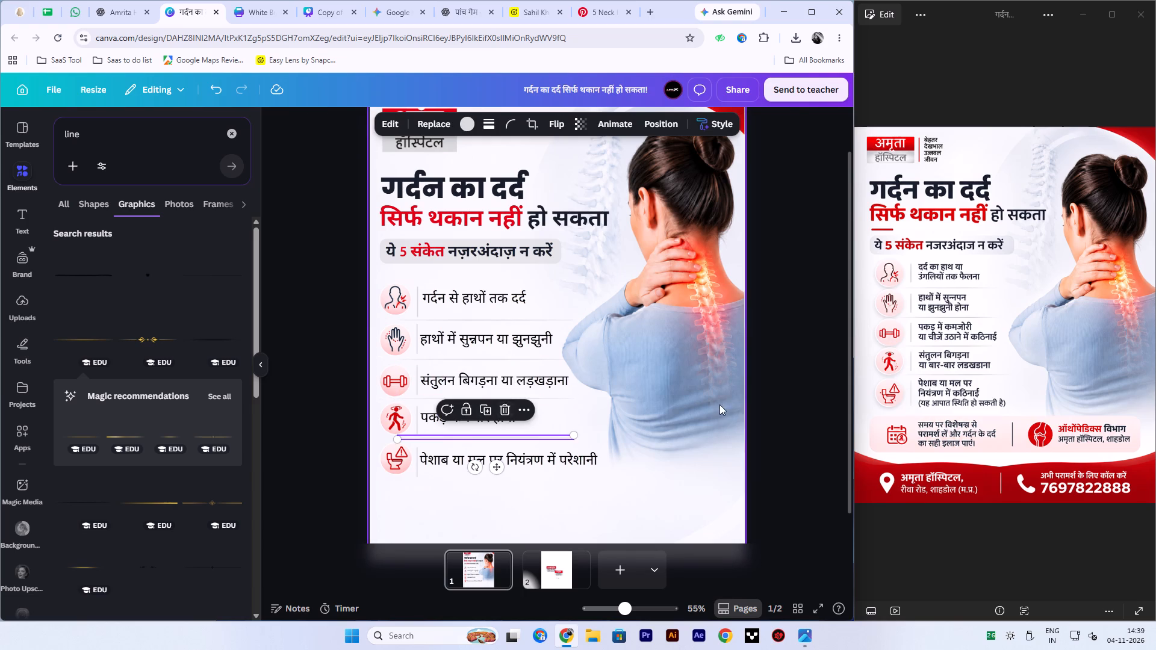
Nudge the grey divider between the fourth and fifth symptoms slightly down, away from the fourth symptom's text.
ctrl+scroll(529, 429, up, 4)
click(450, 446)
key(Down)
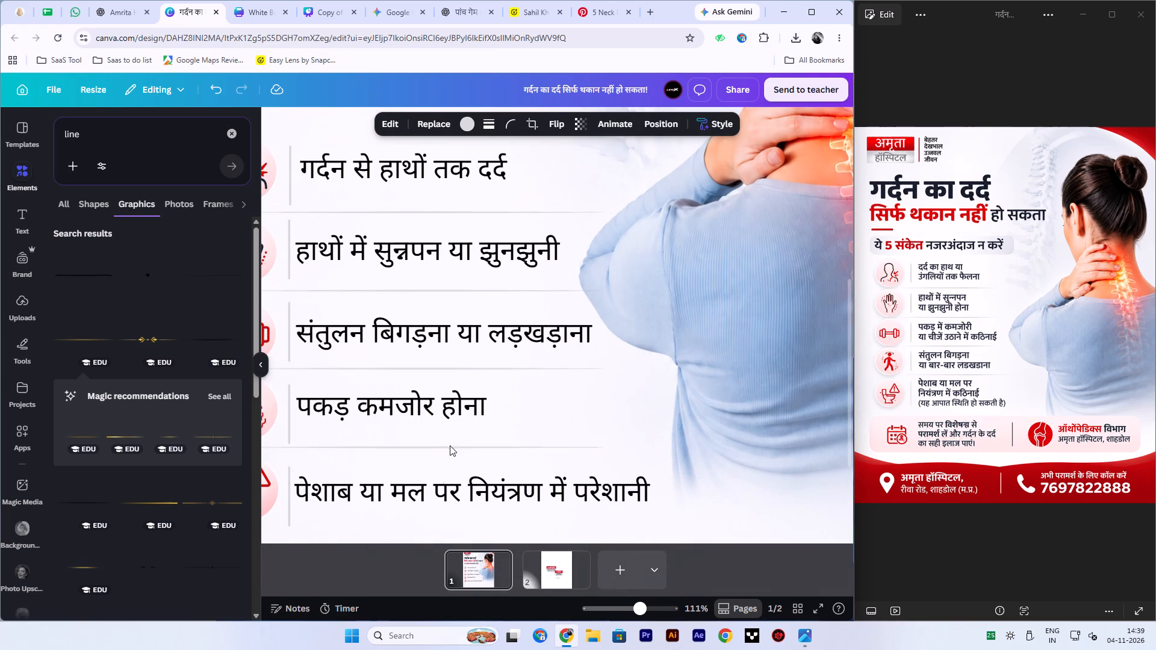
key(Down)
key(Down)
key(Down)
key(Down)
key(Down)
key(Down)
key(Down)
key(Down)
key(Down)
key(Down)
key(Down)
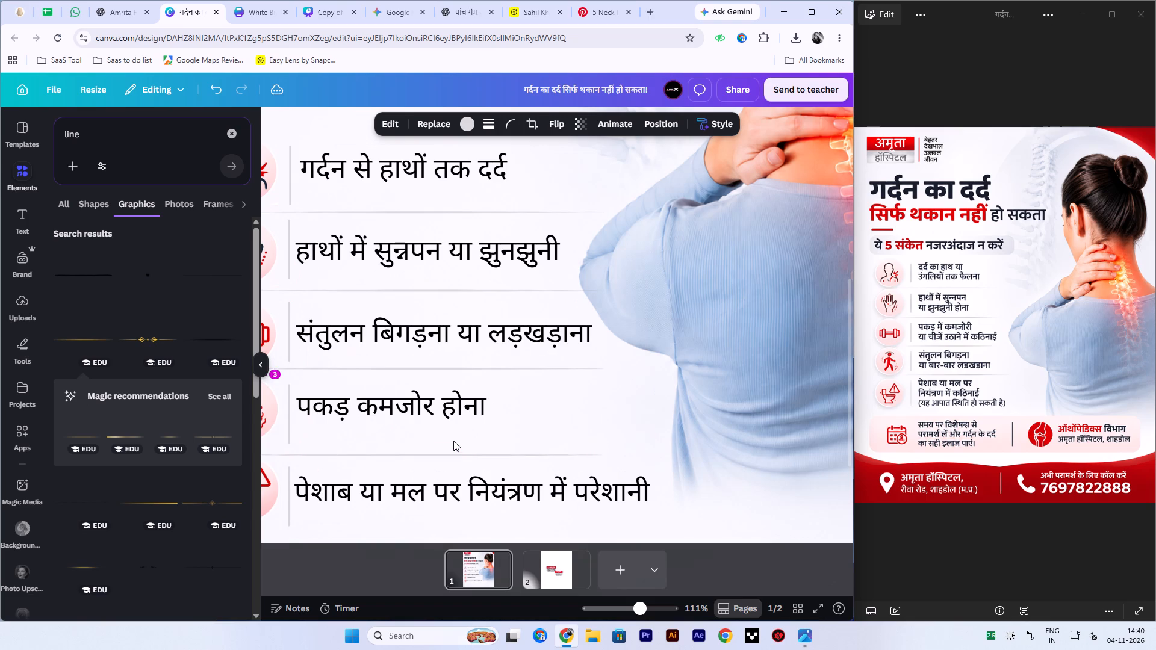
key(Up)
key(Up)
ctrl+click(696, 404)
ctrl+scroll(697, 403, down, 4)
click(821, 288)
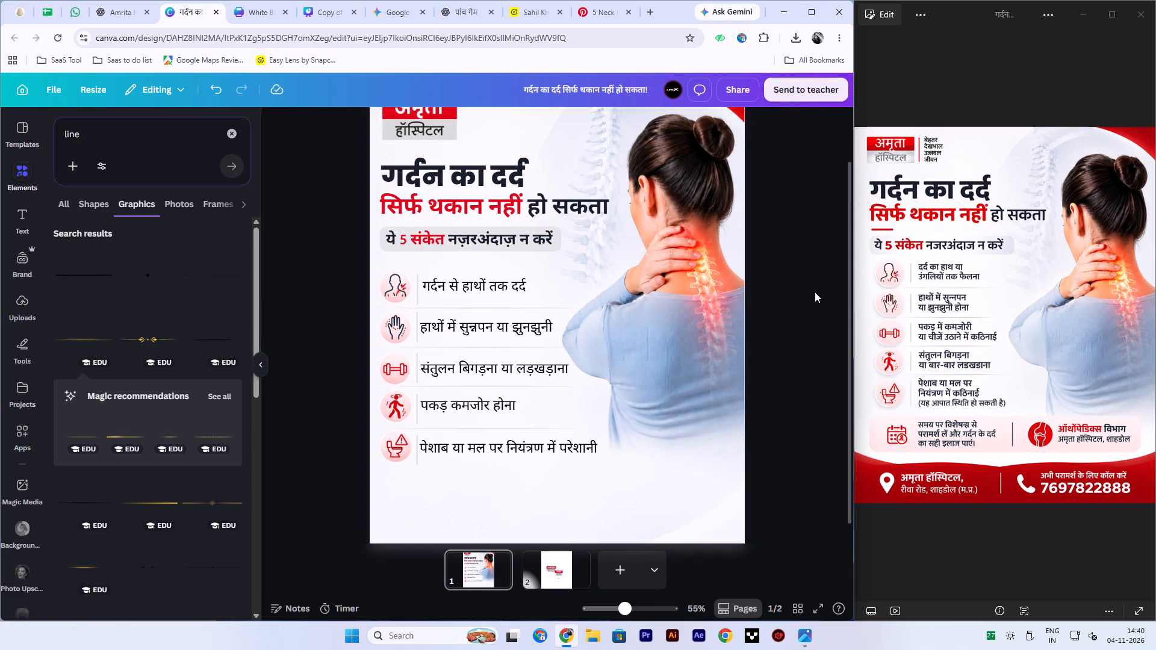
Nudge the lowest grey divider slightly back up so it sits midway between the fourth and fifth symptom texts.
click(494, 429)
key(Up)
key(Up)
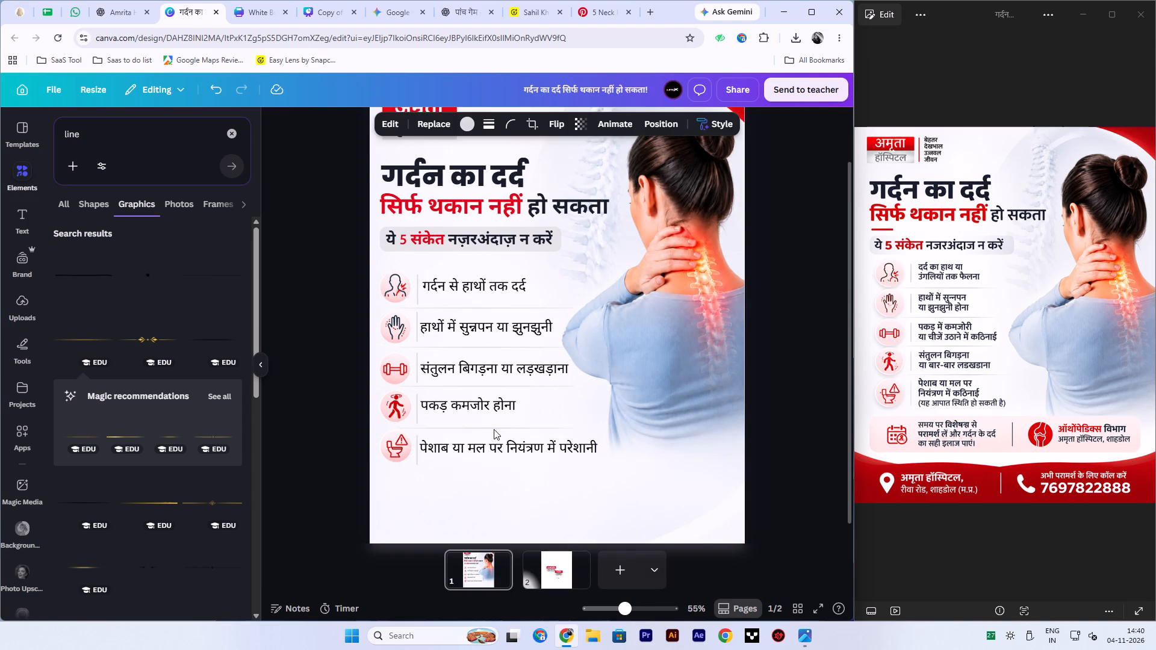
key(Up)
key(Up)
key(Up)
key(Up)
click(768, 357)
click(768, 357)
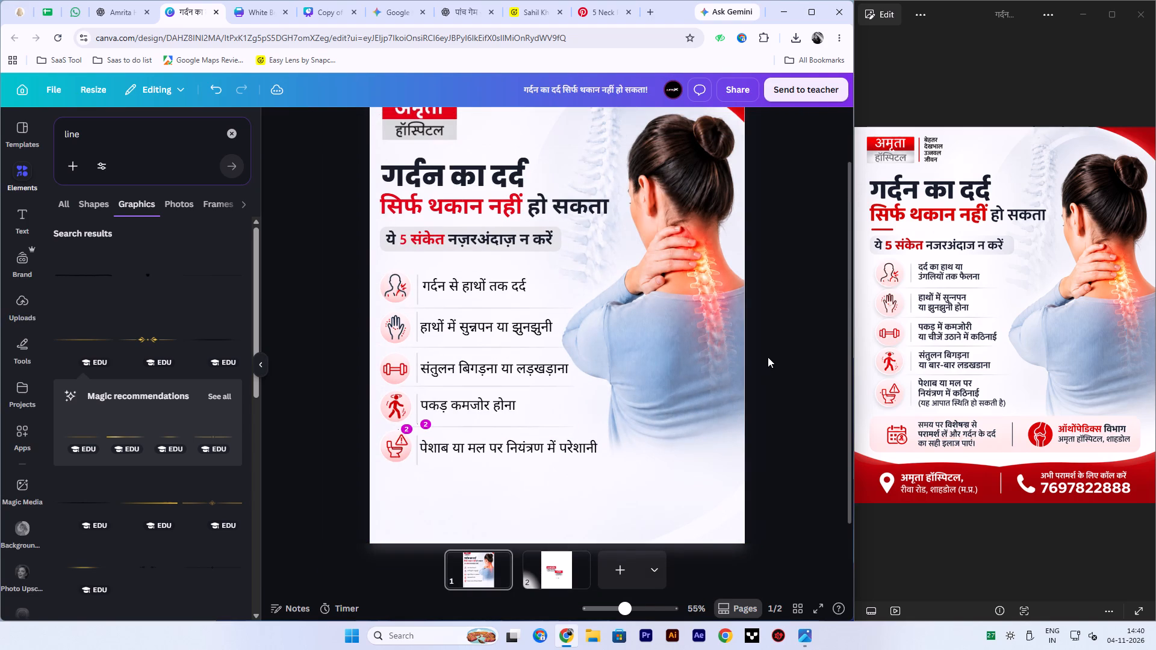
Preview the whole poster in full screen to check the spacing of the new fading dividers.
ctrl+scroll(762, 367, down, 4)
ctrl+scroll(761, 373, up, 3)
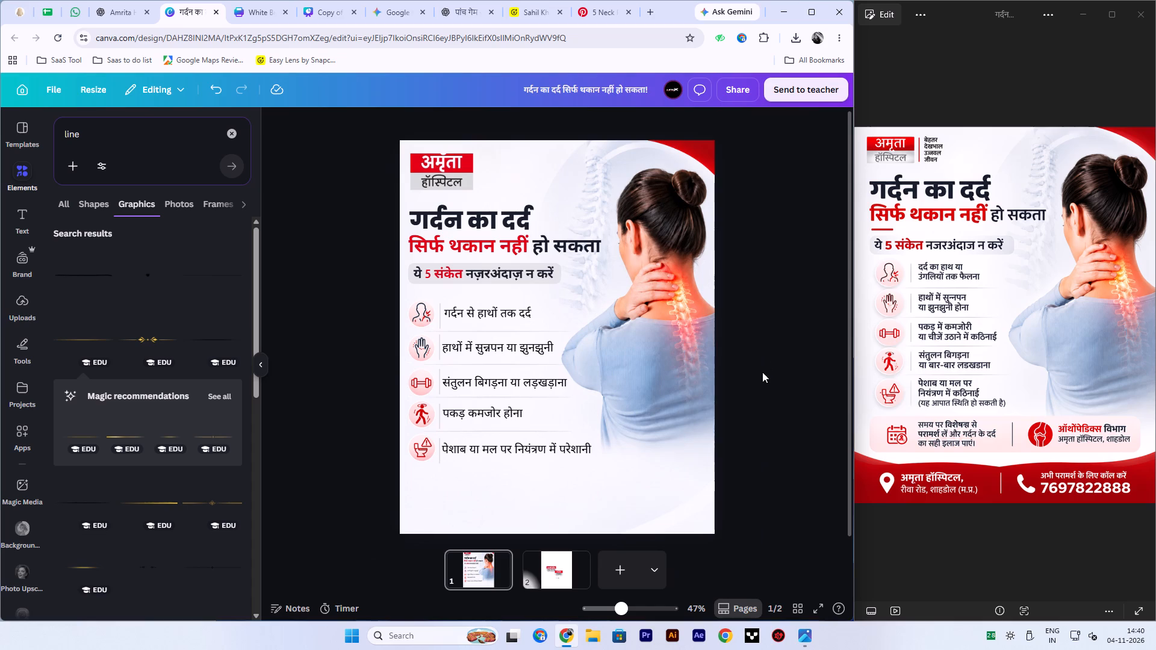
click(774, 355)
click(815, 605)
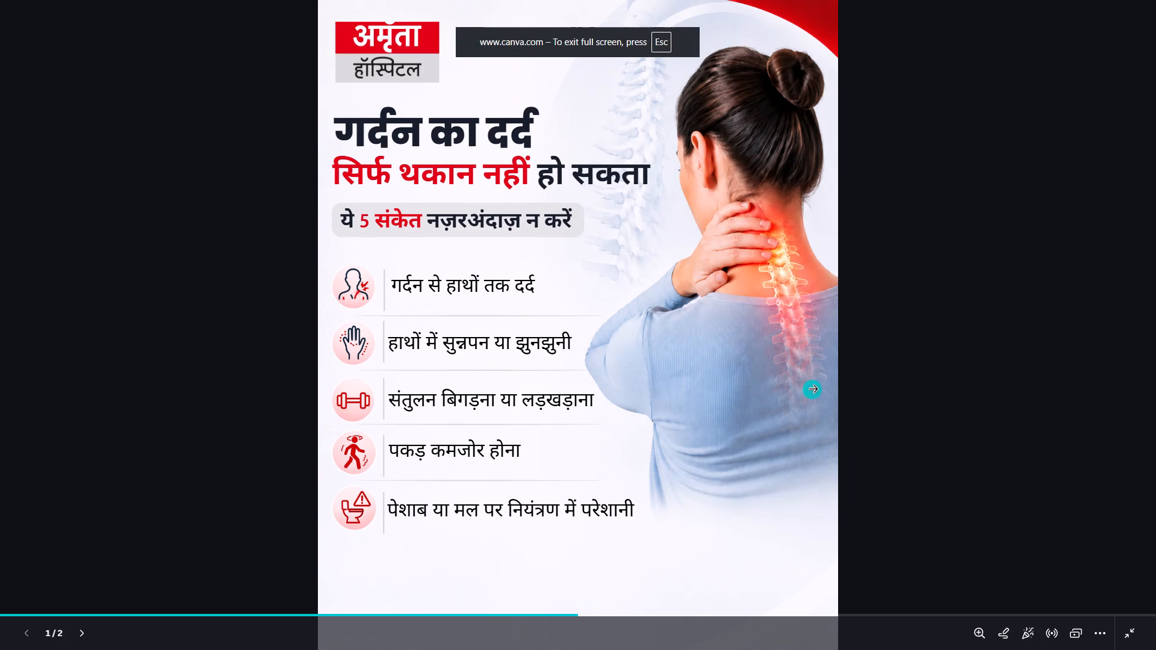
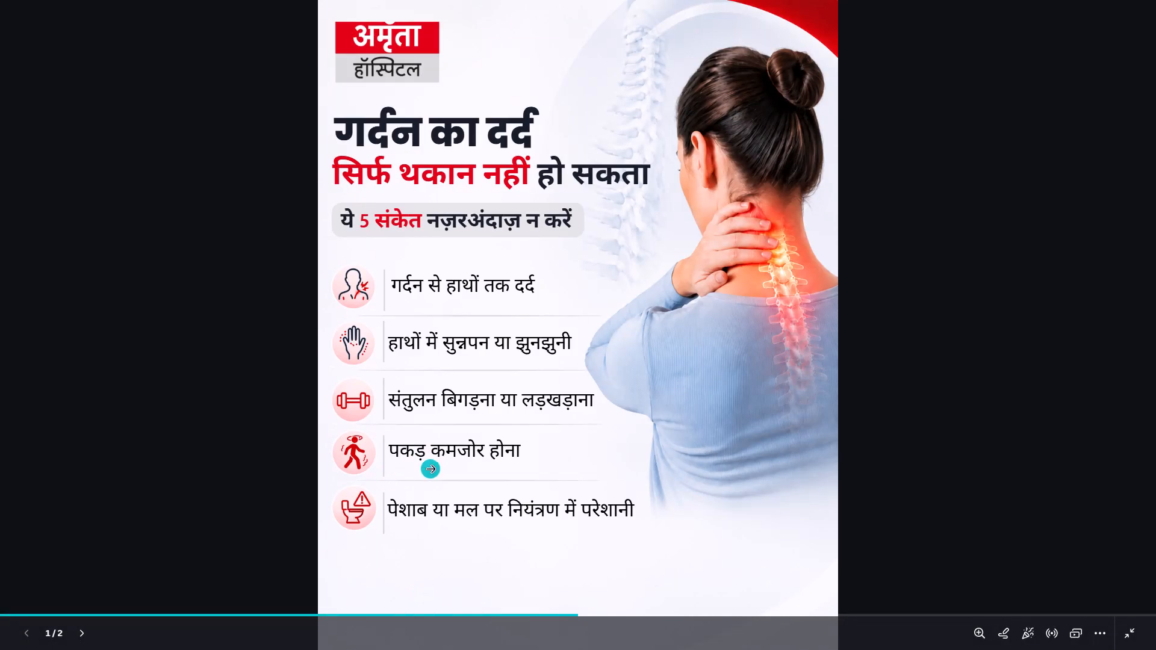
Leave the full-screen preview and nudge the grey divider between the fourth and fifth symptoms slightly down.
key(Escape)
click(462, 430)
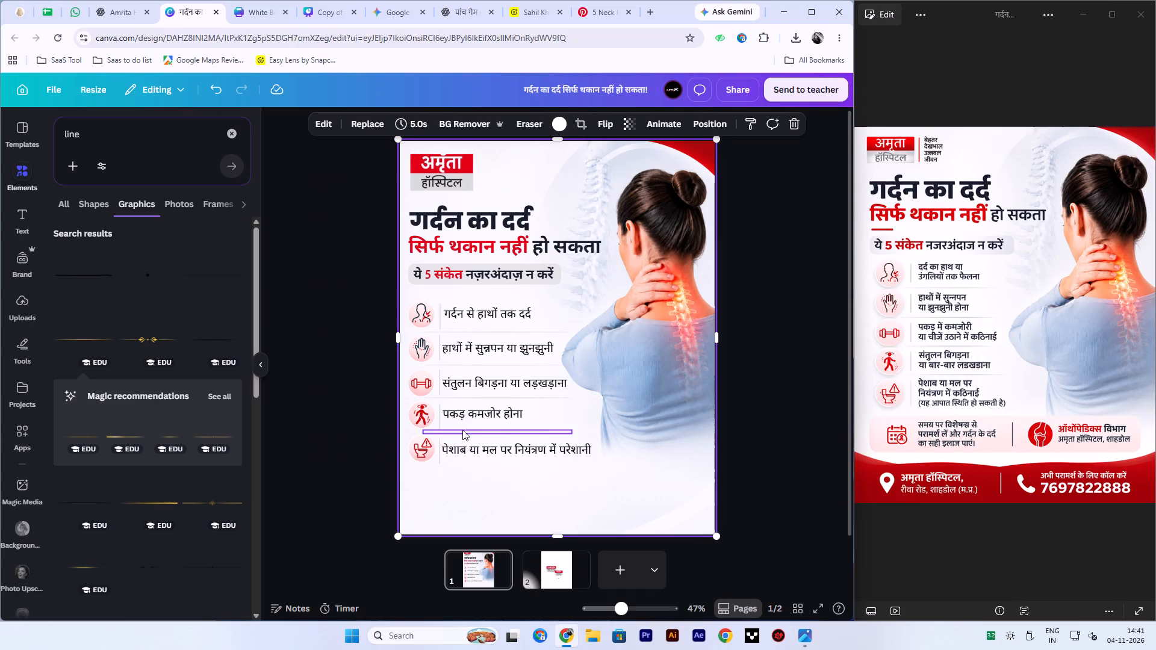
key(Down)
key(Down)
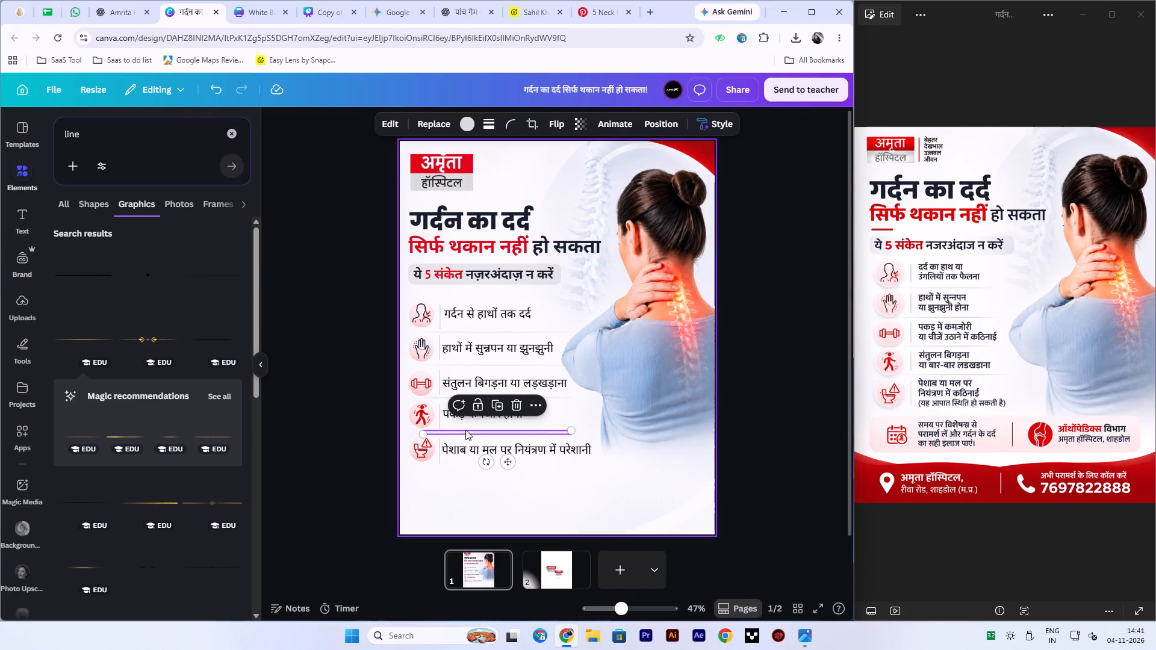
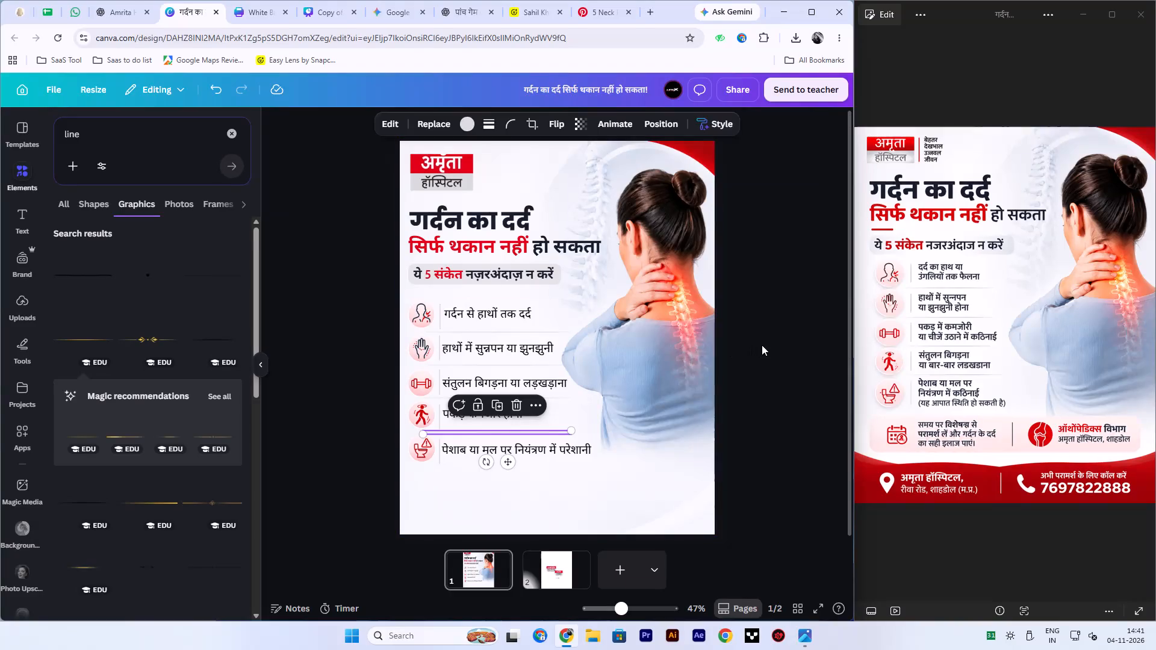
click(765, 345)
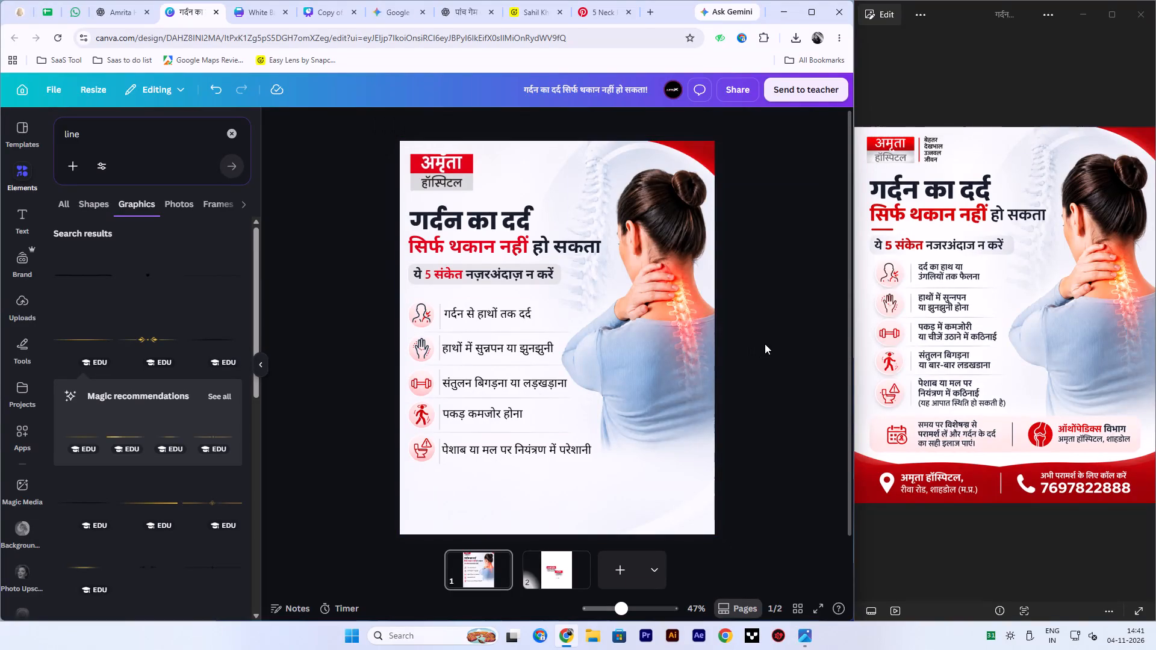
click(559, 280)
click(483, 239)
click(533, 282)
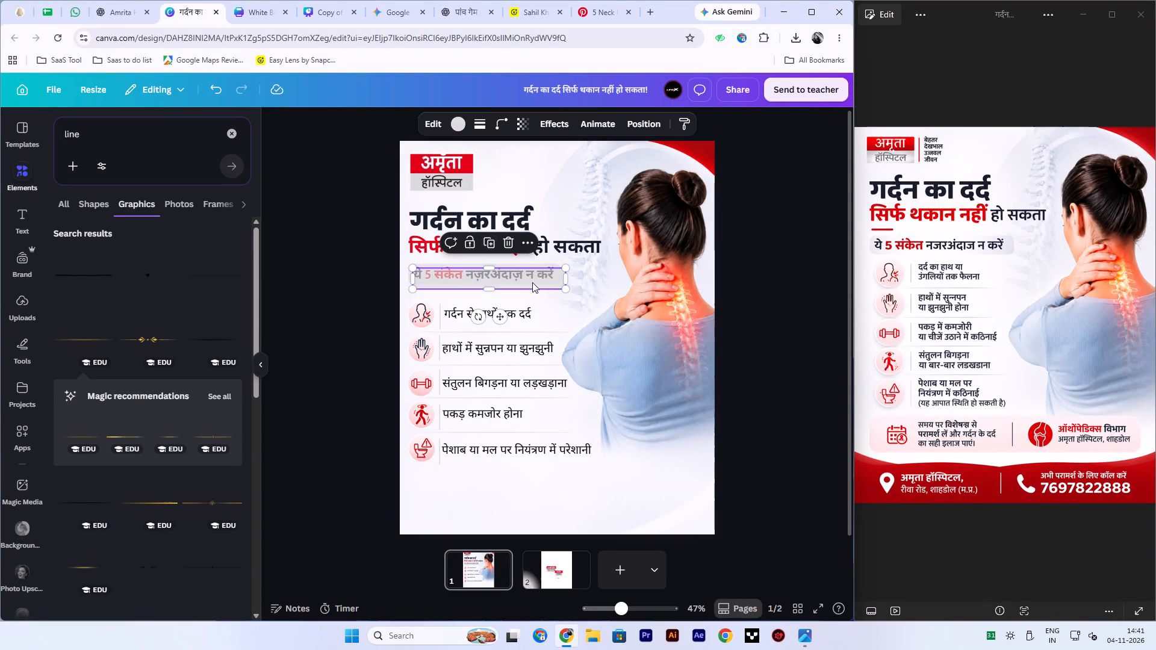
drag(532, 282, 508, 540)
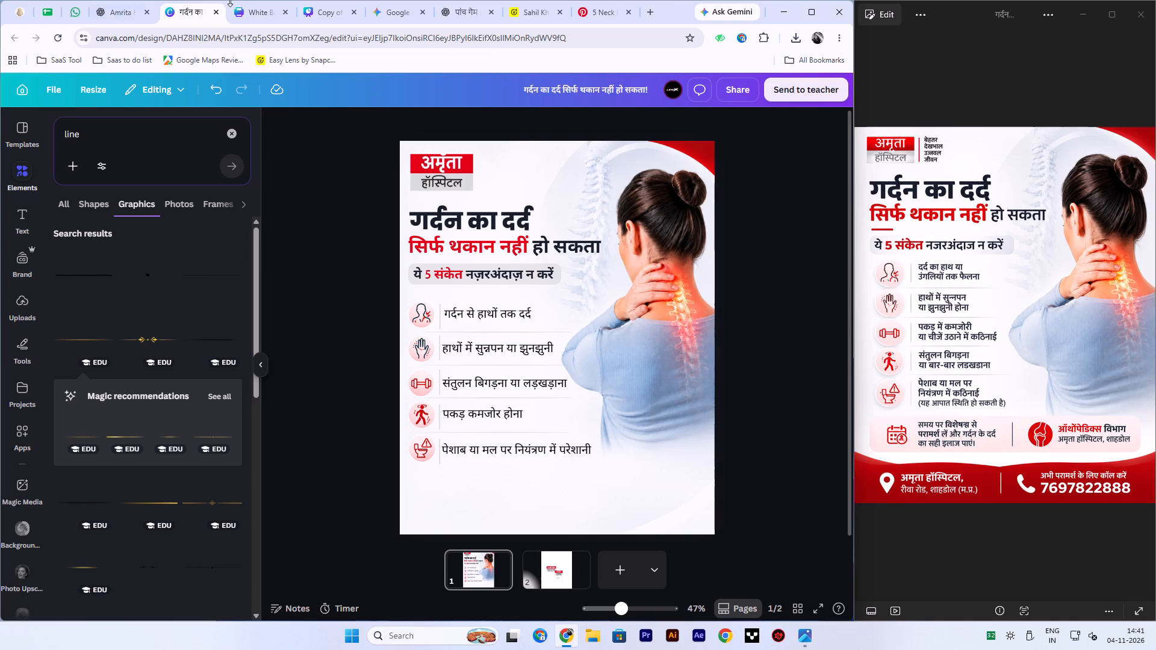
Open the existing design "5 आम कारण कमर दर्द के हो सकते हैं" from the Canva home page and go to its knee-pain page 5.
click(258, 2)
click(255, 11)
click(321, 12)
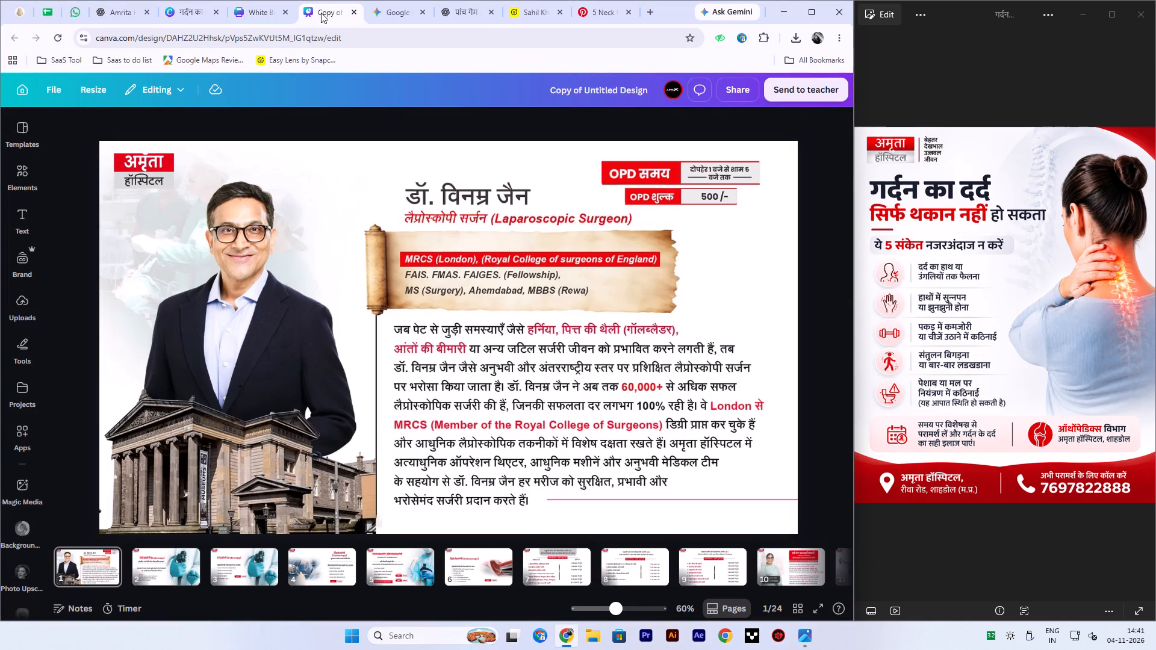
click(29, 88)
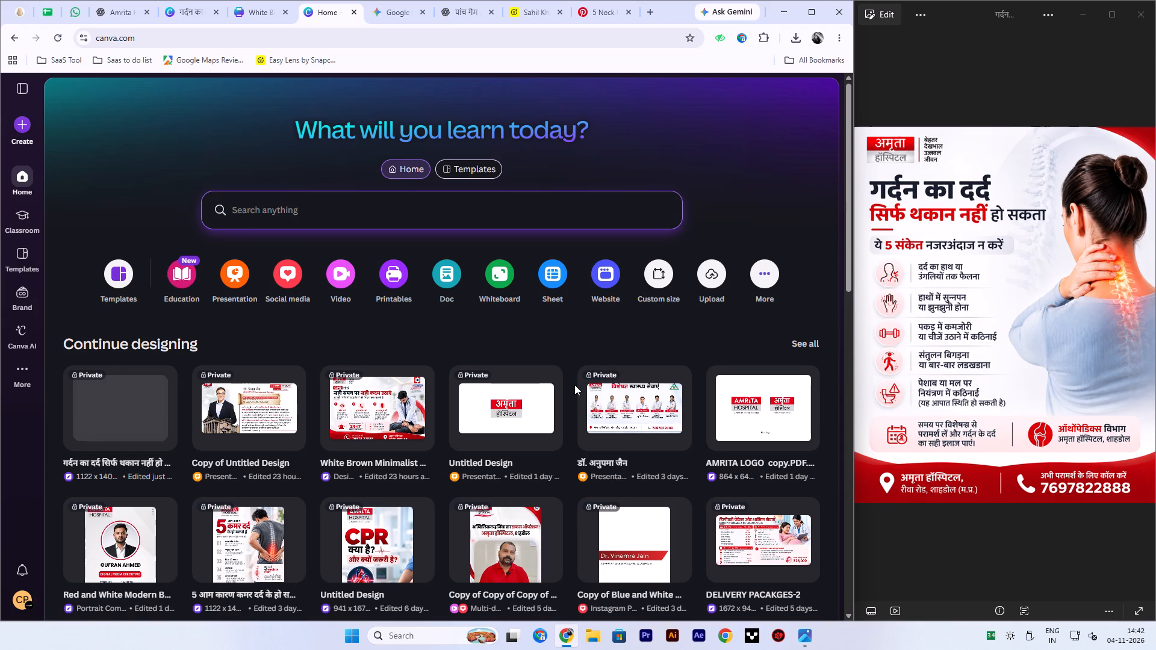
scroll(247, 409, down, 1)
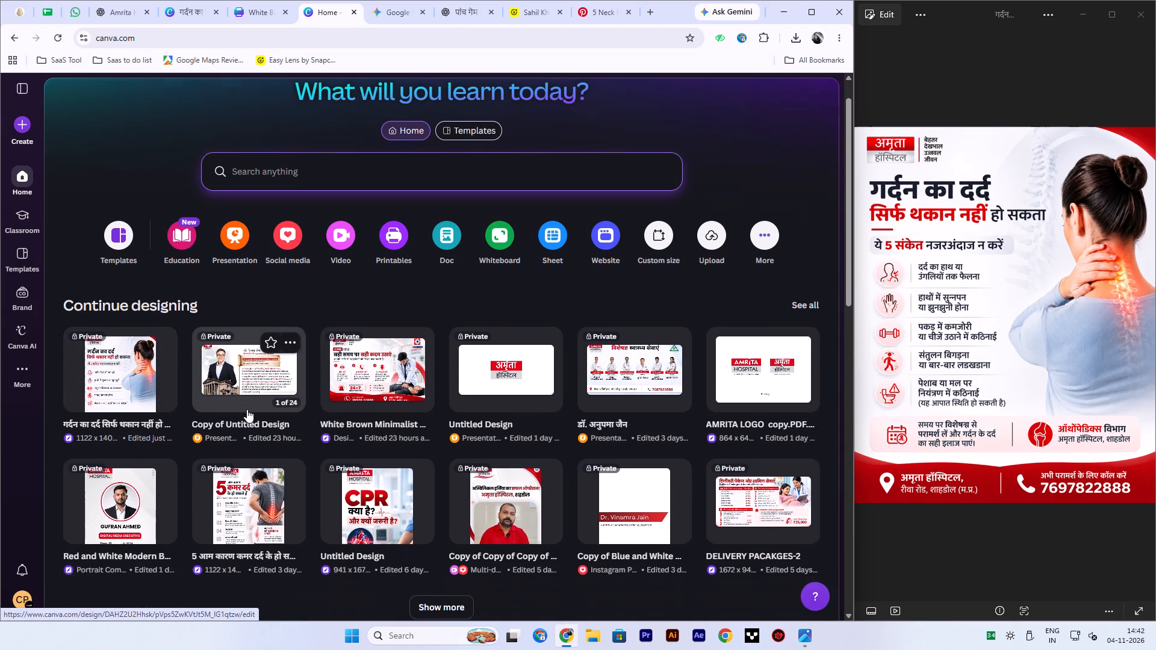
scroll(247, 409, down, 2)
click(441, 528)
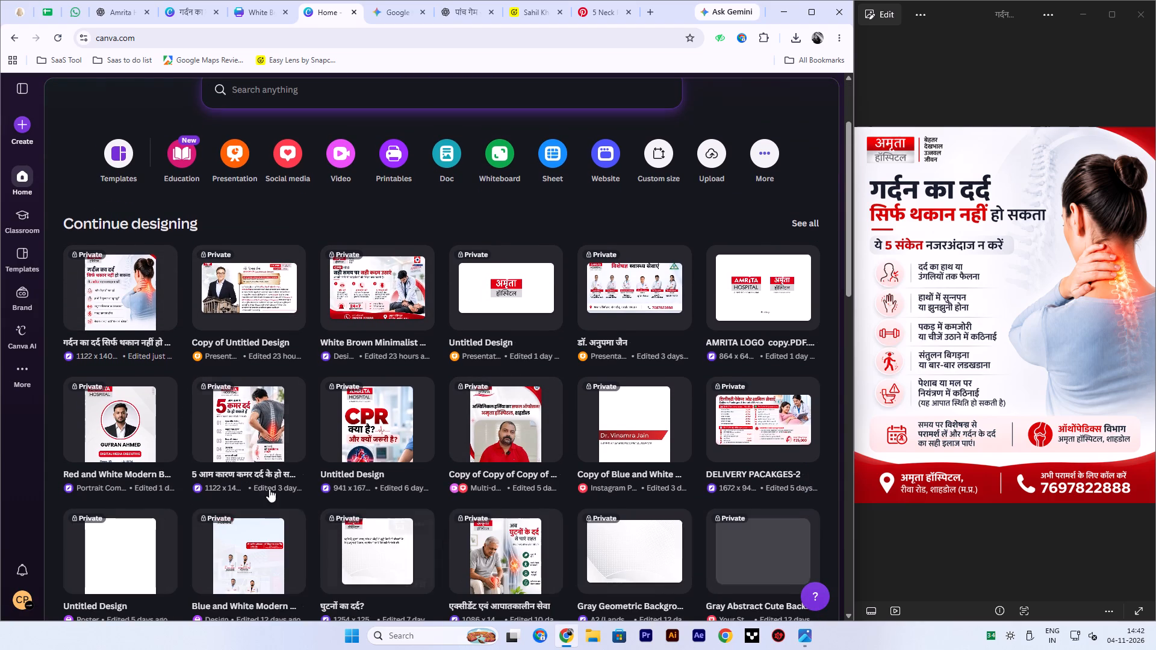
scroll(303, 480, down, 2)
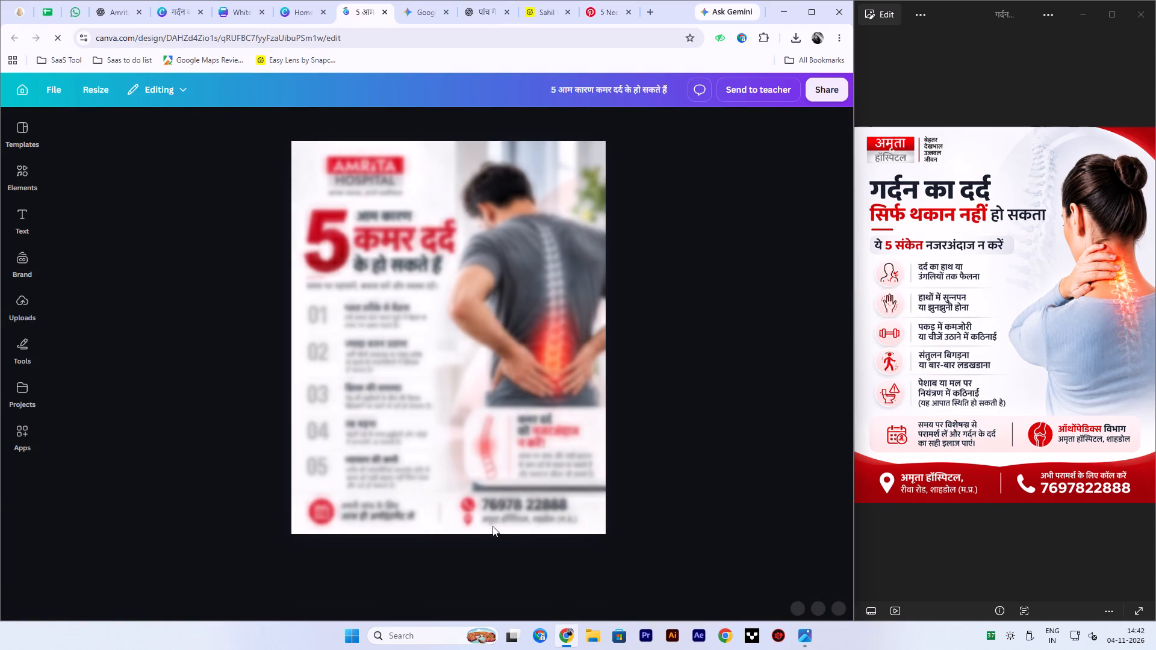
click(579, 575)
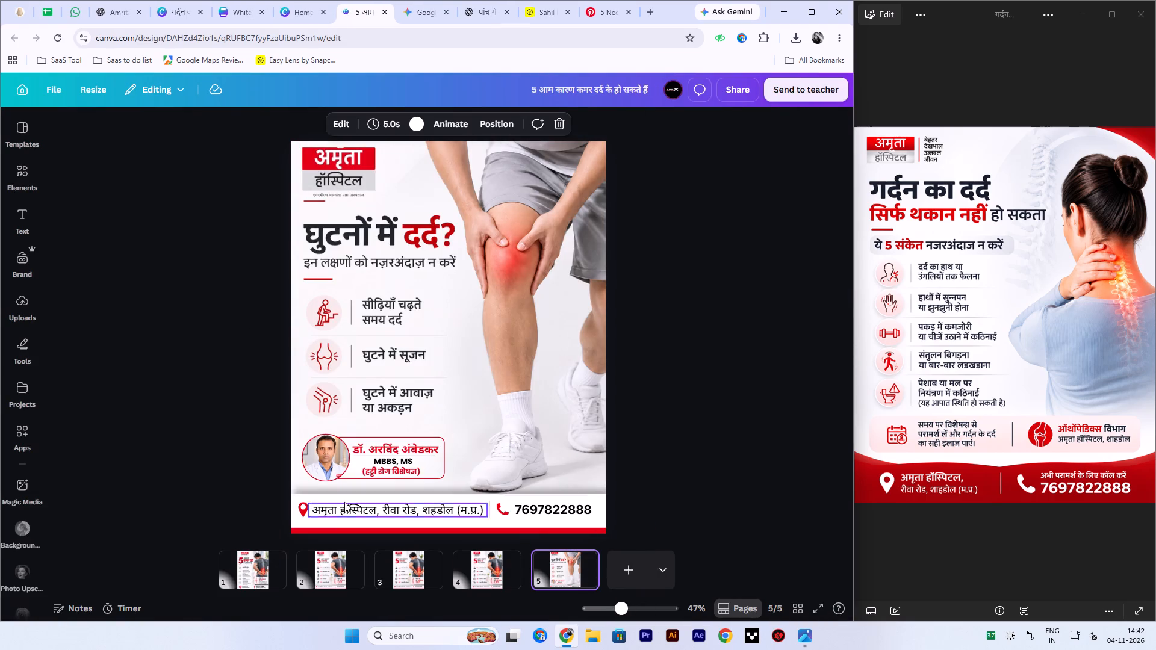
Copy the doctor's photo and name card from the knee-pain page into the neck-pain poster, placing it in the poster's lower-right corner.
drag(273, 444, 409, 480)
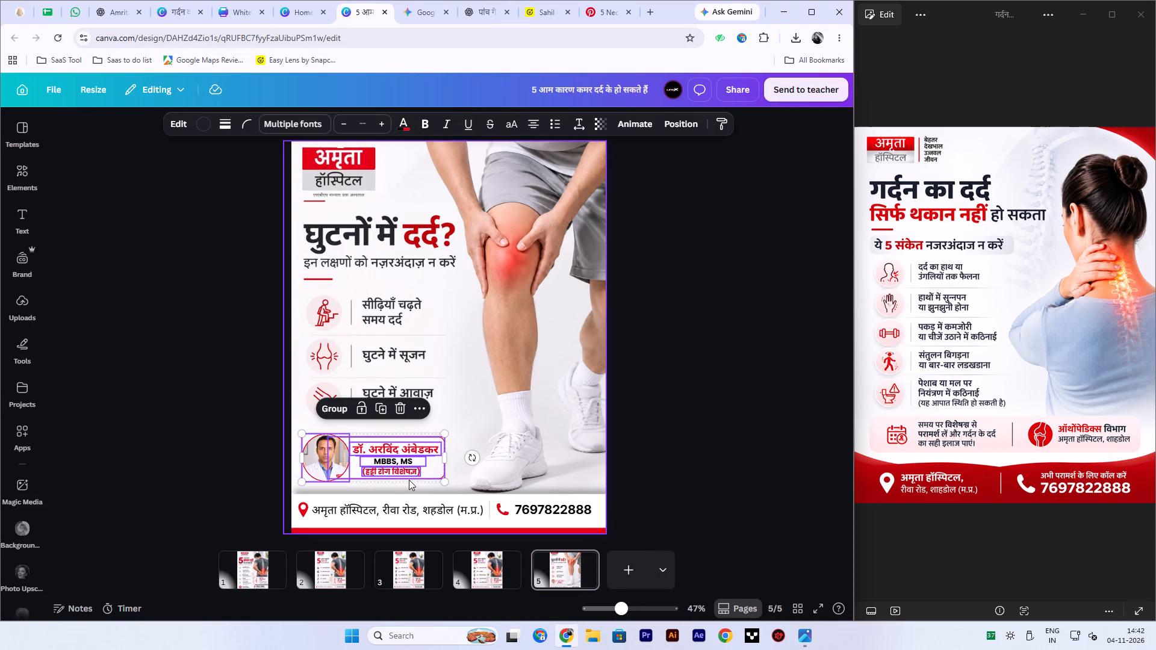
key(ctrl+c)
click(290, 12)
click(240, 7)
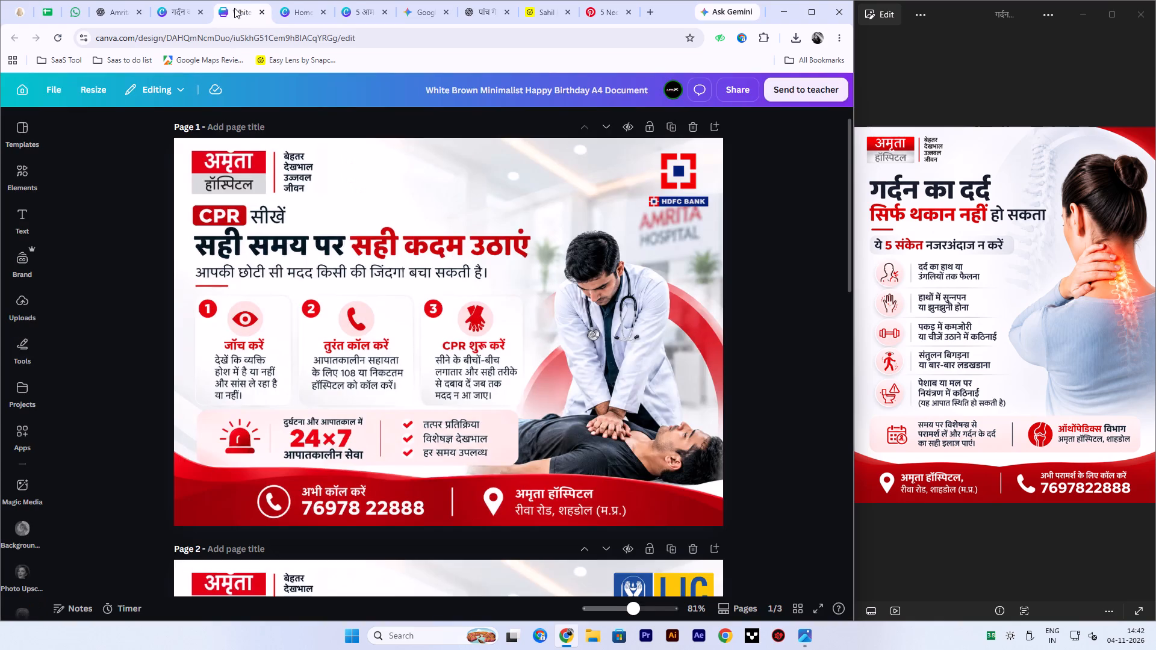
click(175, 7)
click(650, 478)
key(ctrl+v)
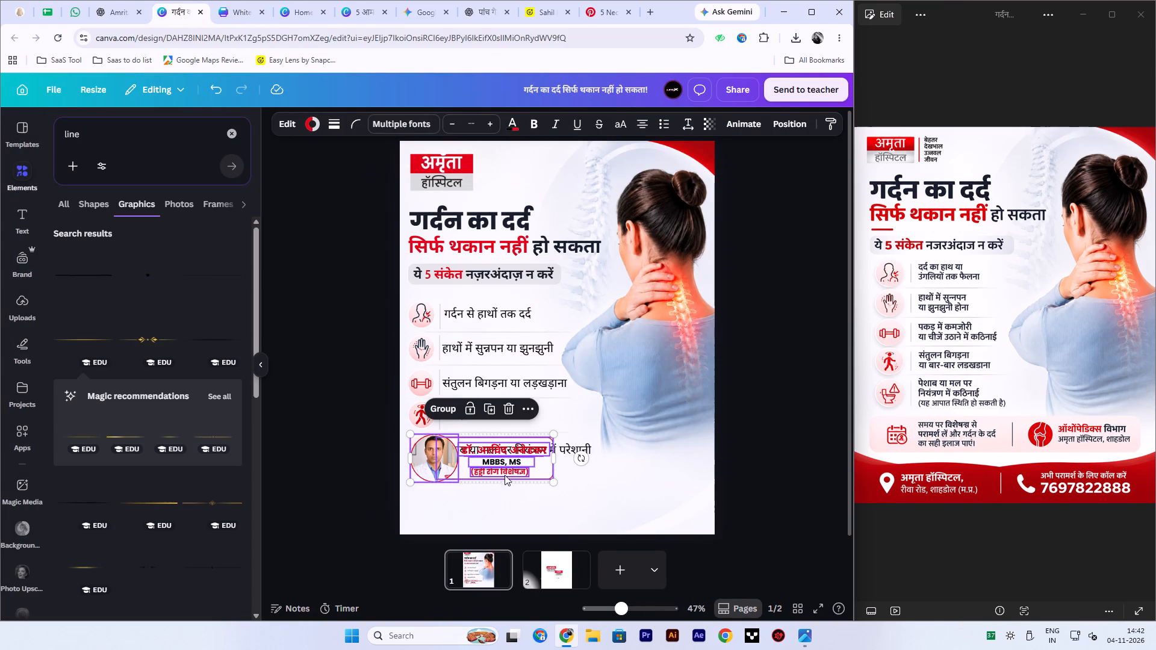
drag(506, 464, 661, 492)
triple_click(837, 422)
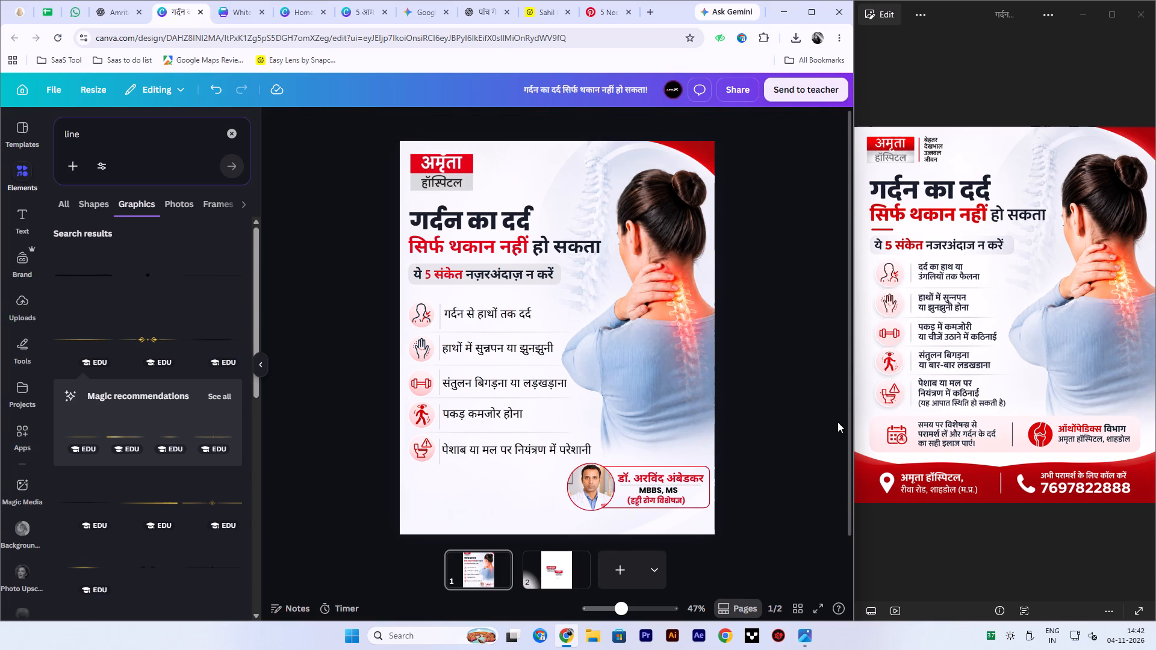
click(830, 439)
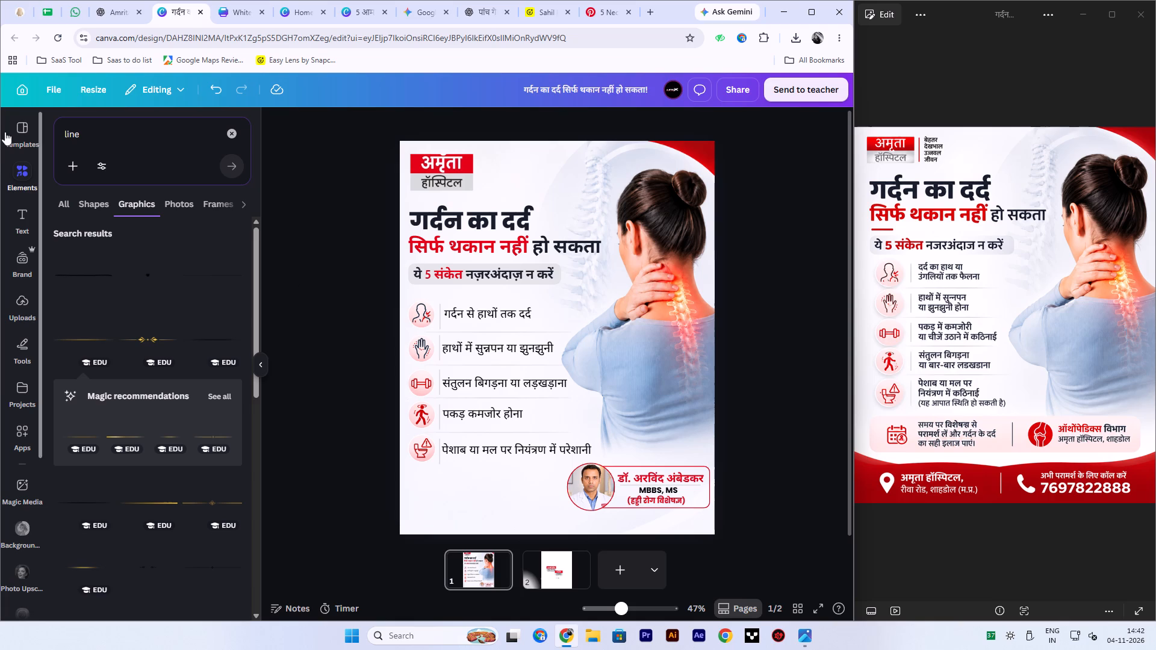
Add a rectangle and position it as a thin strip spanning the full width of the poster's bottom edge.
click(19, 178)
click(1, 184)
click(30, 172)
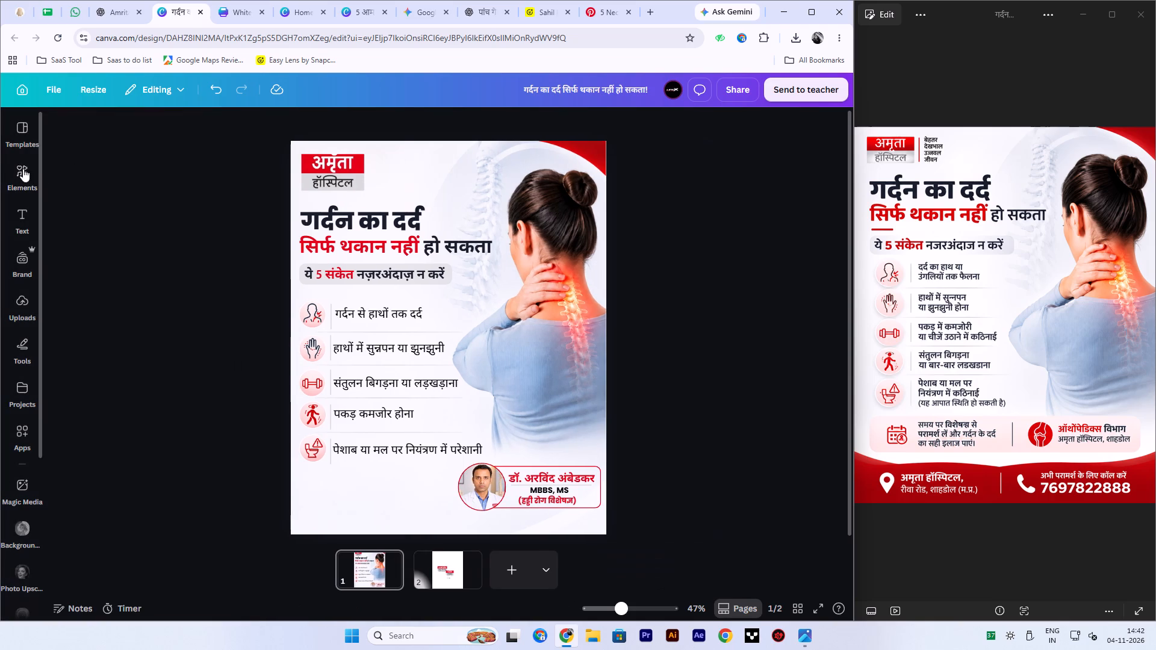
click(23, 169)
click(122, 132)
key(ctrl+a)
text(re)
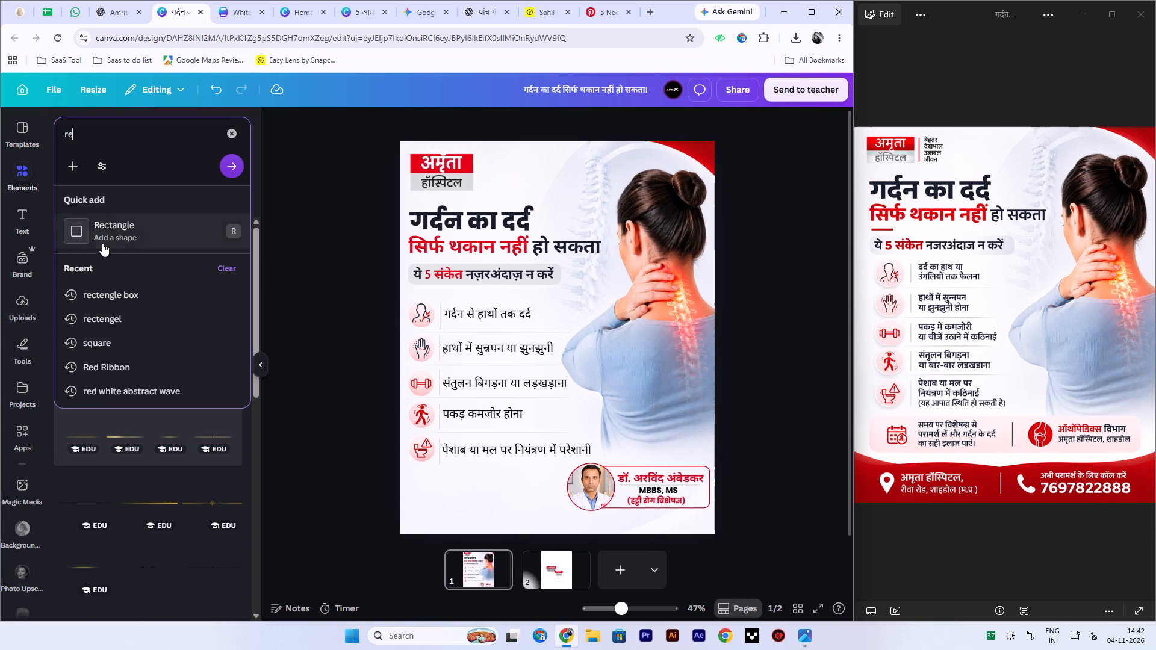
click(103, 244)
click(332, 140)
drag(570, 323, 442, 554)
drag(478, 539, 844, 556)
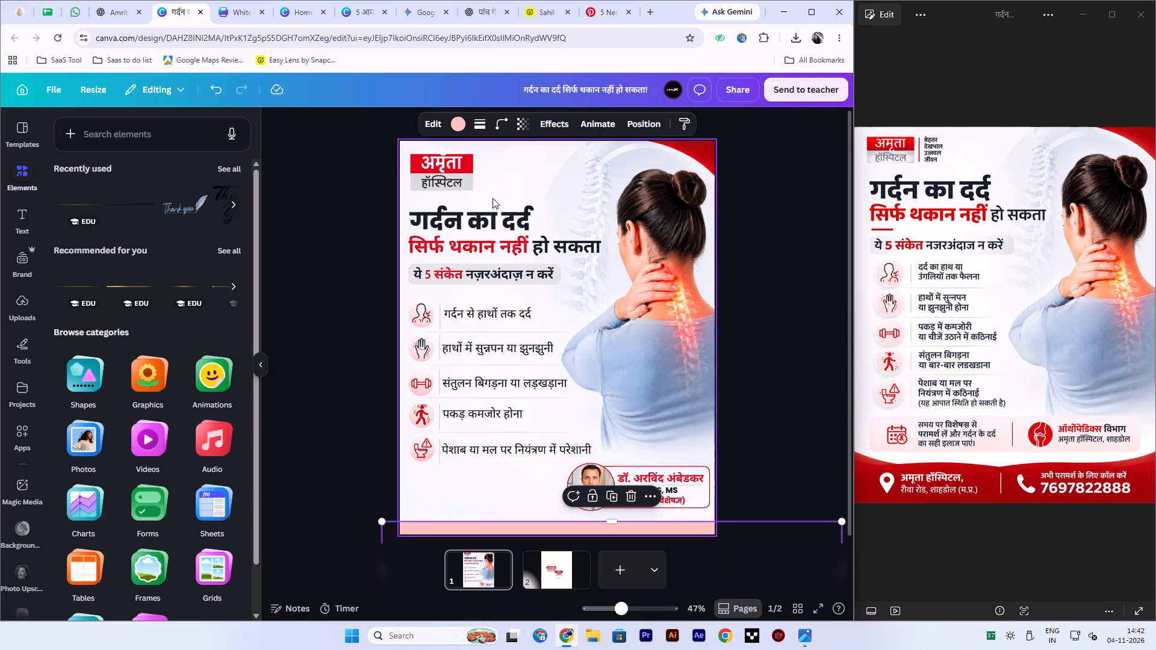
Recolour the bottom strip with the red sampled from the hospital logo.
click(466, 125)
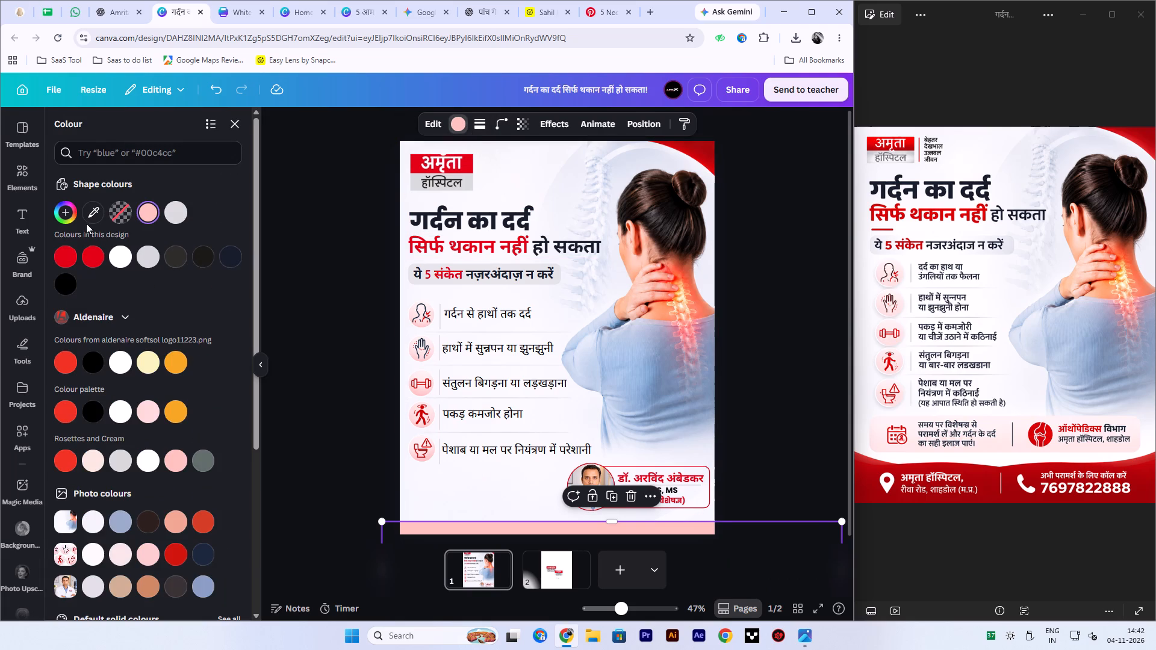
click(90, 214)
click(417, 168)
double_click(337, 202)
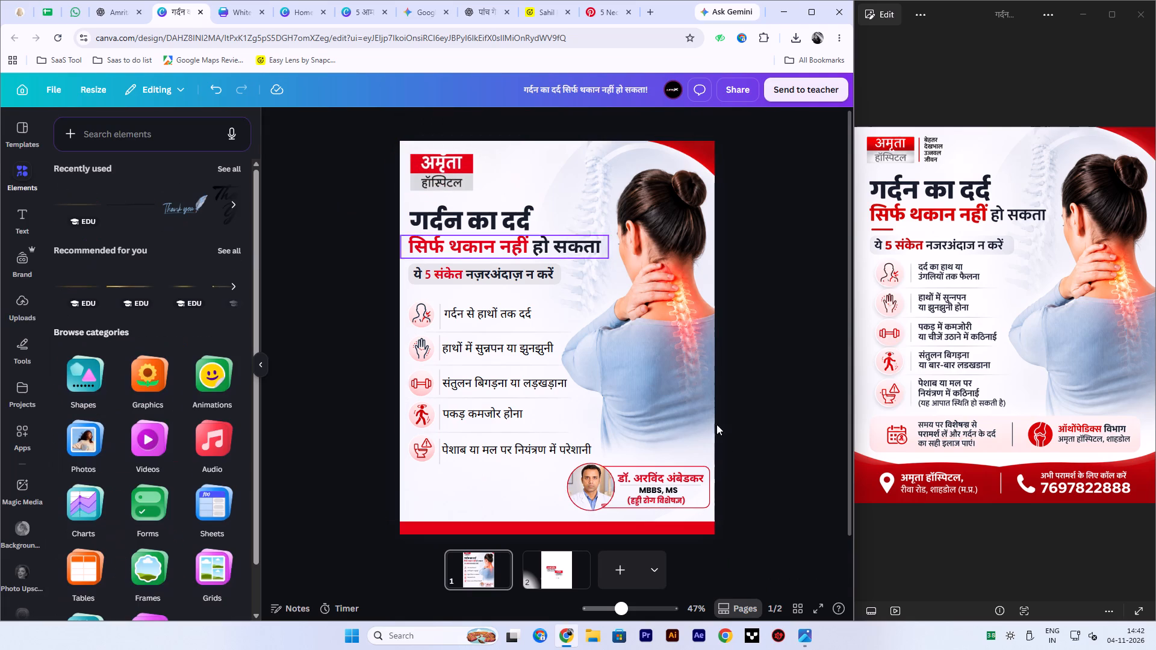
Nudge the red bottom strip down so that a thinner band shows along the poster's edge.
click(693, 525)
key(Down)
key(Down)
key(Down)
key(Down)
key(Down)
key(Down)
key(Down)
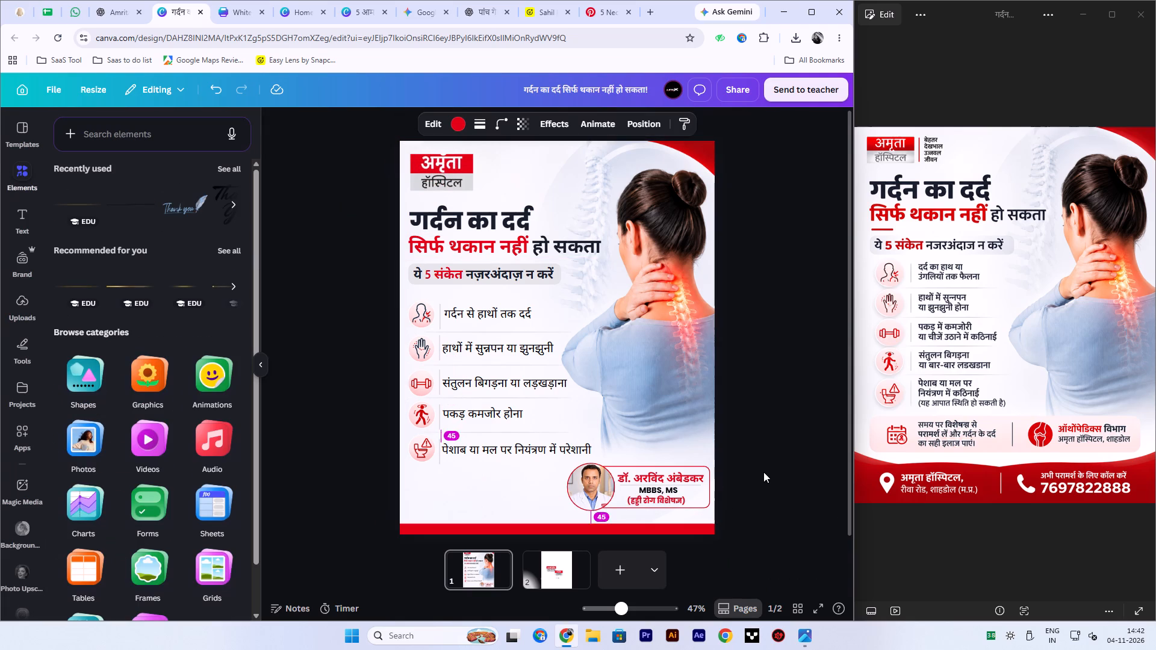
key(Down)
key(Down)
key(Down)
key(Down)
key(Down)
key(Down)
key(Down)
key(Down)
key(Down)
key(Down)
key(Down)
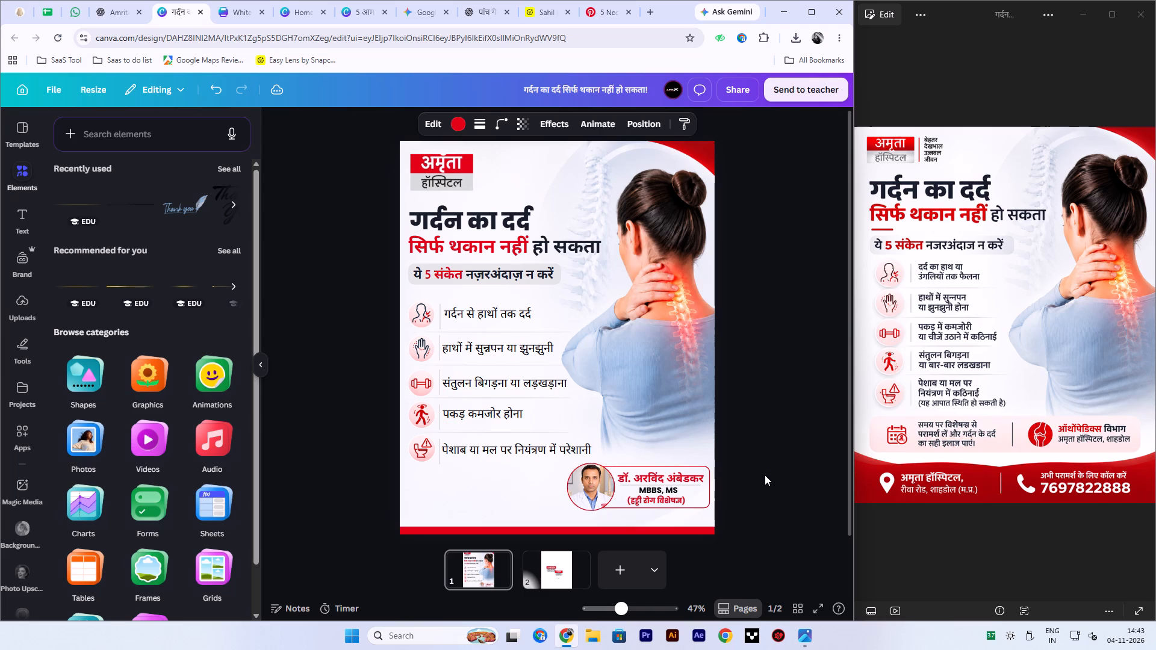
key(Down)
Nudge the whole doctor card down, closer to the red strip, and fine-tune its height slightly back up.
drag(766, 515, 568, 475)
key(Down)
key(Down)
key(Down)
key(Down)
key(Down)
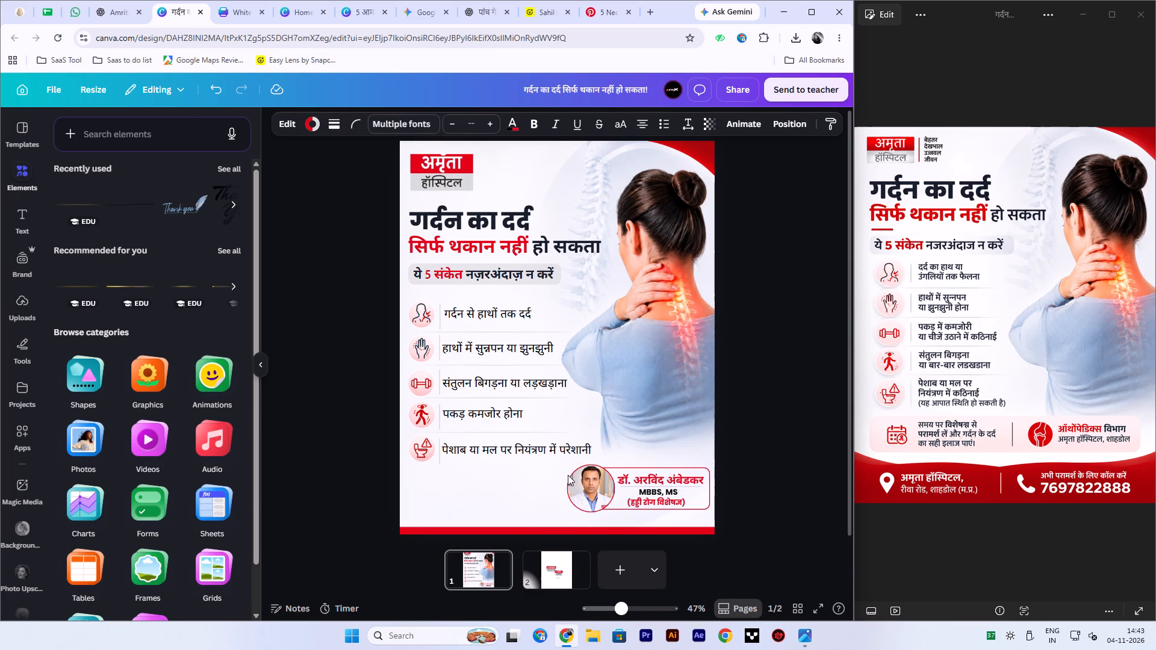
key(Down)
key(Down)
key(Down)
key(Down)
key(Down)
key(Down)
key(Down)
key(Down)
key(Down)
key(Down)
key(Down)
key(Down)
key(Down)
key(Down)
key(Down)
key(Down)
key(Down)
key(Down)
key(Down)
key(Down)
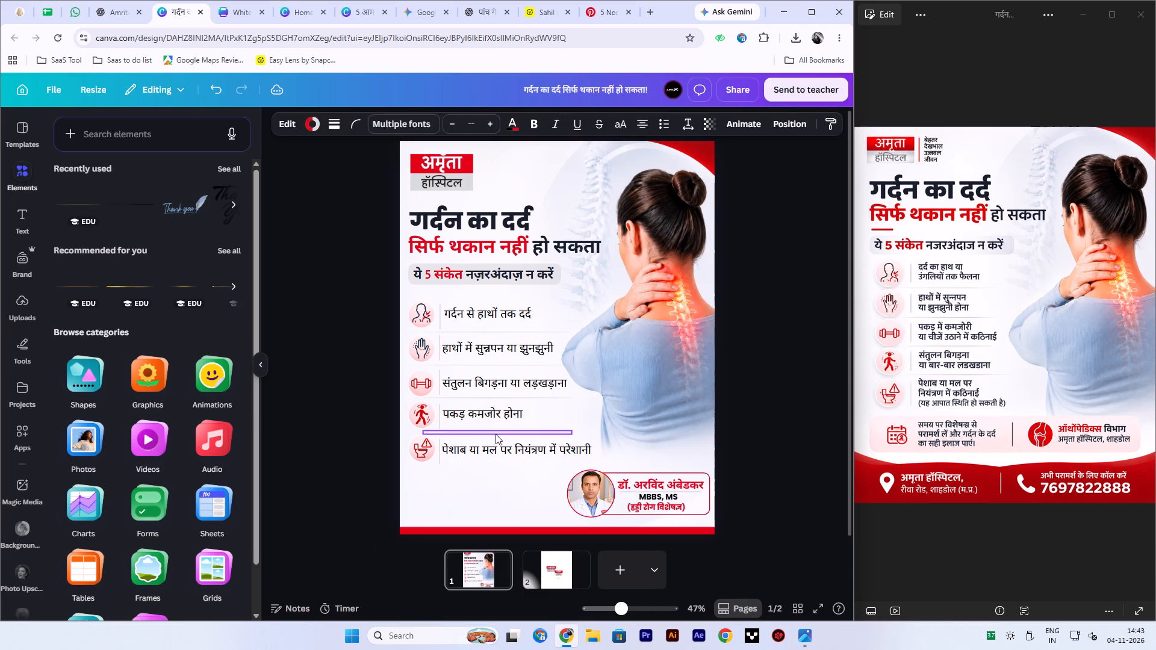
key(Up)
key(Up)
key(Up)
key(Up)
key(Up)
click(802, 420)
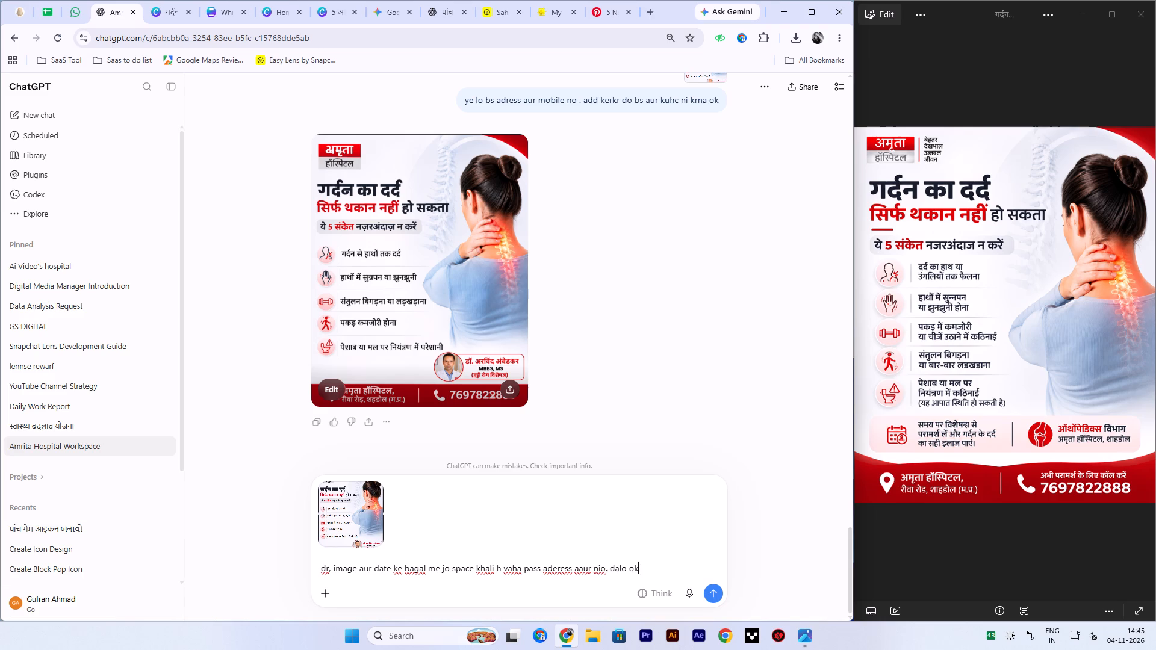
key(Return)
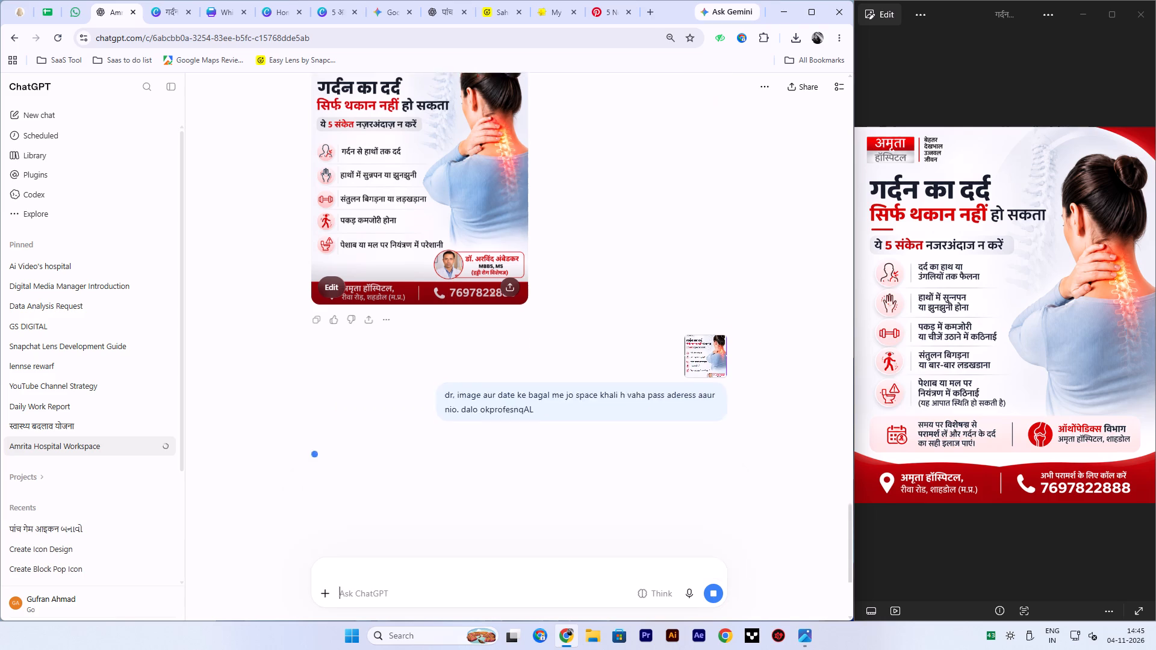
Return to the neck-pain poster in Canva and clear the selection on it.
click(177, 14)
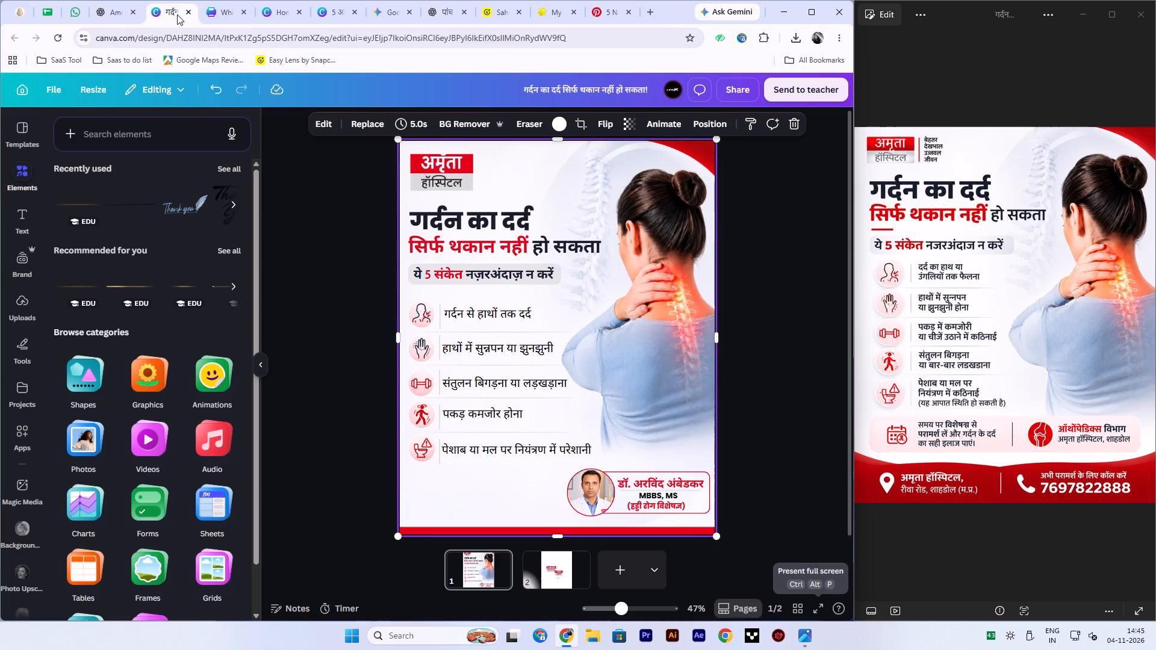
click(769, 201)
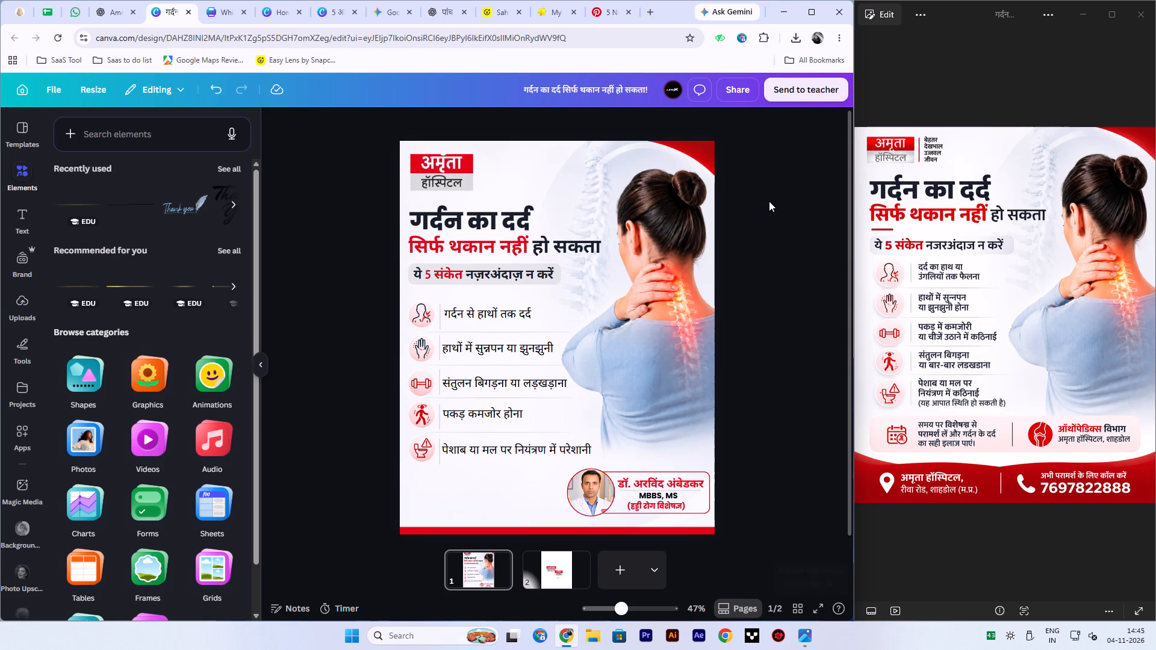
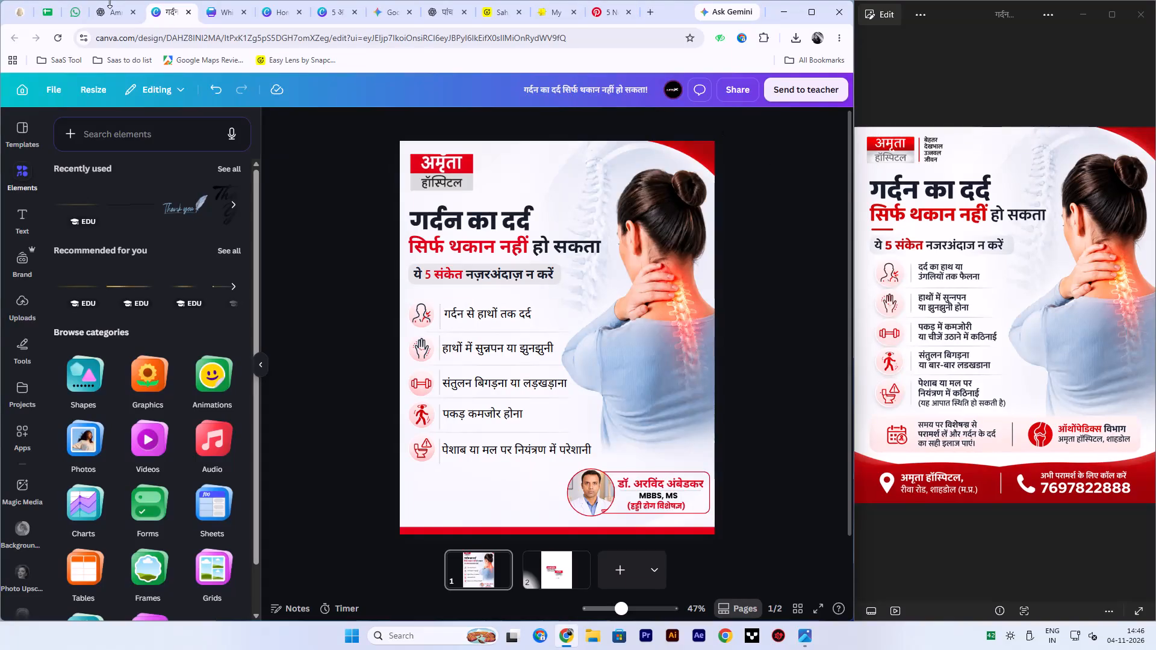
Check the latest generated poster in the ChatGPT conversation for how the address and phone number sit beside the doctor's block.
click(112, 3)
click(110, 7)
scroll(452, 419, down, 2)
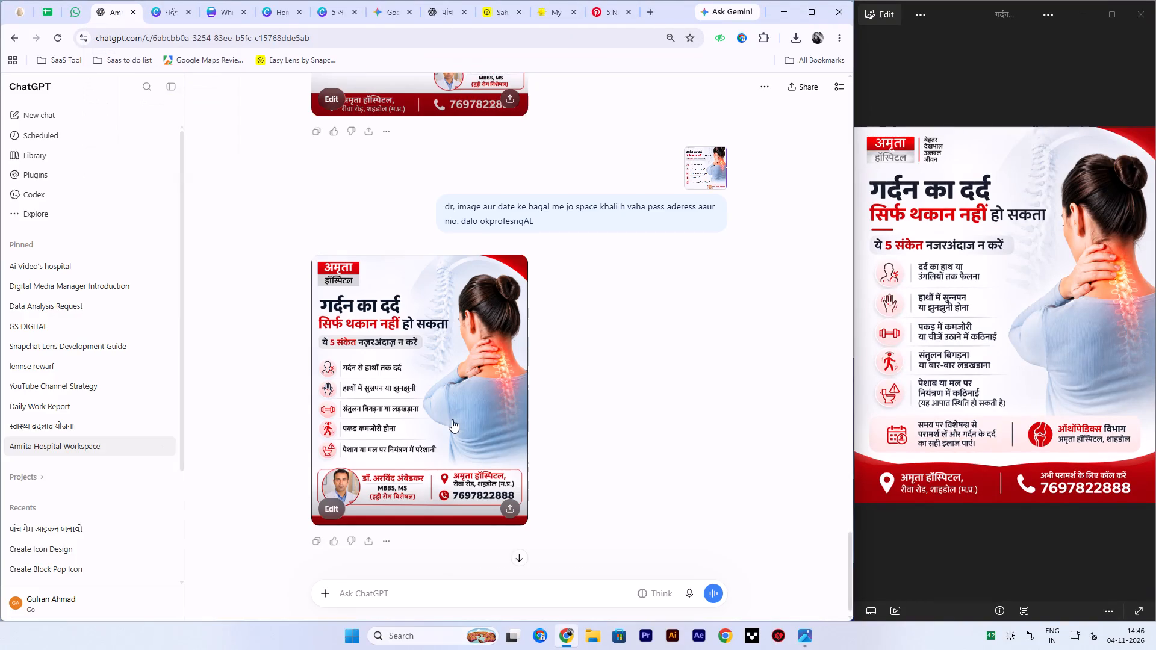
scroll(452, 419, down, 2)
click(690, 377)
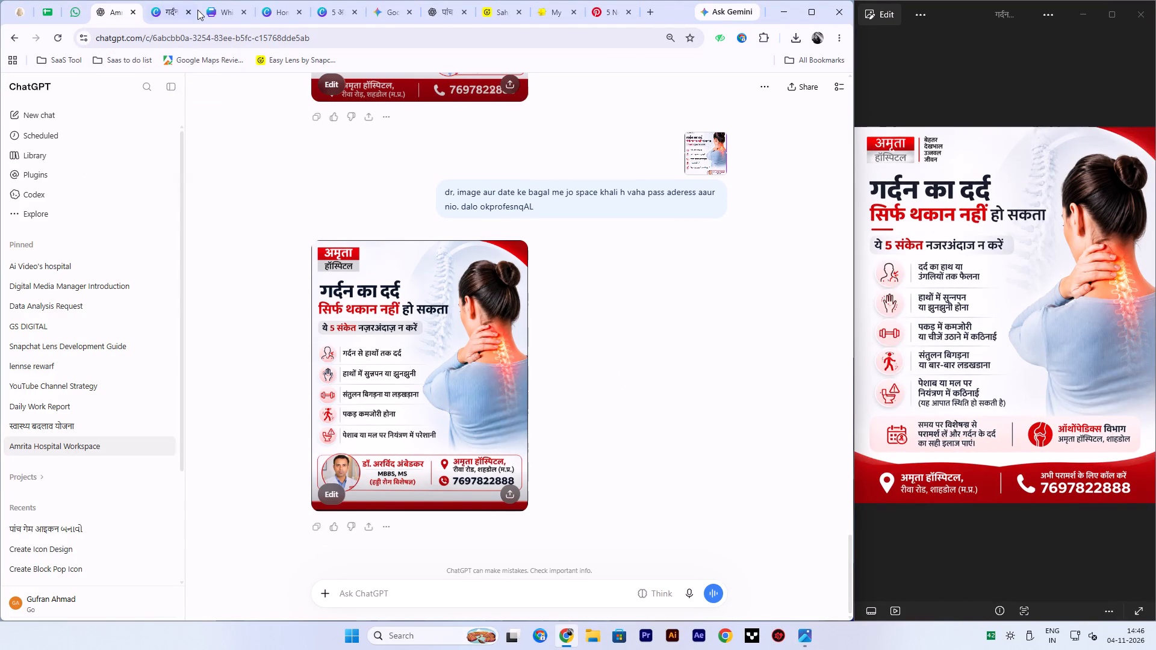
click(164, 9)
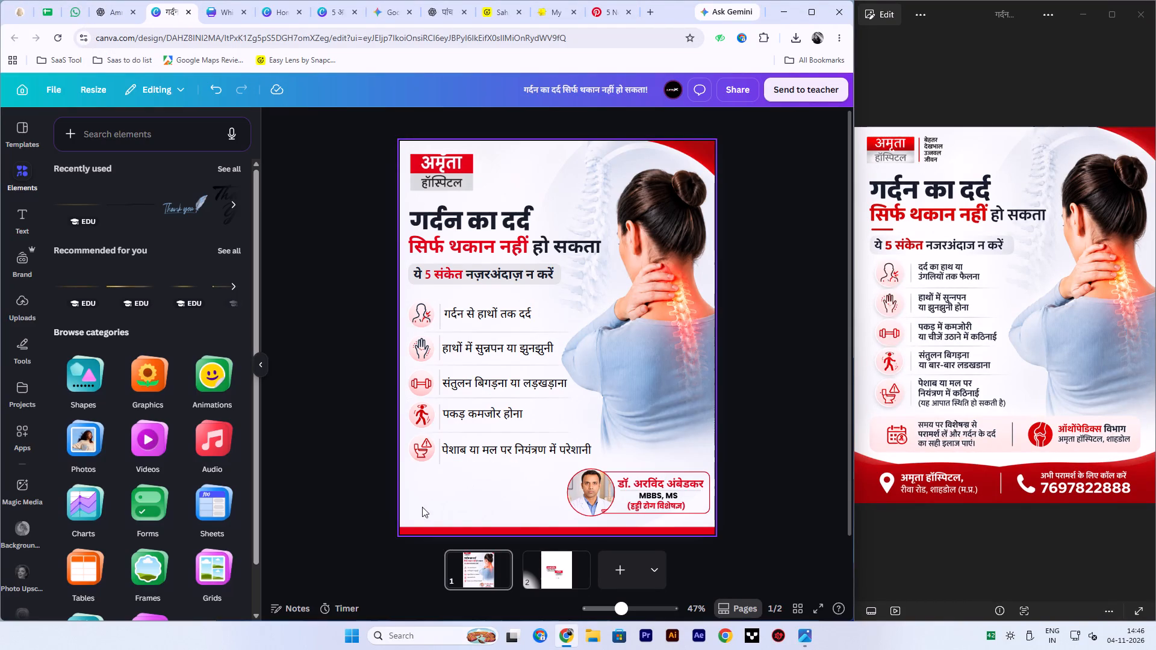
Look through the other Canva designs, including the free health camp banner and its second page, for reusable hospital contact details.
click(223, 5)
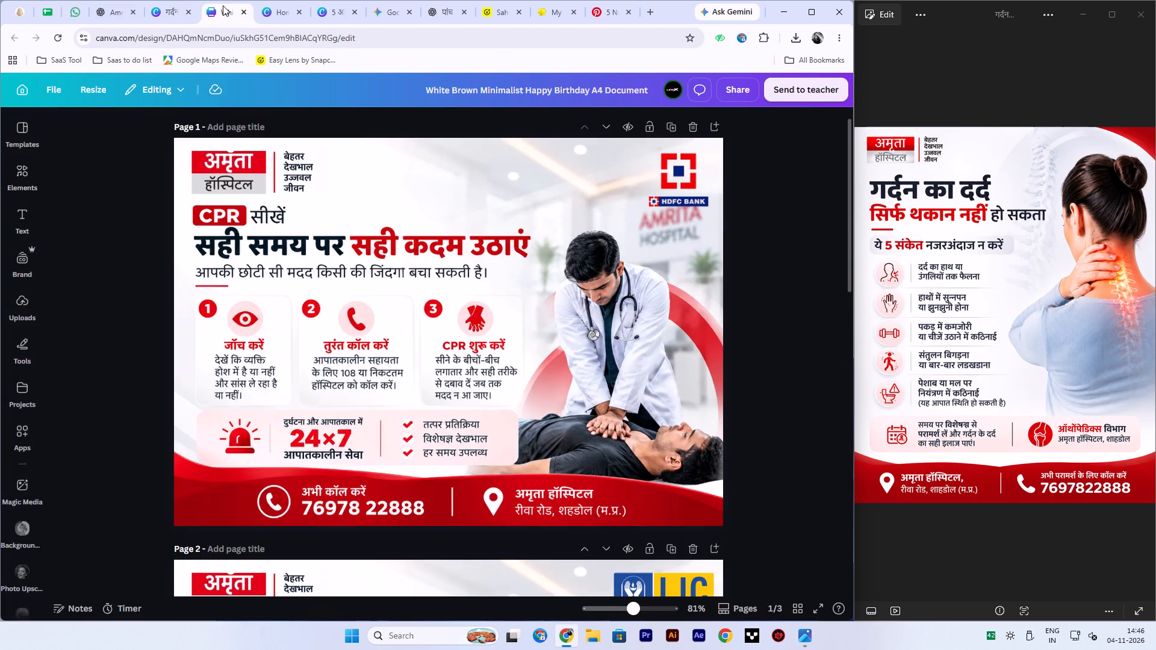
click(275, 8)
scroll(453, 342, down, 5)
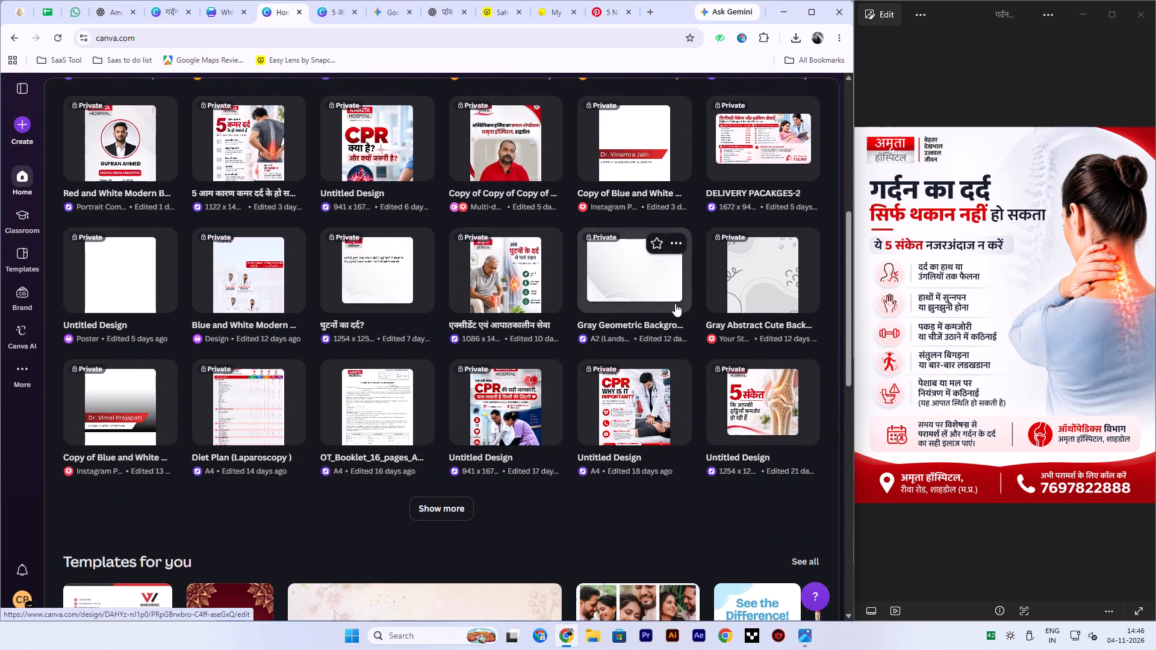
click(457, 507)
scroll(561, 423, down, 4)
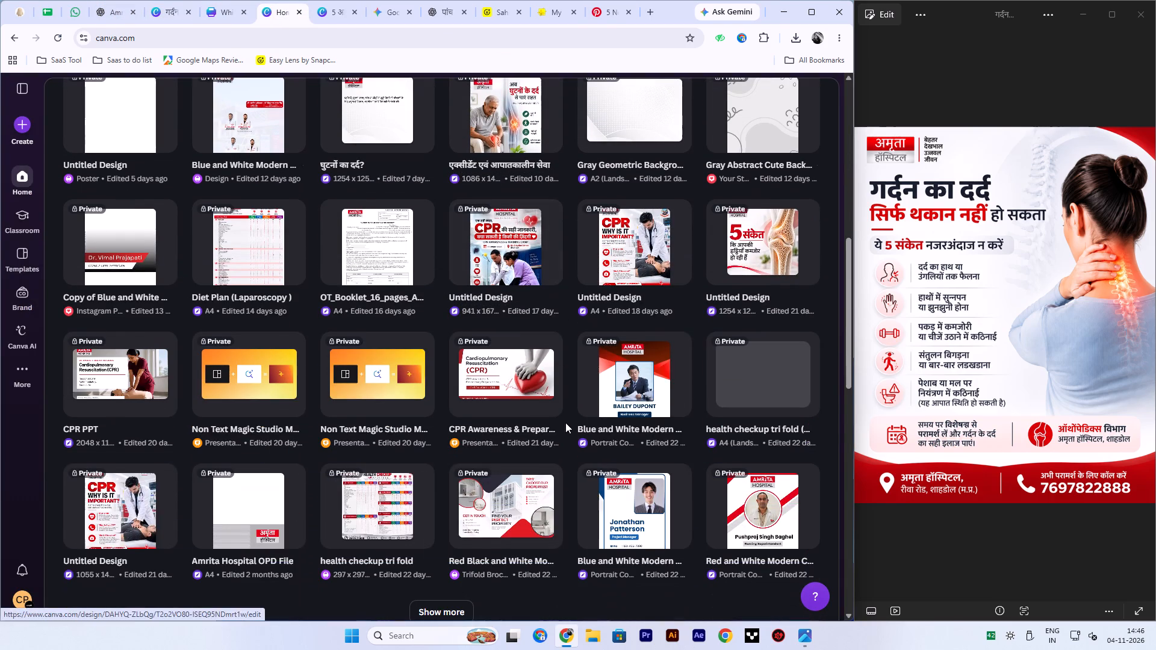
scroll(464, 522, down, 3)
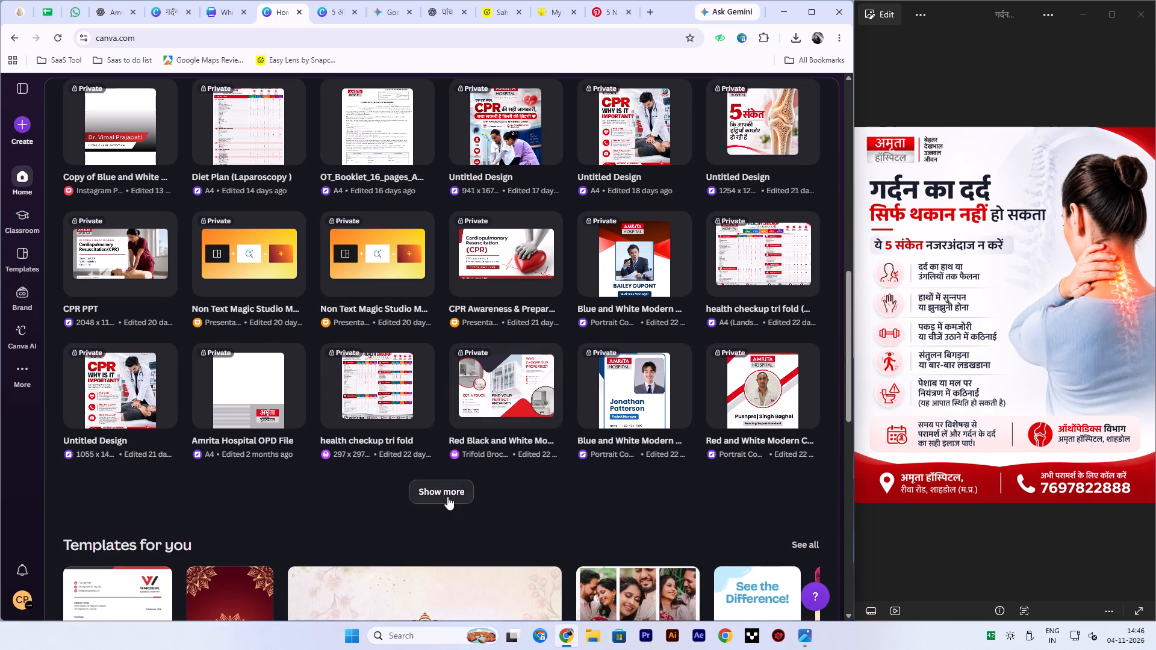
click(447, 497)
scroll(447, 497, down, 4)
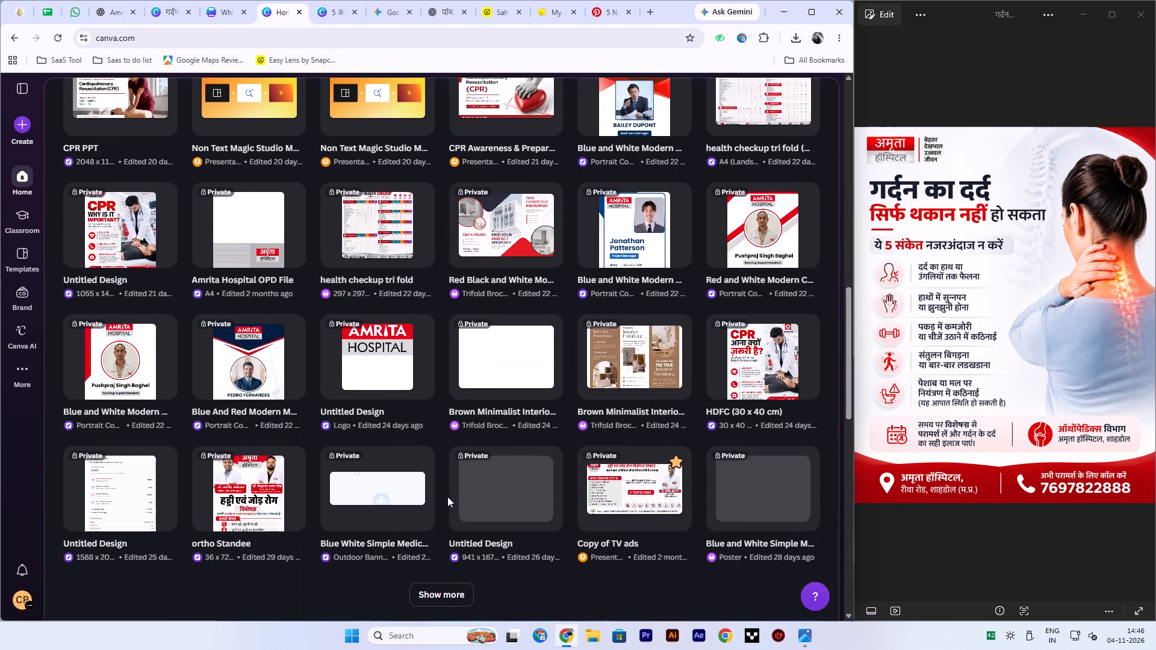
scroll(447, 497, down, 3)
click(453, 484)
scroll(453, 484, down, 6)
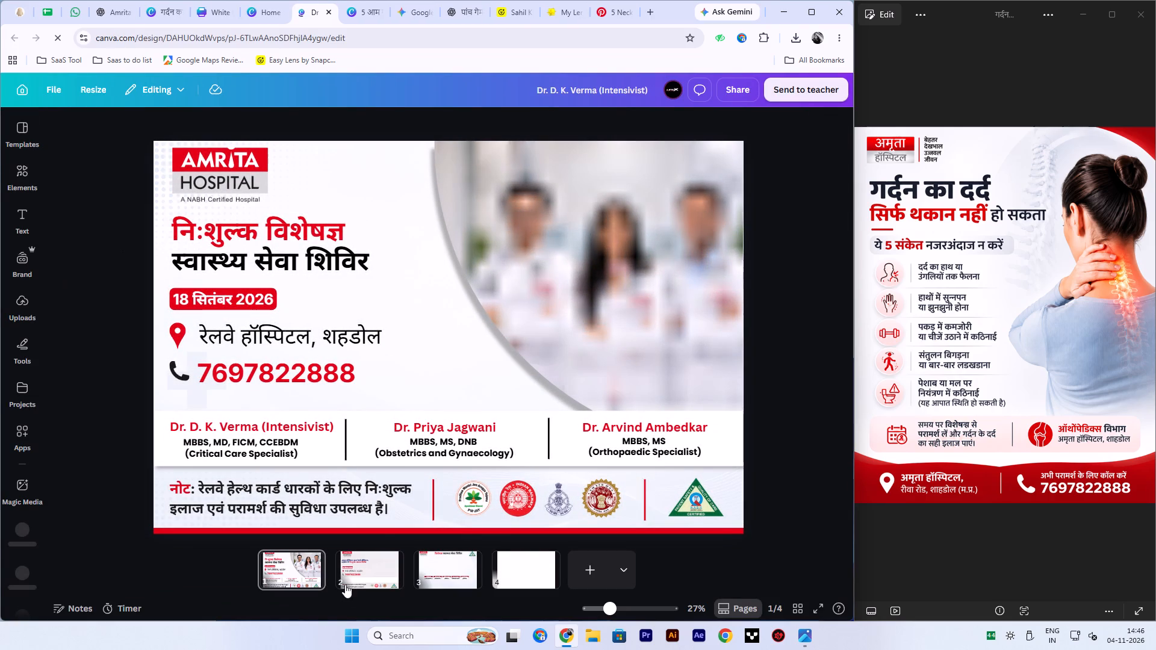
click(381, 566)
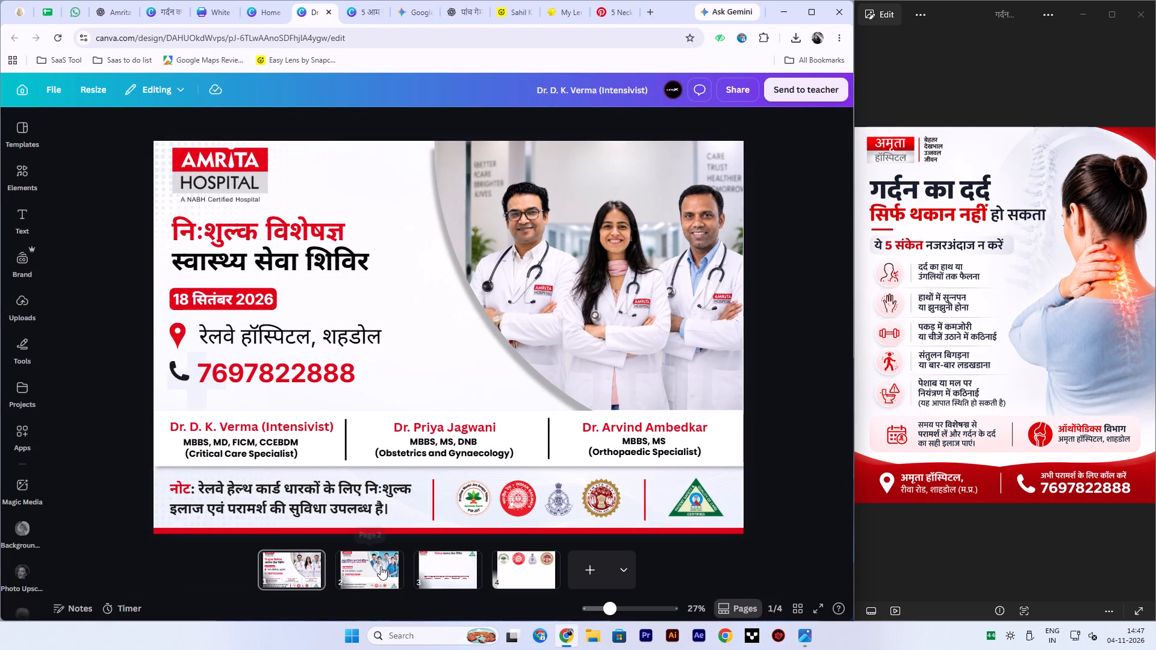
click(266, 10)
double_click(329, 11)
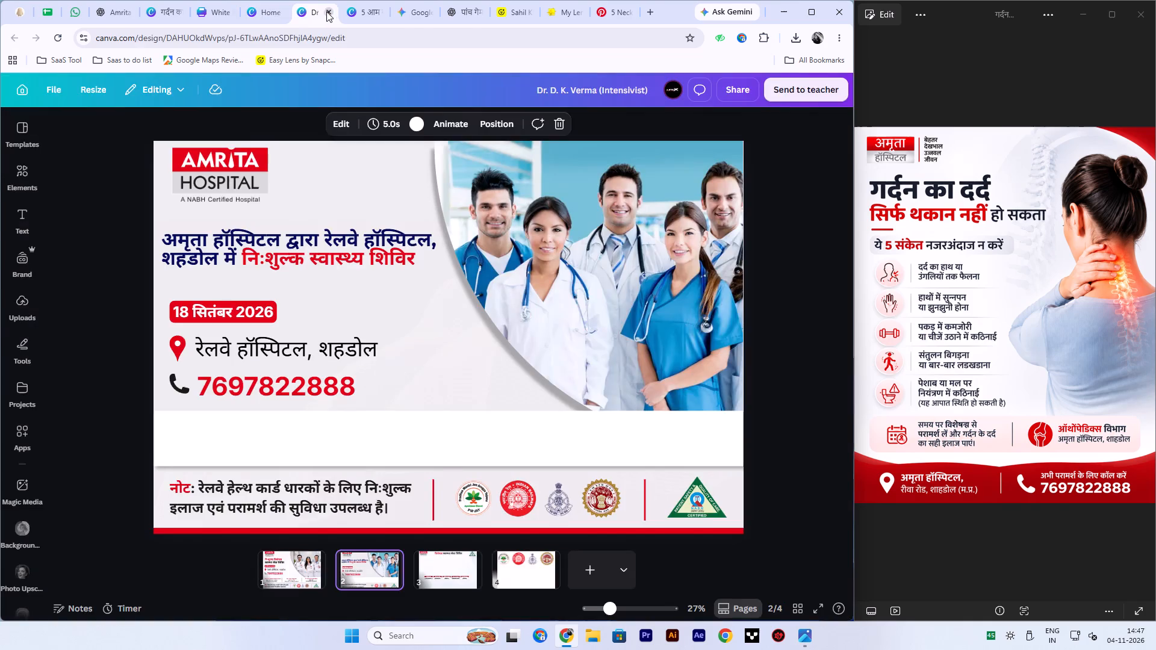
Open the Final Hospital Poster design and find the contact footer on page 9.
click(452, 486)
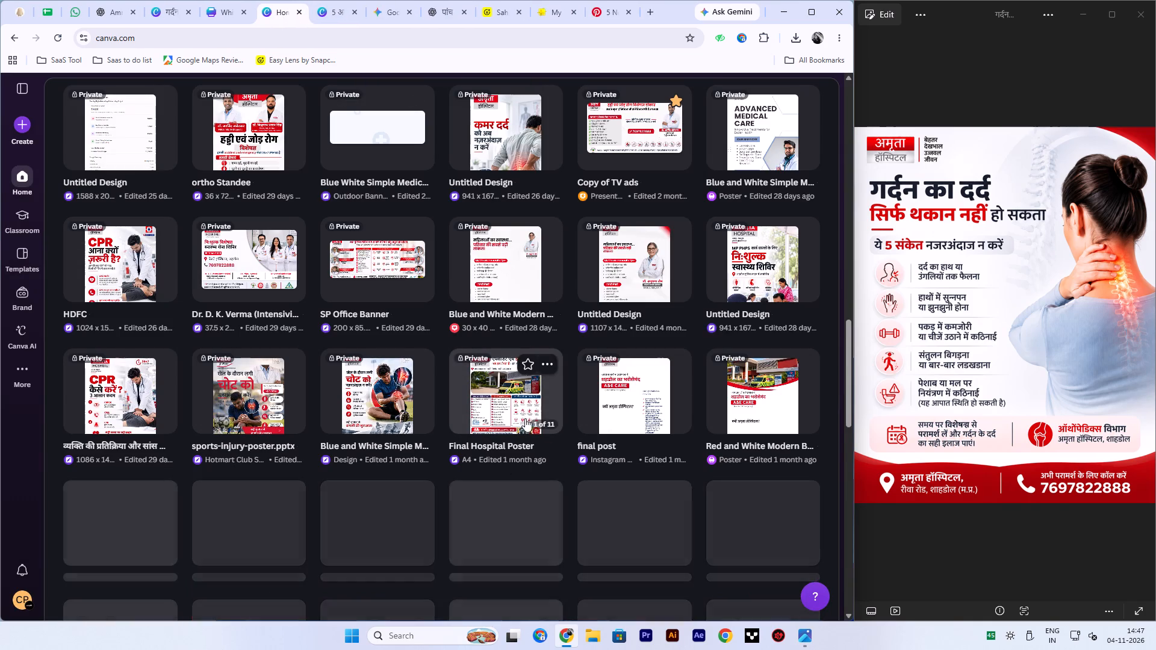
click(518, 395)
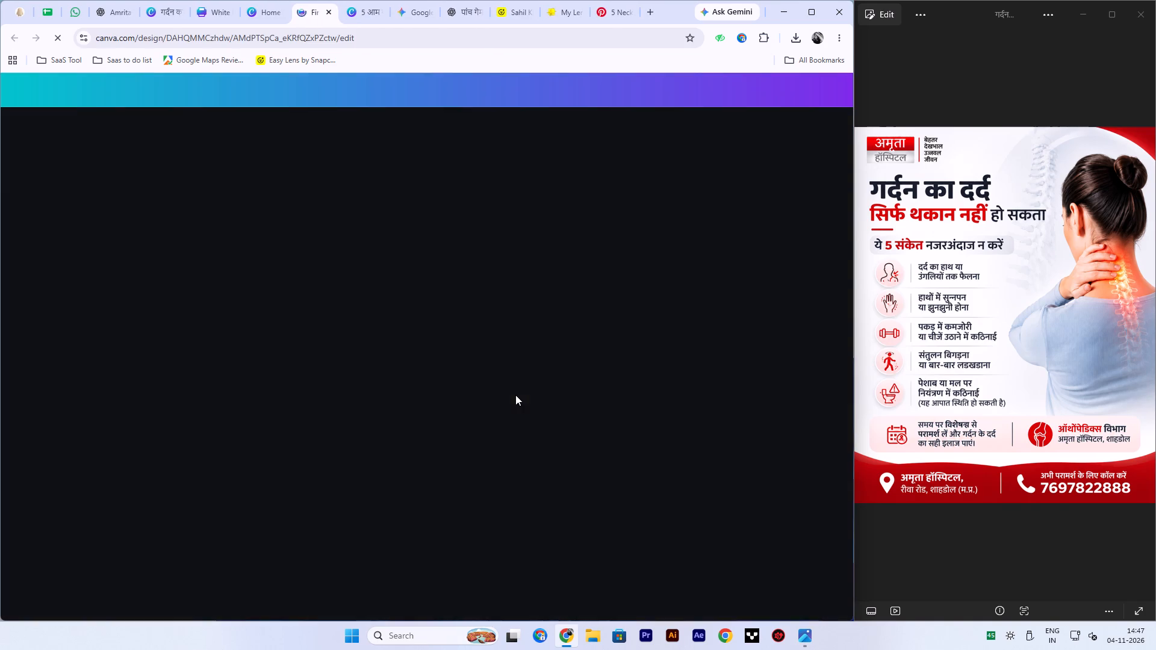
scroll(504, 522, down, 16)
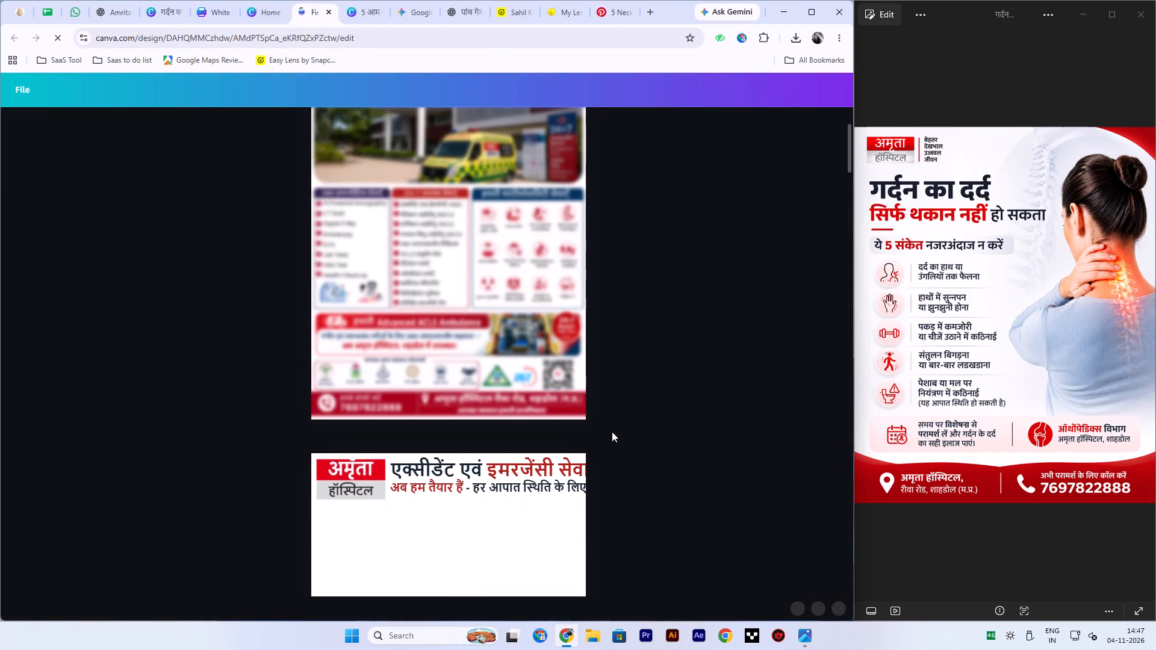
scroll(612, 432, down, 20)
scroll(612, 432, down, 6)
scroll(668, 438, up, 9)
scroll(669, 438, down, 20)
scroll(669, 438, down, 13)
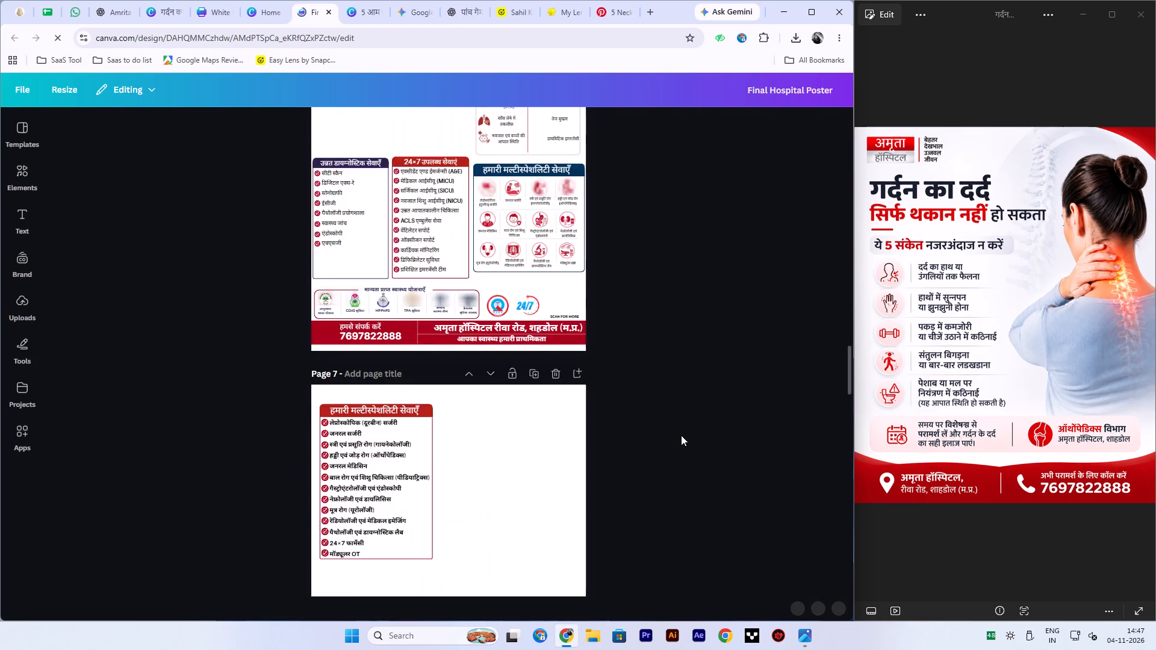
scroll(681, 435, down, 20)
scroll(681, 435, down, 20)
scroll(681, 435, down, 20)
scroll(689, 444, up, 20)
scroll(689, 444, up, 2)
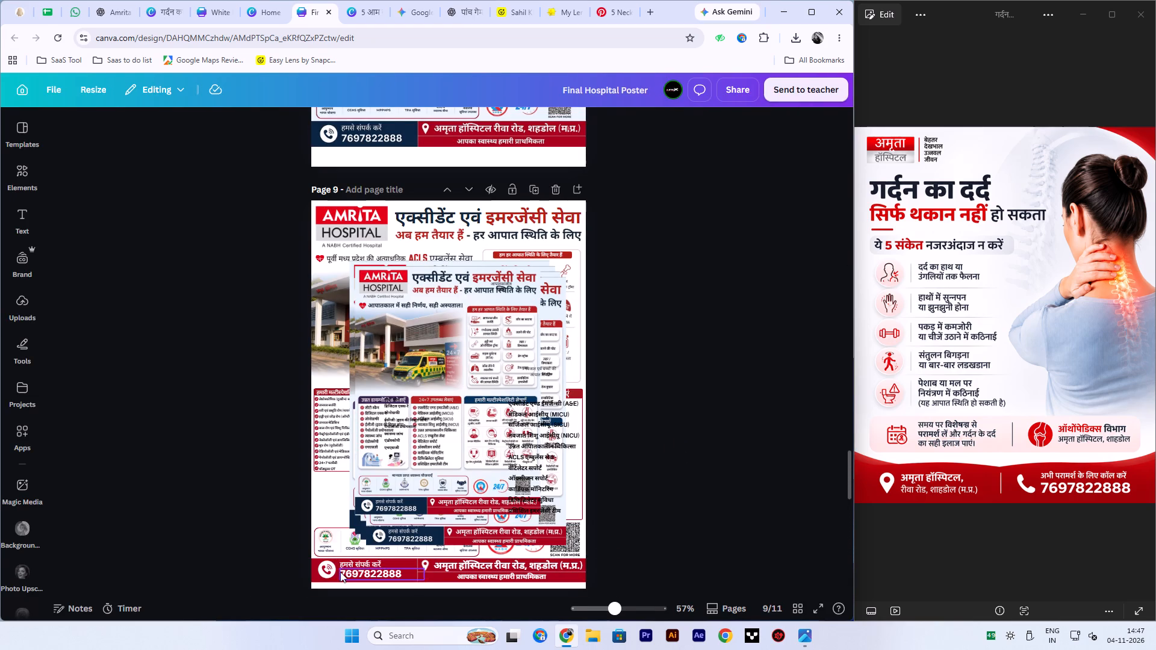
Copy the phone icon, phone number, location pin and hospital address line together from page 9's red footer.
shift+click(330, 565)
shift+click(349, 574)
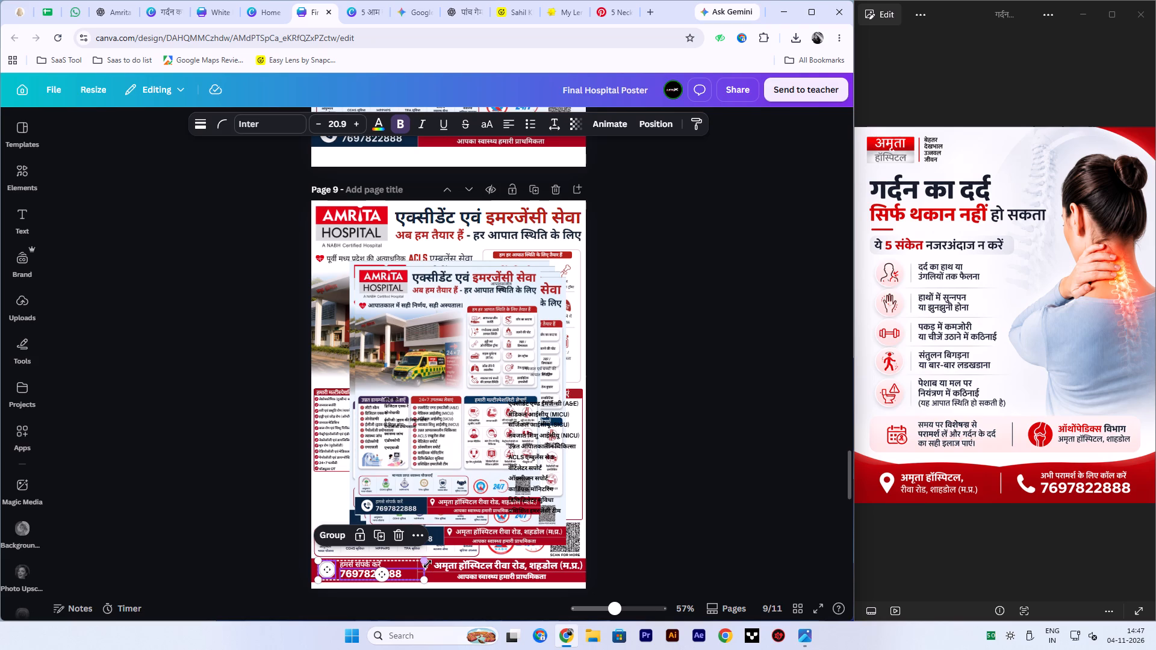
click(428, 566)
click(425, 565)
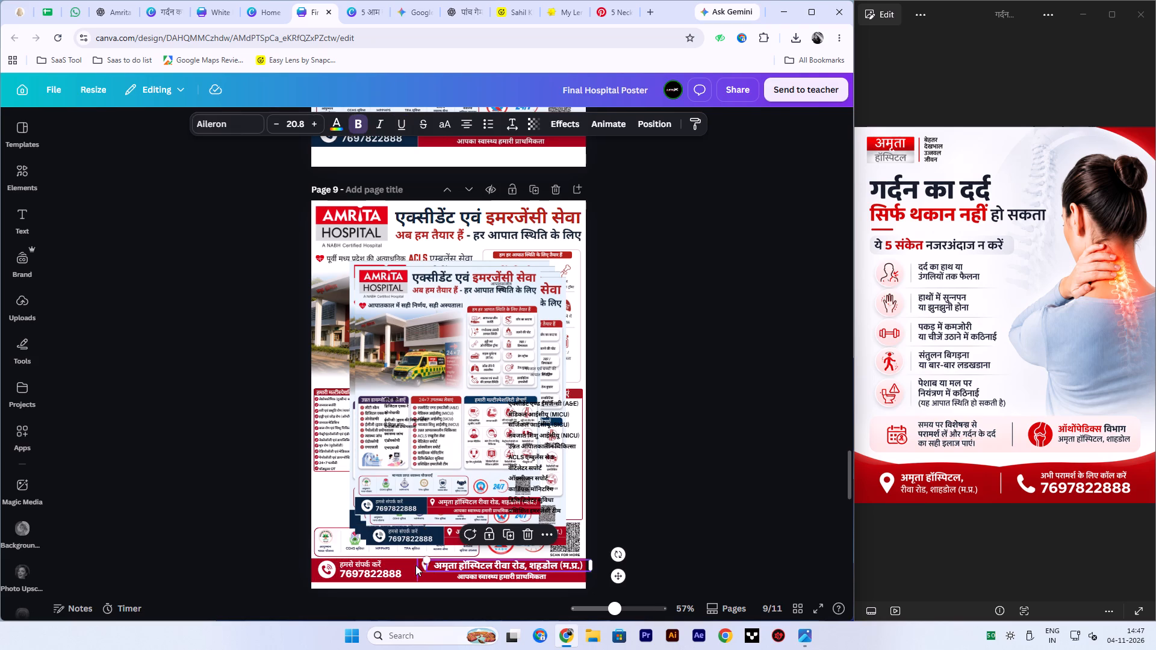
click(415, 565)
click(423, 565)
shift+click(438, 564)
shift+click(365, 575)
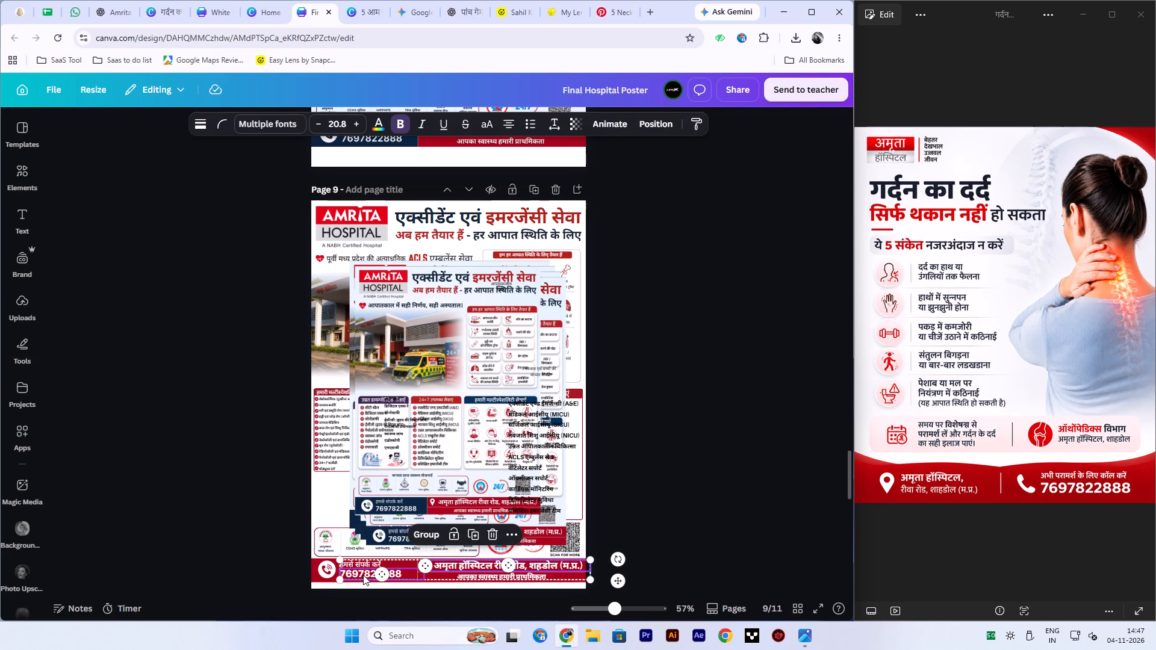
shift+click(323, 569)
key(ctrl+c)
Paste the copied contact elements onto page 1 of the neck pain poster.
click(259, 7)
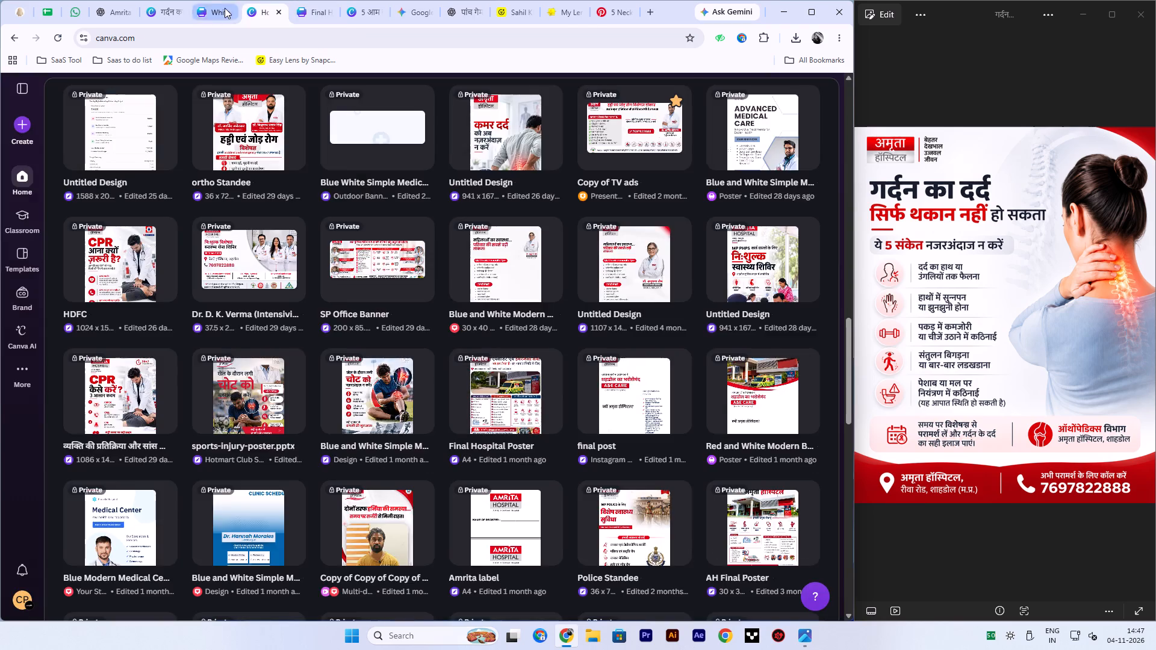
click(225, 8)
click(162, 11)
click(449, 488)
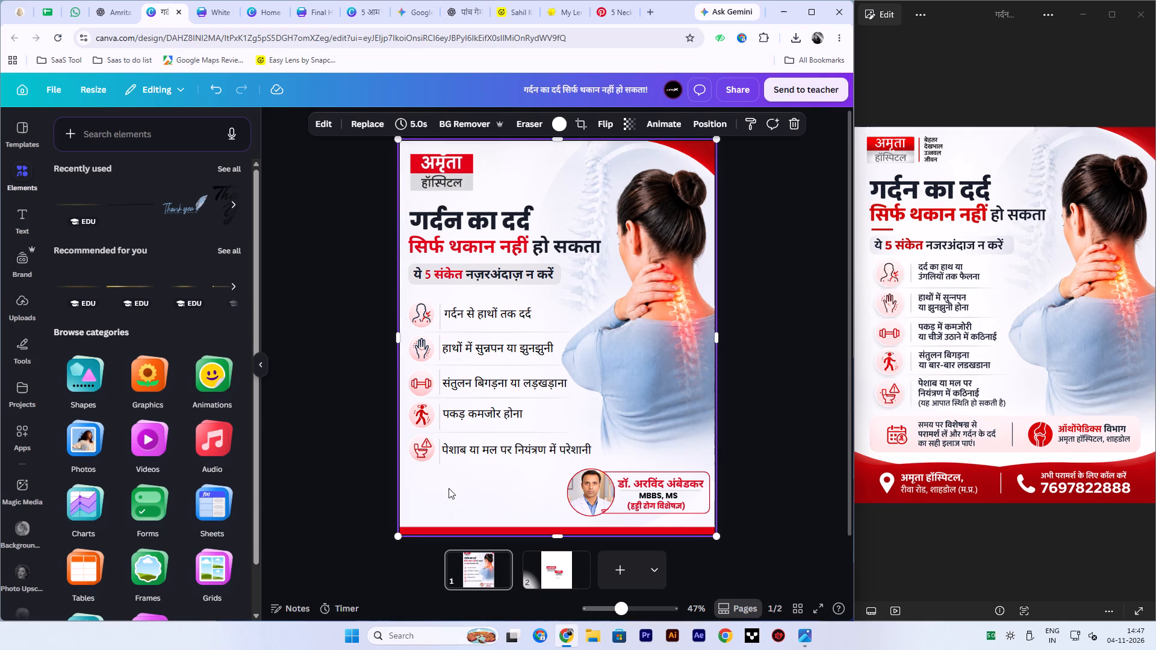
key(ctrl+v)
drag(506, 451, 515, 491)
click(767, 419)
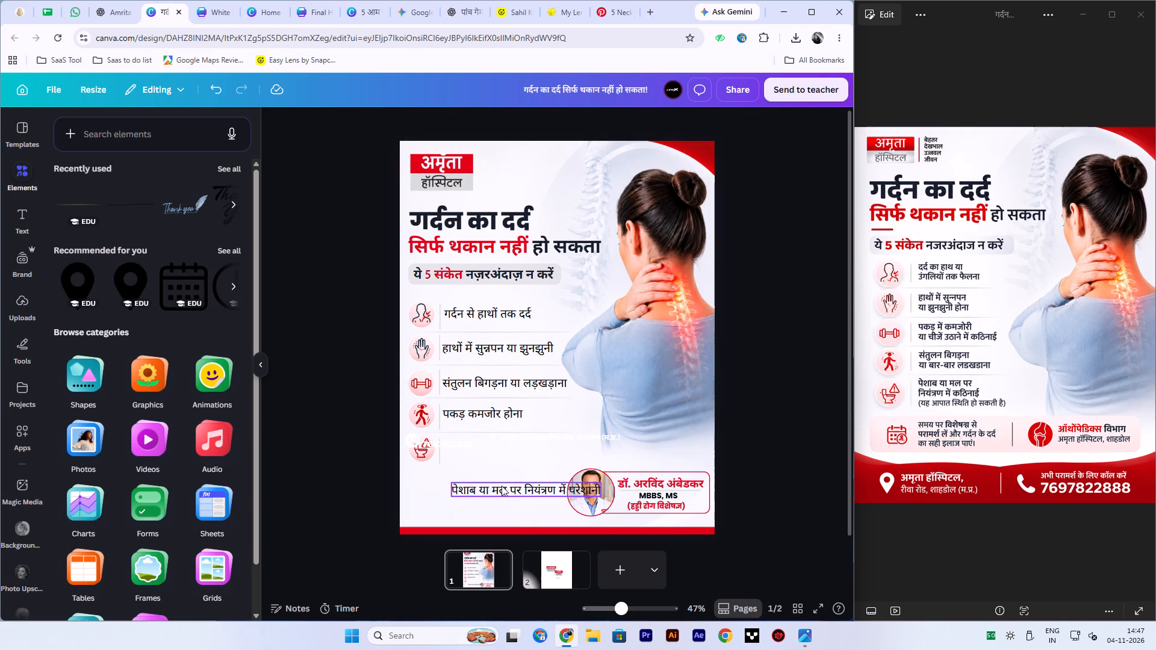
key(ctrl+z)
Move the pasted phone icon into the empty area below the symptom list, level with the doctor's block, and recolour it dark grey.
drag(414, 439, 417, 501)
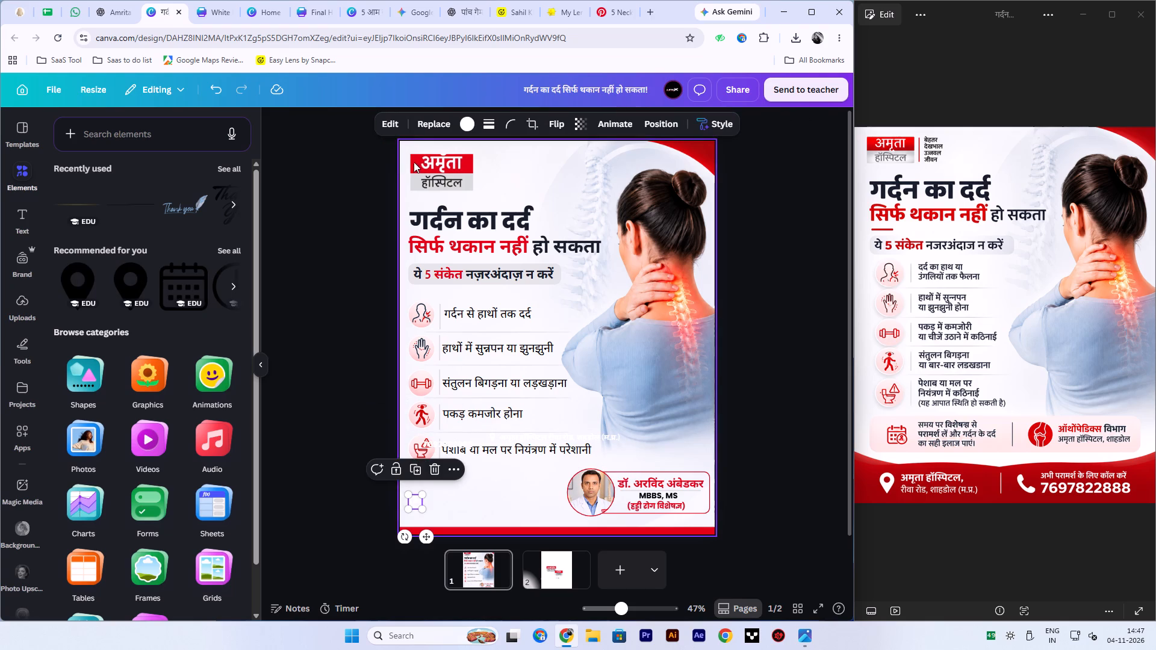
click(468, 123)
click(123, 250)
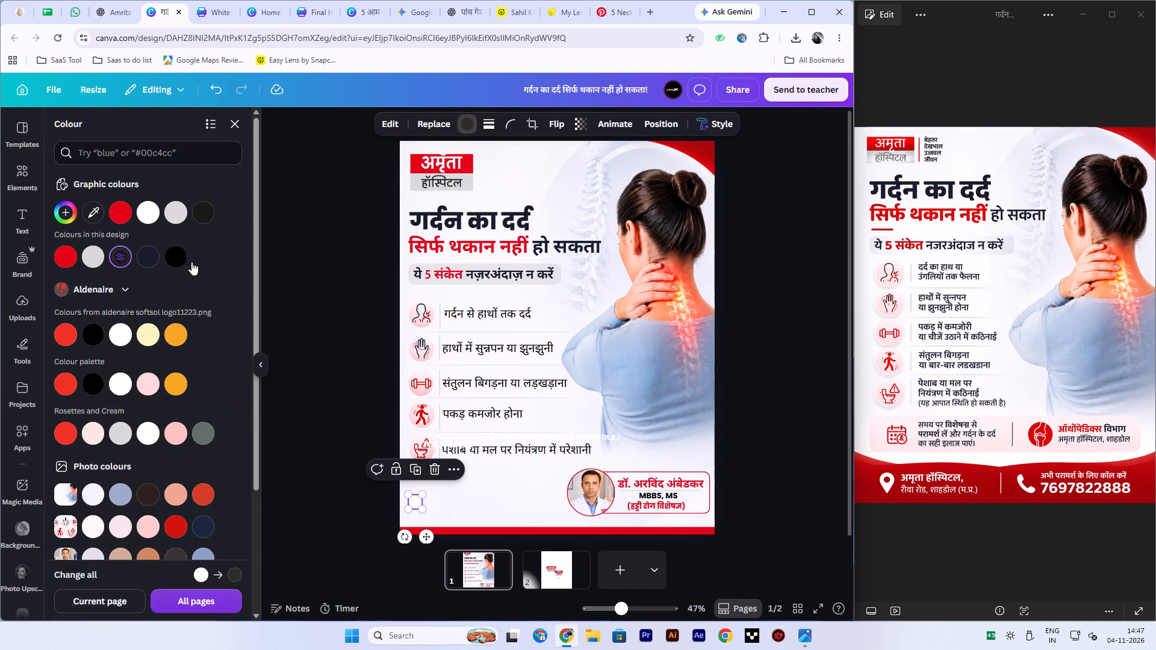
double_click(241, 248)
click(264, 264)
click(300, 271)
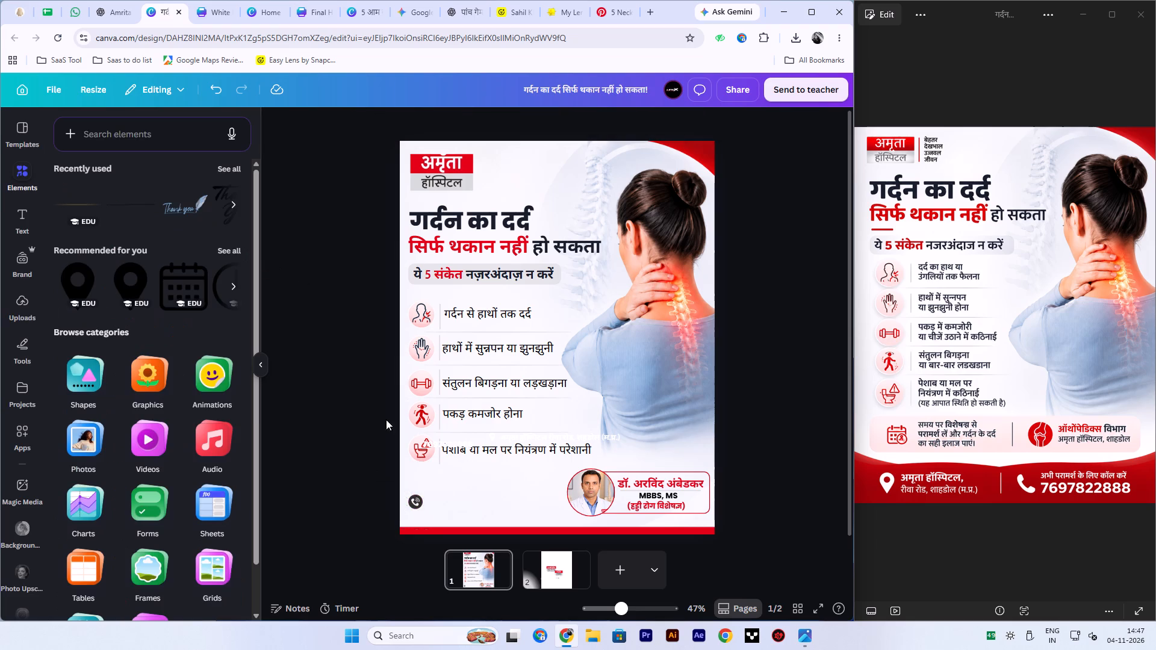
drag(413, 501, 412, 491)
Place the pasted phone number beside the phone icon and change its text colour to dark navy.
drag(443, 445, 443, 492)
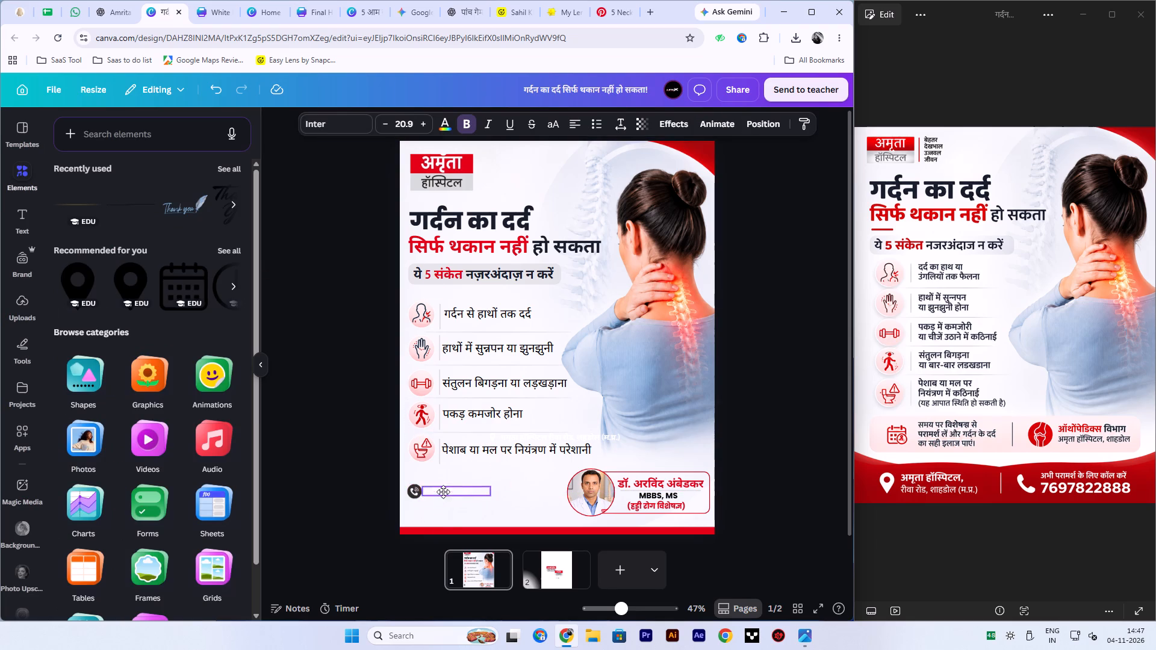
drag(443, 492, 446, 492)
click(443, 126)
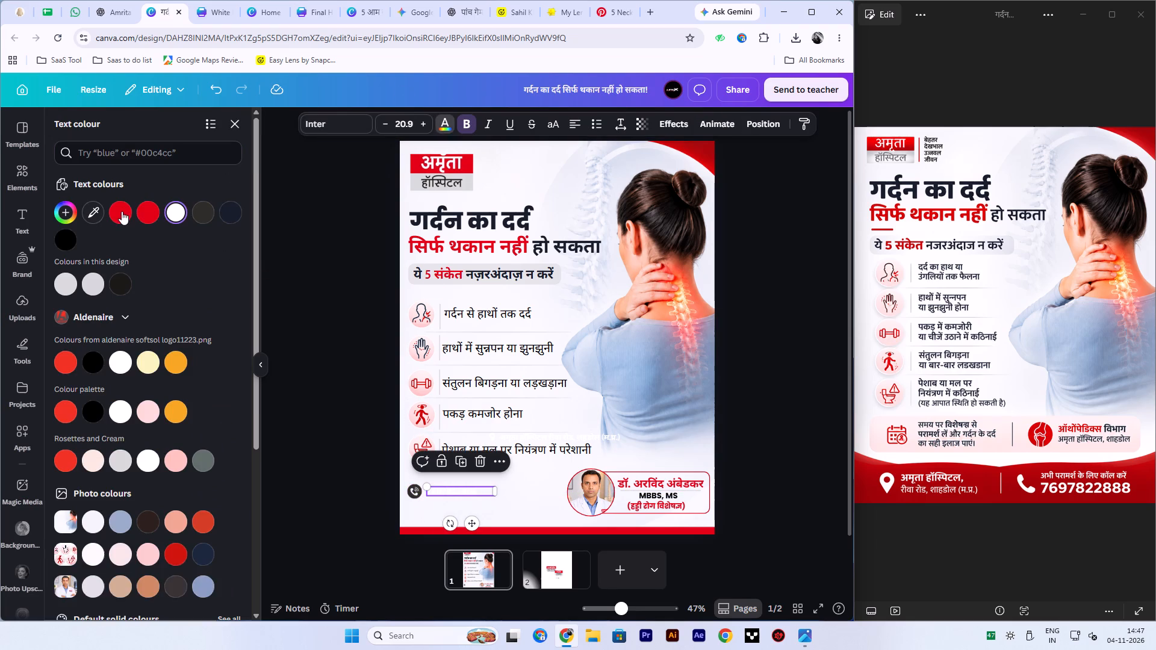
click(128, 215)
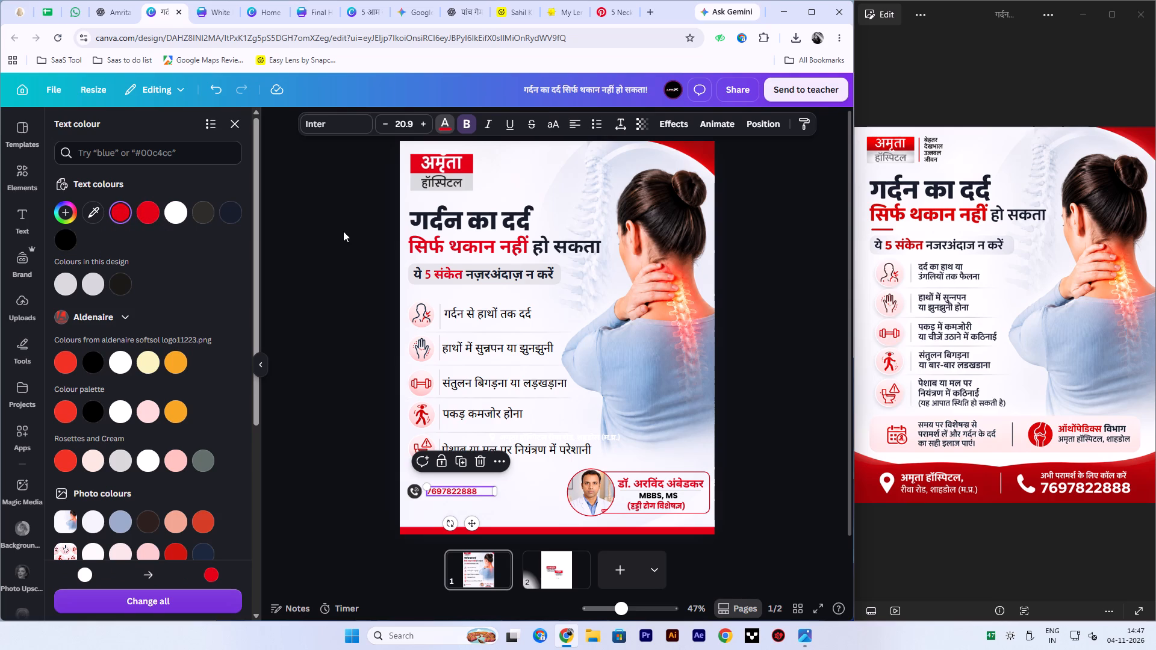
click(207, 210)
click(230, 210)
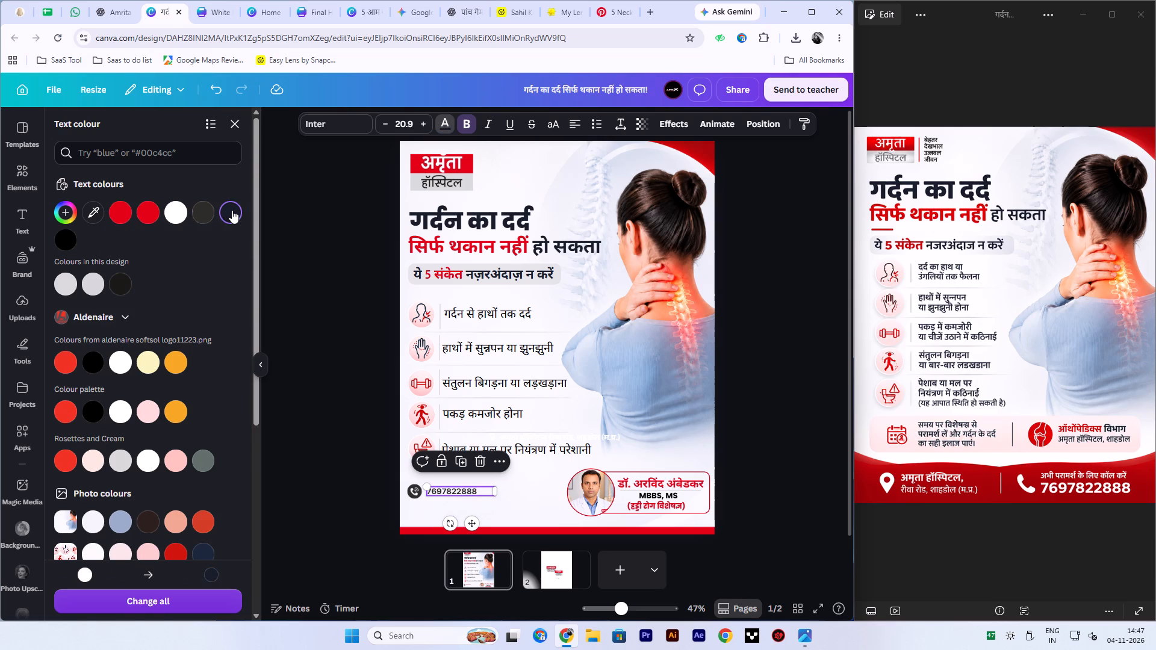
double_click(292, 231)
Enlarge the phone number to about font size 32.6 and nudge it vertically into line with the phone icon.
click(471, 494)
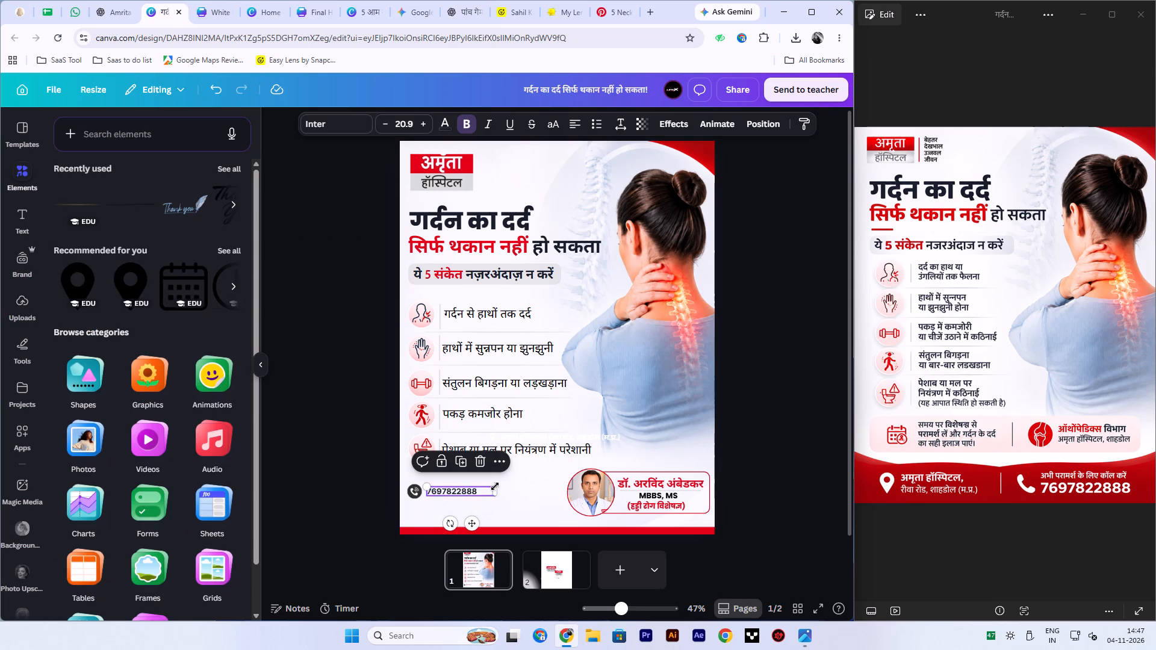
drag(495, 486, 533, 477)
key(Down)
key(Down)
key(Down)
key(Down)
key(Down)
key(Down)
key(Down)
key(Down)
key(Down)
key(Down)
key(Down)
key(Down)
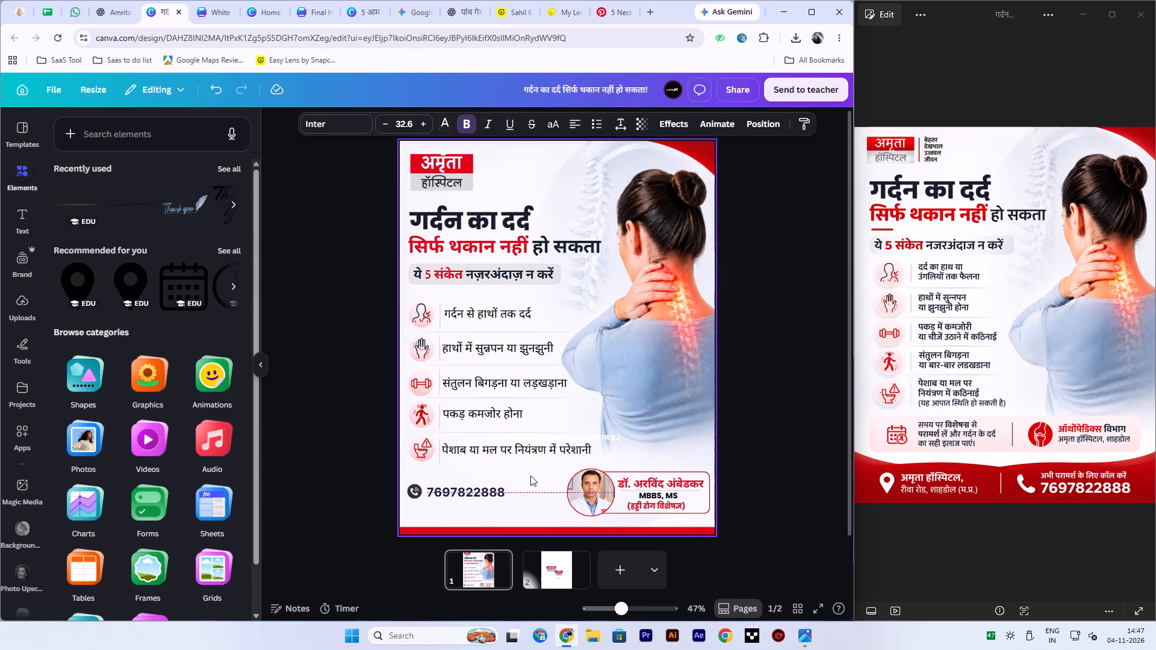
key(Up)
key(Up)
key(Up)
Place the white hospital address line directly below the phone number and change its text colour to dark navy.
drag(567, 436, 502, 504)
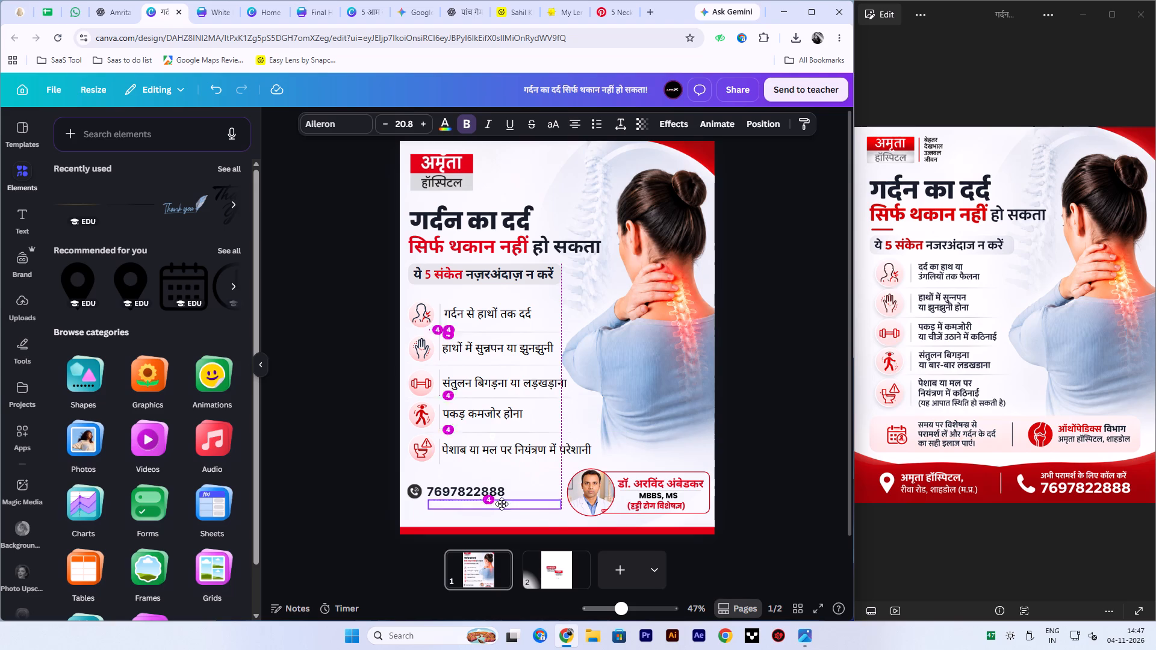
drag(502, 504, 500, 506)
click(443, 127)
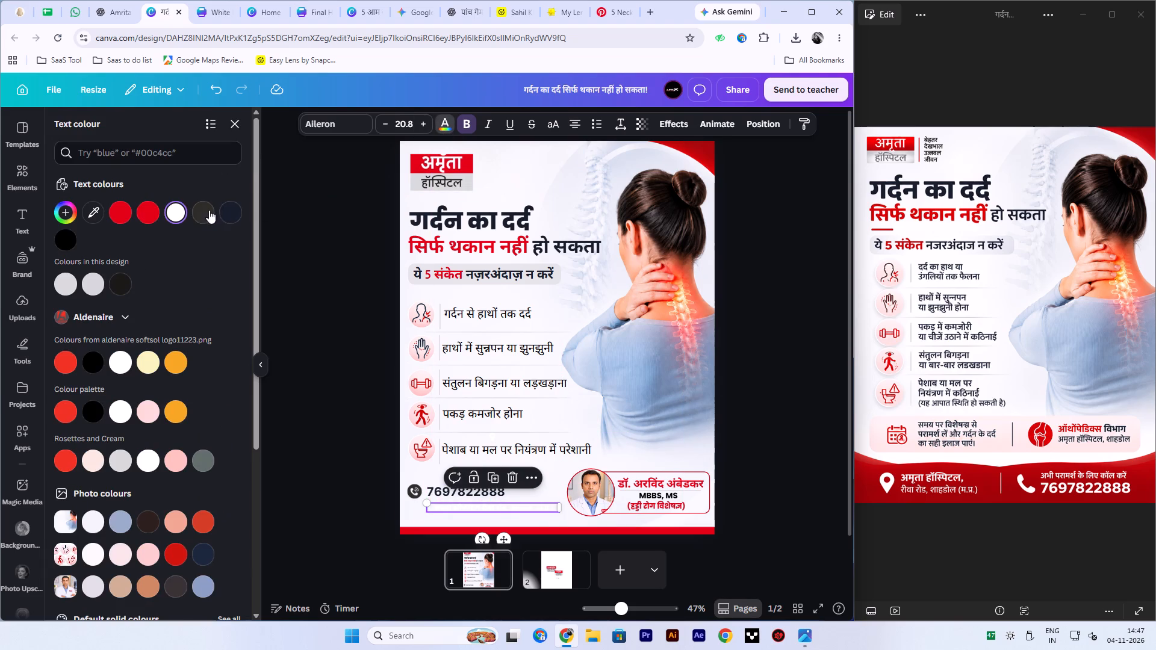
click(232, 212)
double_click(324, 302)
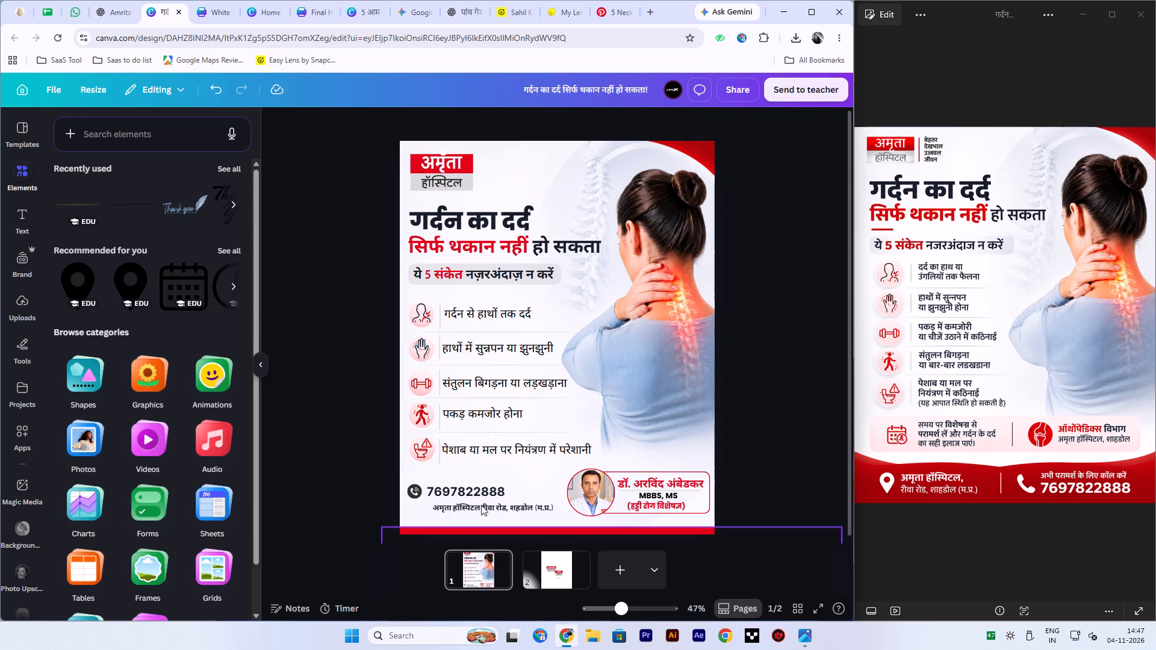
Enlarge the hospital address line below the phone number to font size 30.1.
click(465, 510)
double_click(449, 508)
click(551, 490)
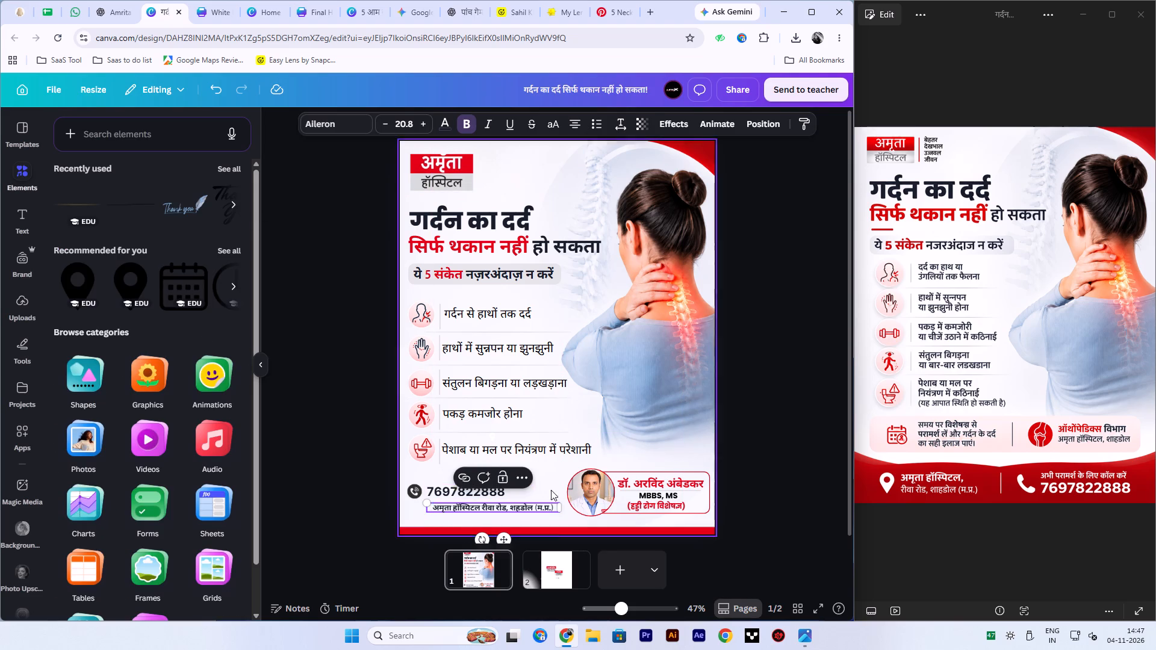
click(555, 507)
drag(560, 504, 567, 498)
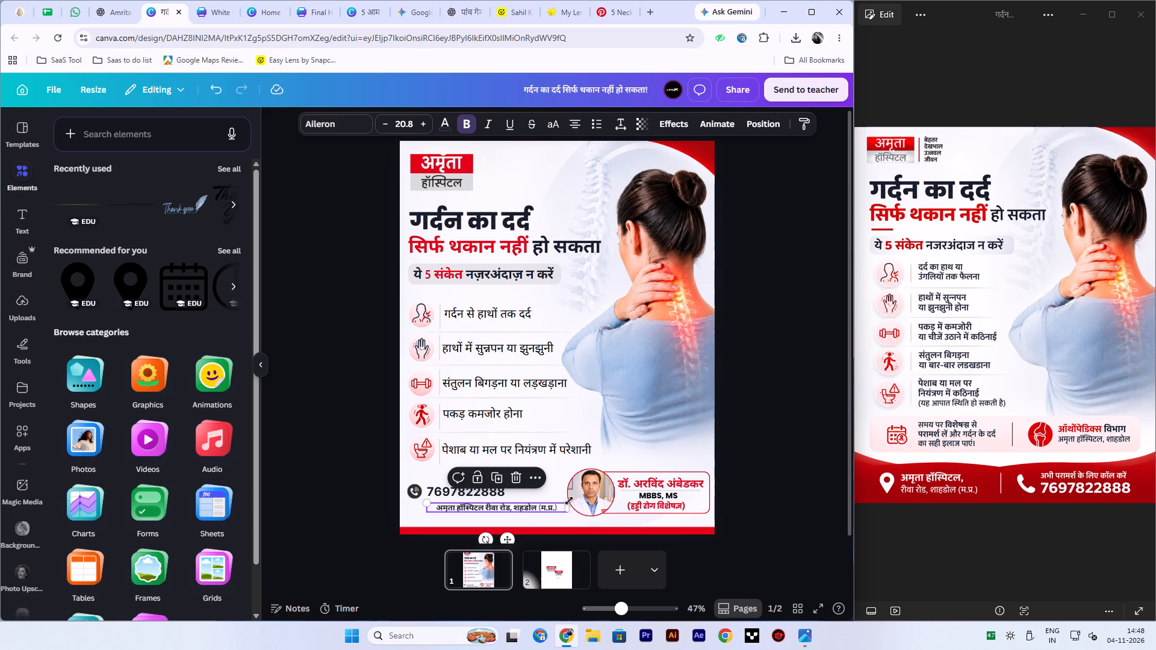
drag(569, 501, 631, 483)
Delete the hospital name "अमृता हॉस्पिटल" from the address line, keeping only the road and city.
click(458, 507)
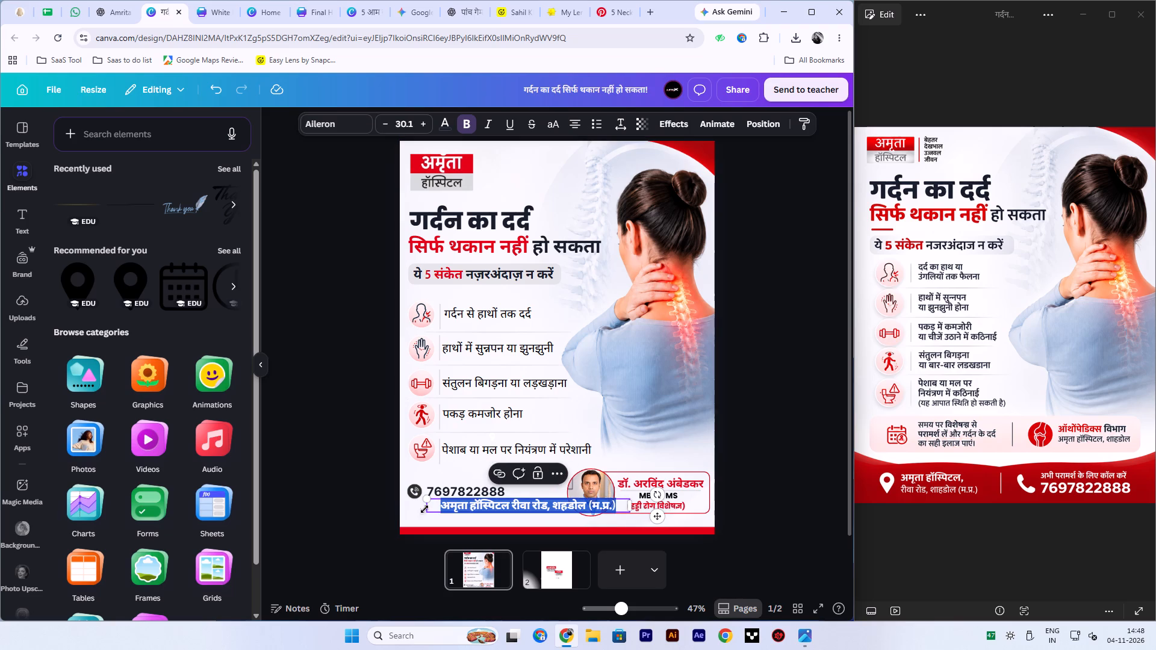
drag(426, 506, 441, 507)
click(427, 509)
double_click(532, 506)
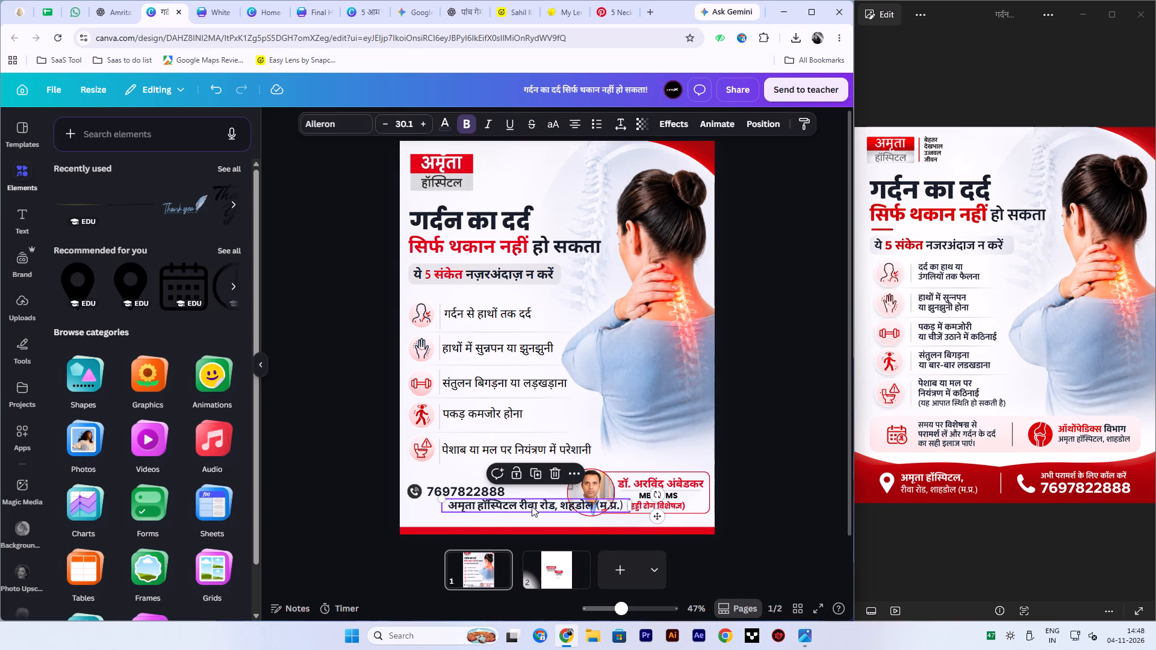
click(517, 506)
key(ctrl+BackSpace)
key(ctrl+BackSpace)
key(ctrl+BackSpace)
key(ctrl+BackSpace)
key(ctrl+BackSpace)
key(ctrl+BackSpace)
key(ctrl+BackSpace)
key(ctrl+BackSpace)
key(ctrl+BackSpace)
key(ctrl+BackSpace)
key(ctrl+BackSpace)
key(ctrl+BackSpace)
key(ctrl+BackSpace)
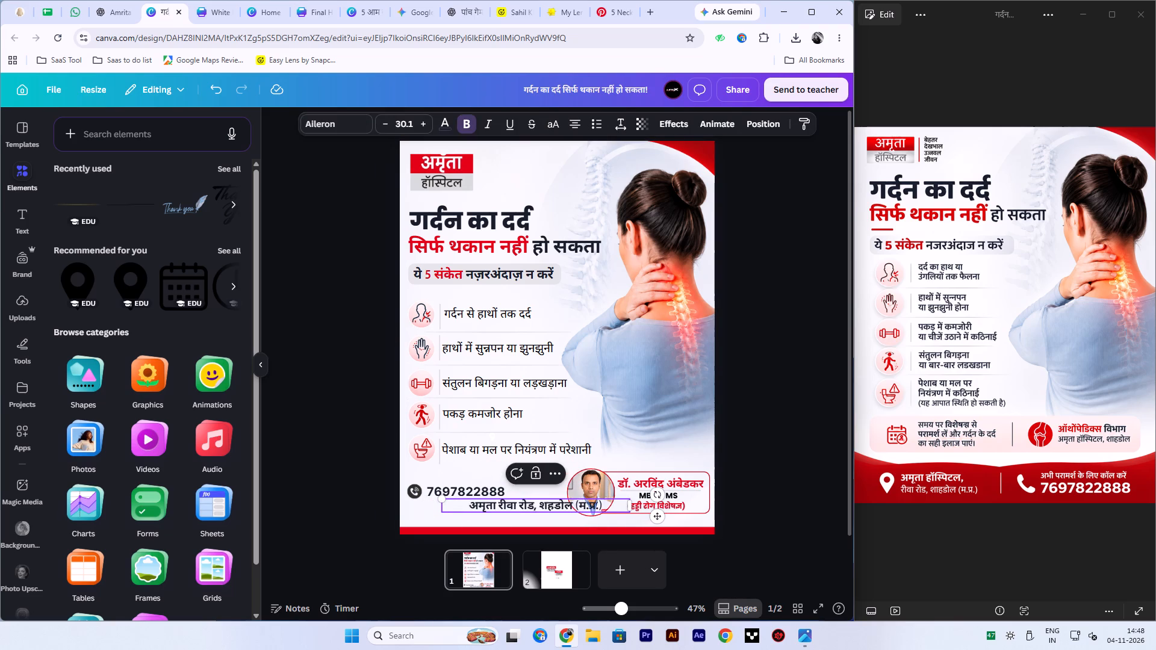
click(785, 454)
Narrow the address text box to fit its text and place it directly below the phone number, aligned with the number's start.
click(481, 512)
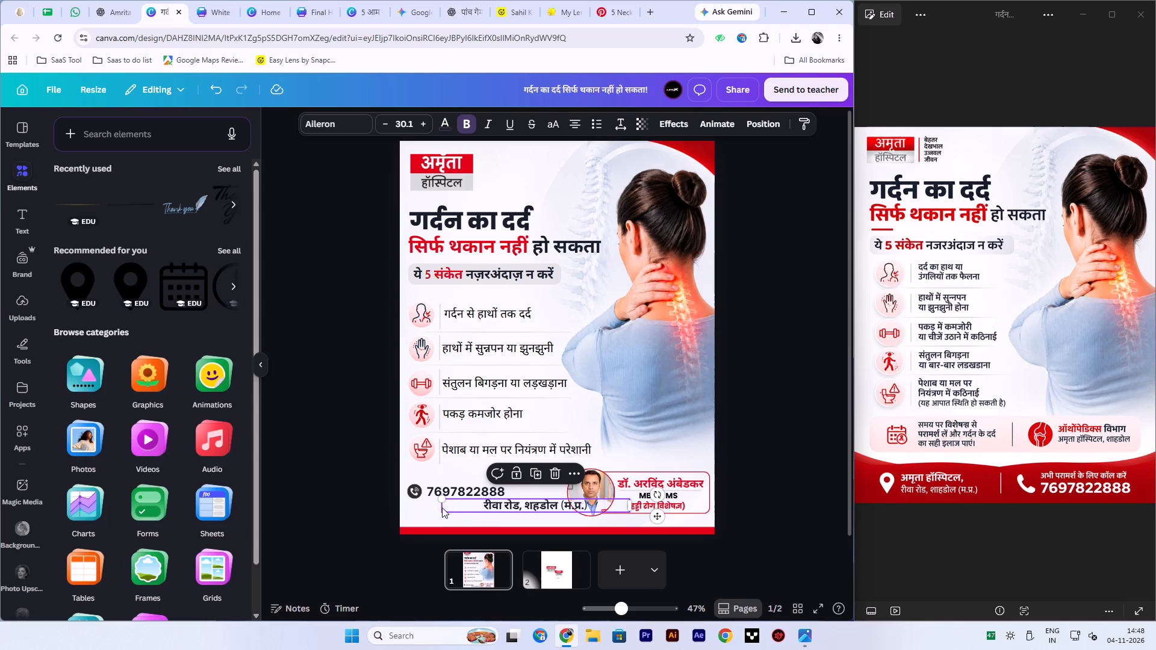
drag(440, 507, 514, 507)
drag(531, 505, 496, 507)
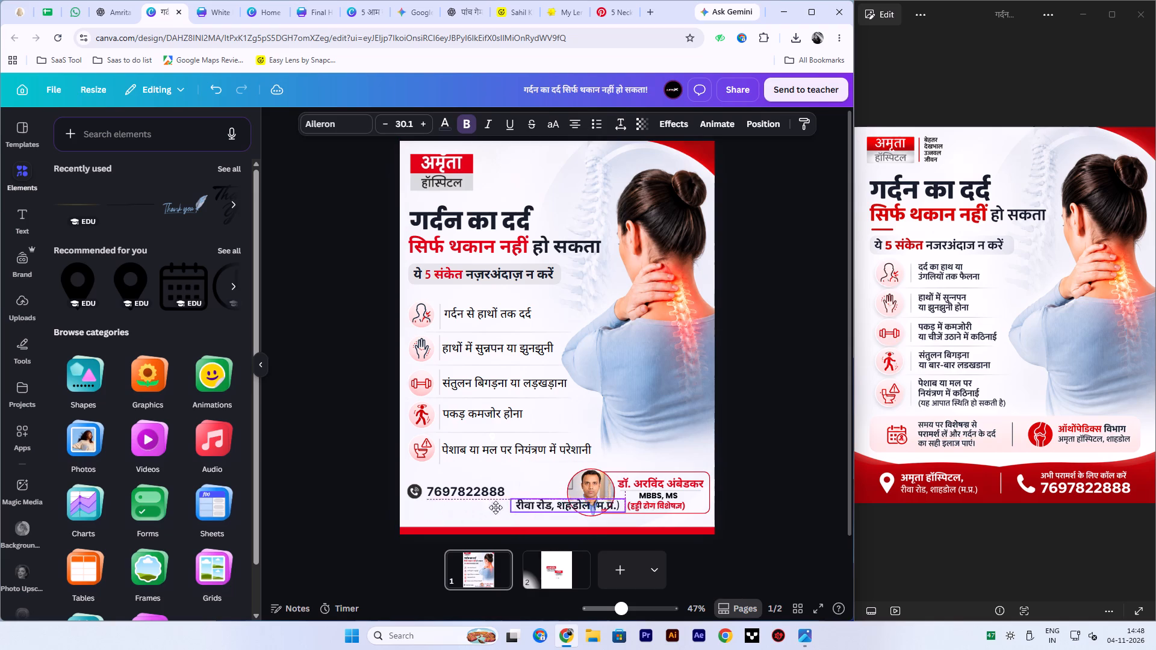
drag(496, 507, 436, 509)
click(271, 518)
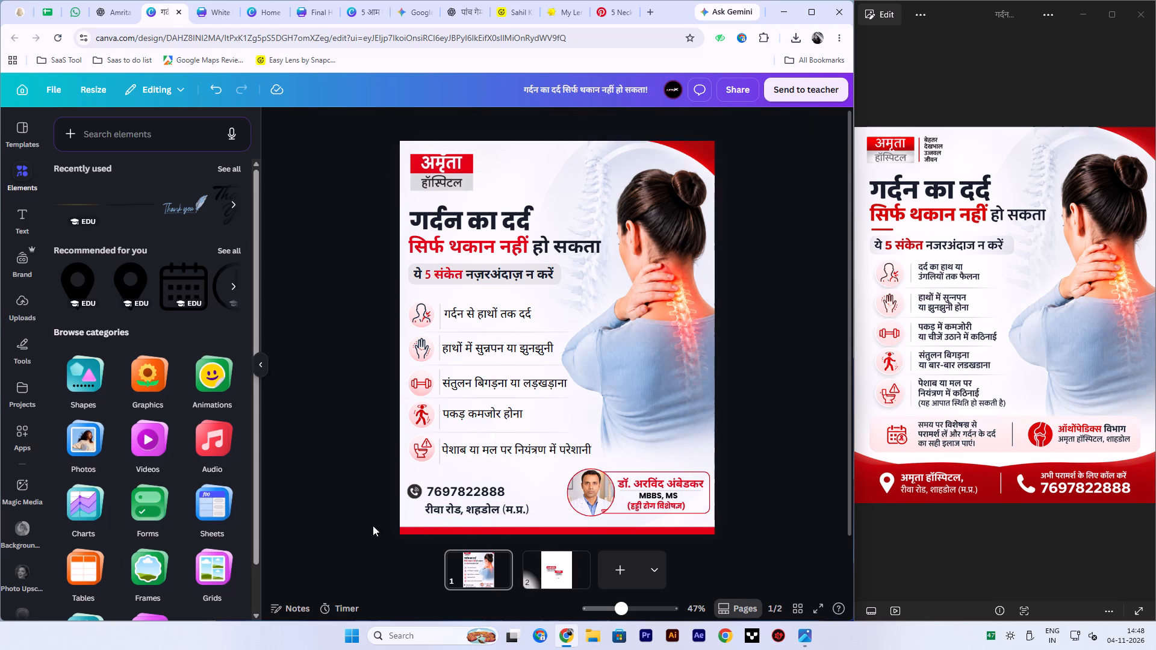
click(457, 505)
key(Right)
key(Right)
key(Right)
key(Right)
key(Left)
key(Left)
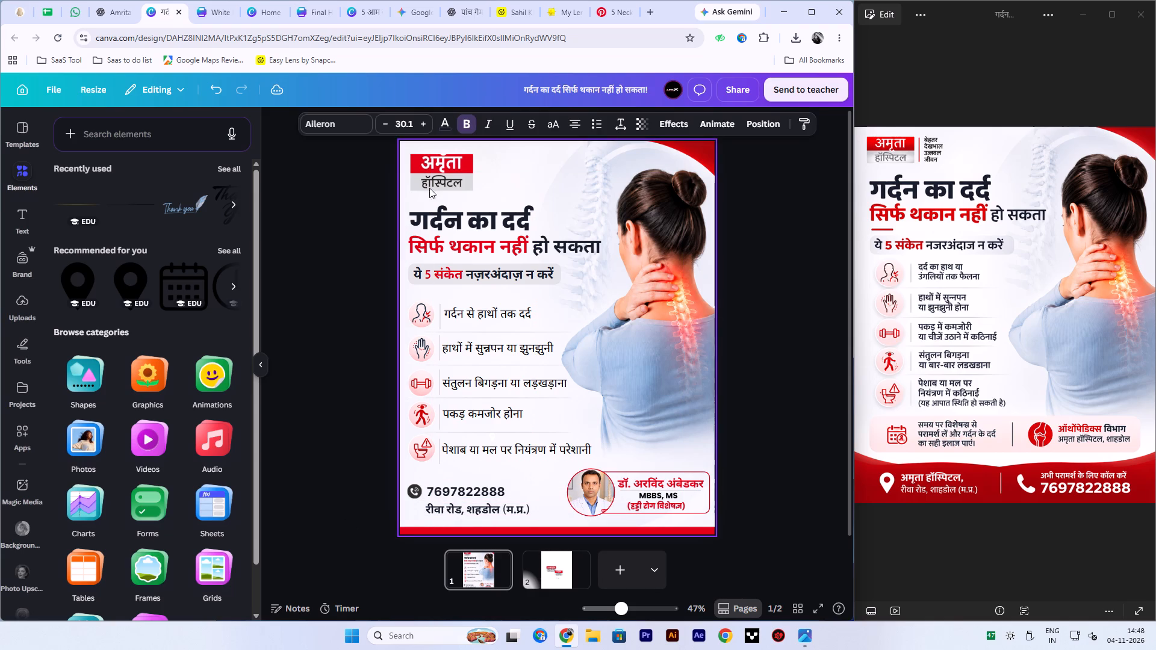
click(466, 459)
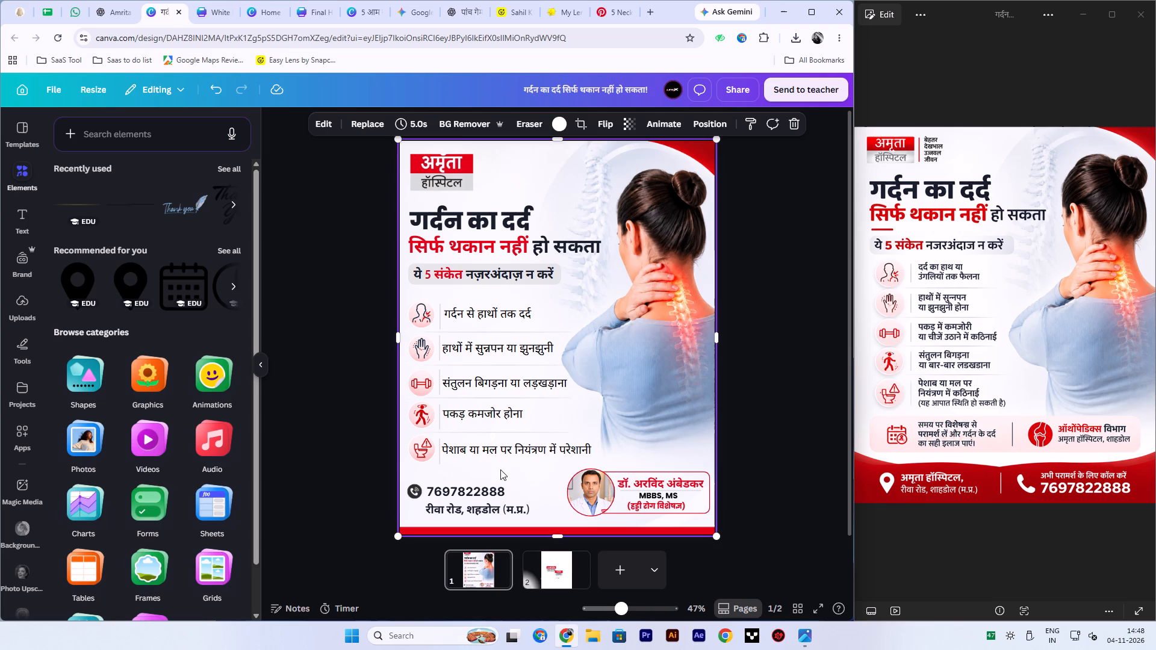
click(512, 469)
Move the white location pin from the symptom list area to beside the address and recolour it dark navy.
drag(362, 467, 543, 377)
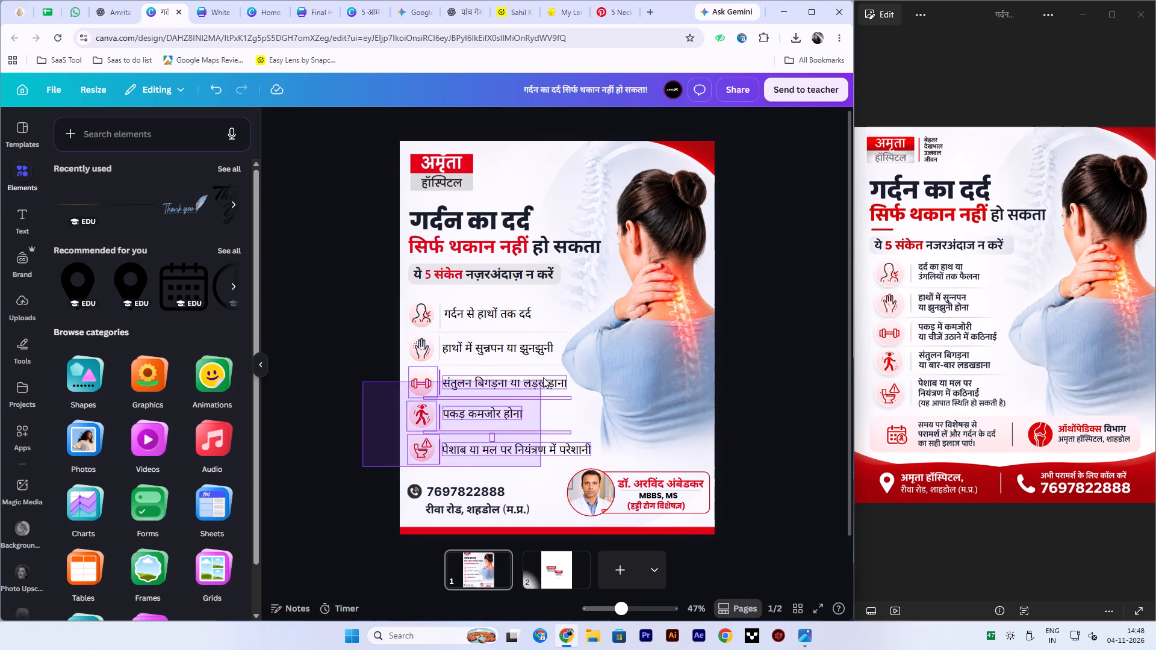
drag(543, 377, 362, 473)
drag(491, 438, 437, 495)
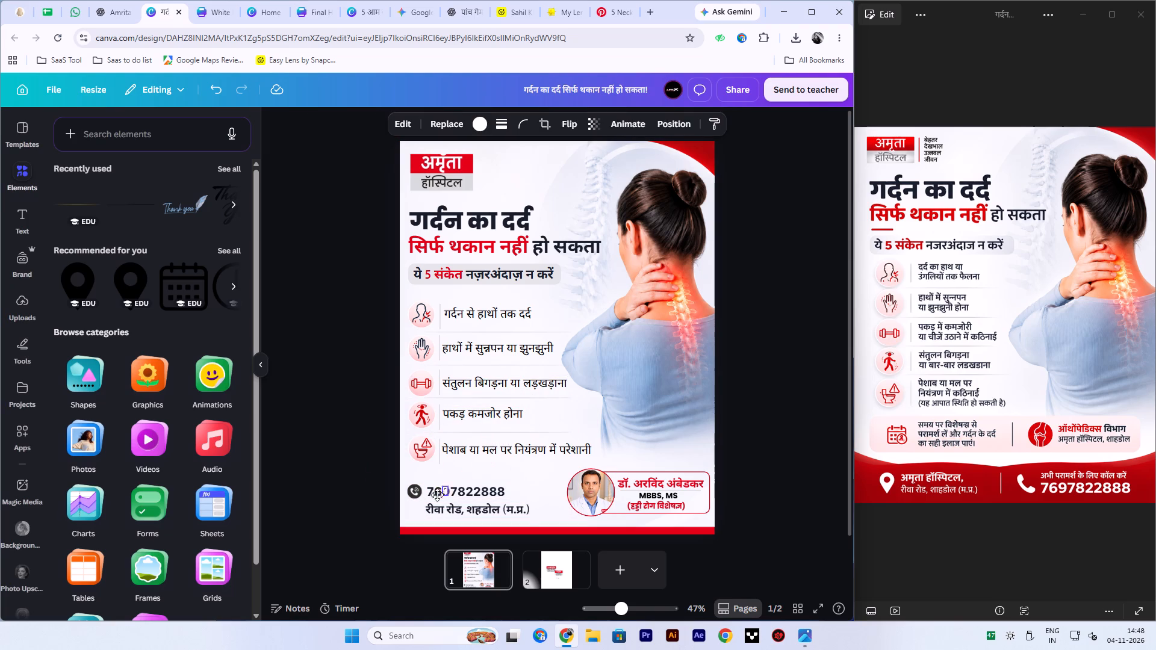
drag(437, 495, 414, 511)
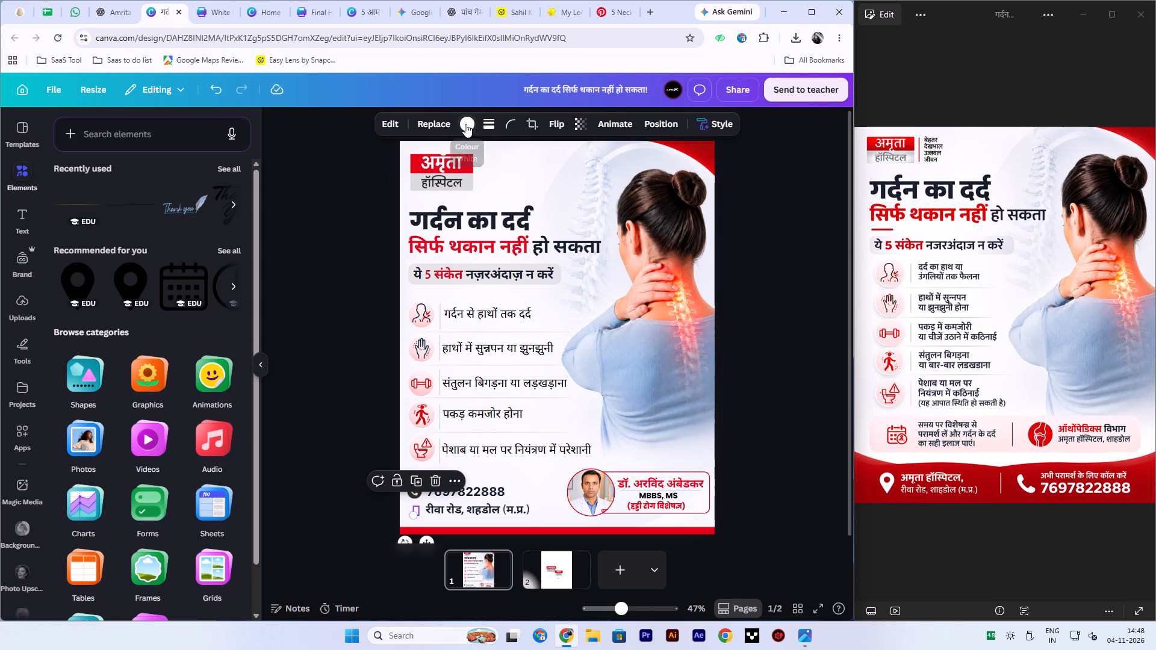
click(466, 123)
click(237, 208)
click(206, 214)
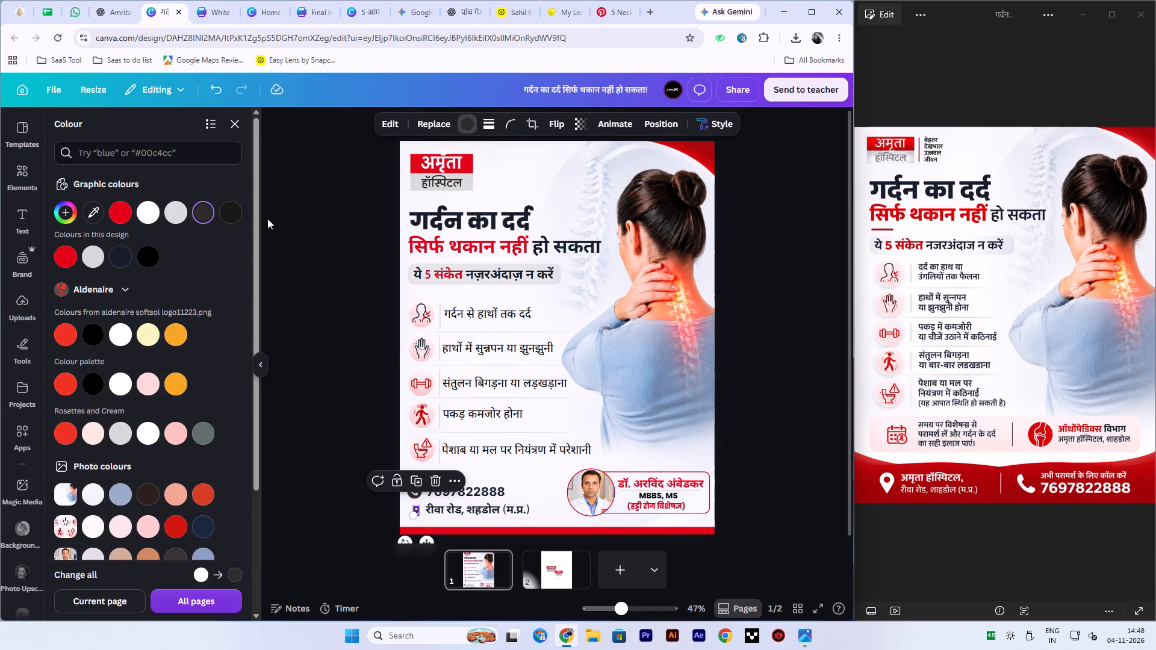
click(123, 255)
click(298, 294)
Enlarge the location pin to roughly the phone icon's height and centre it below the phone icon, beside the address.
ctrl+scroll(449, 463, up, 7)
scroll(410, 457, down, 5)
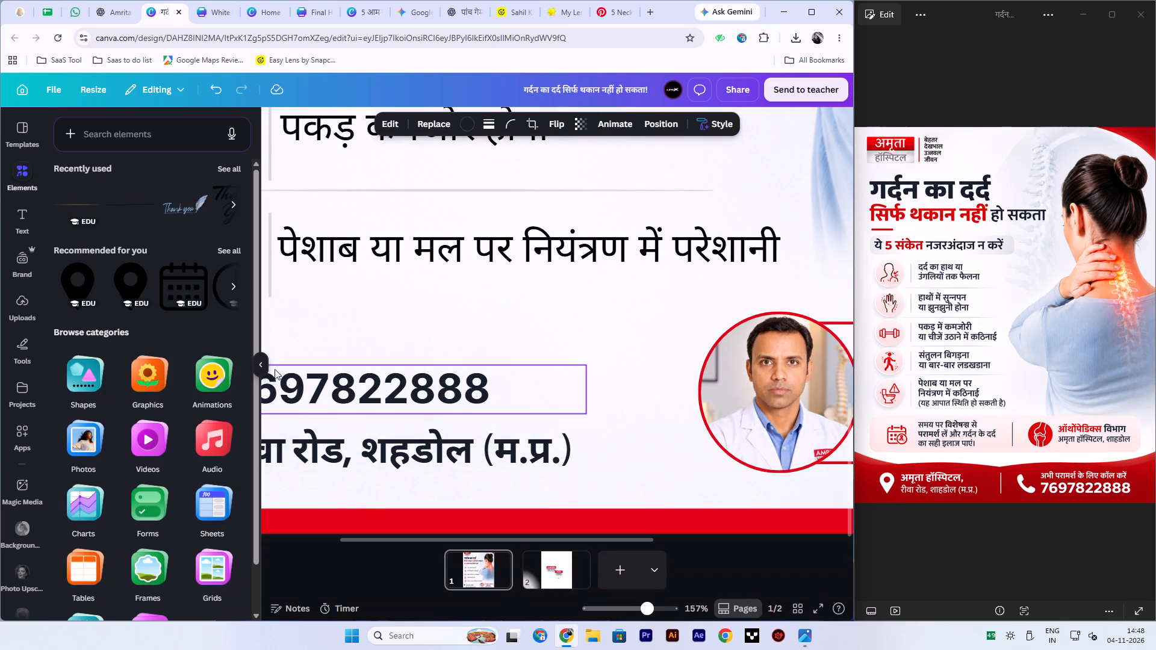
click(260, 367)
click(56, 451)
drag(79, 459, 66, 455)
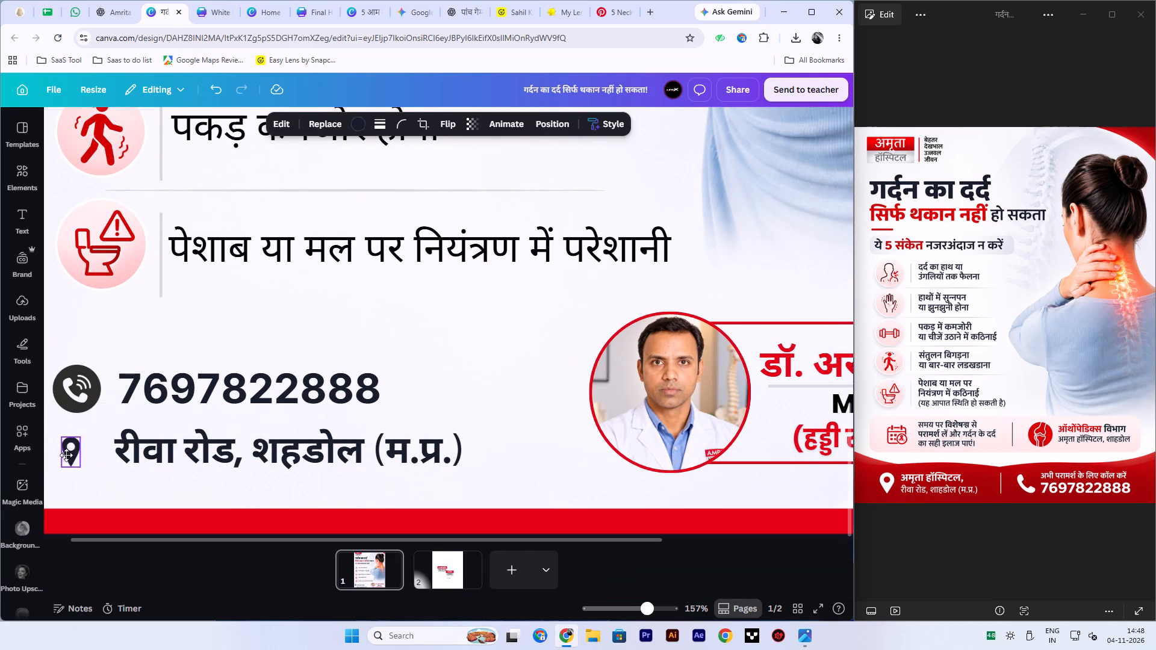
drag(66, 455, 65, 452)
drag(76, 462, 96, 479)
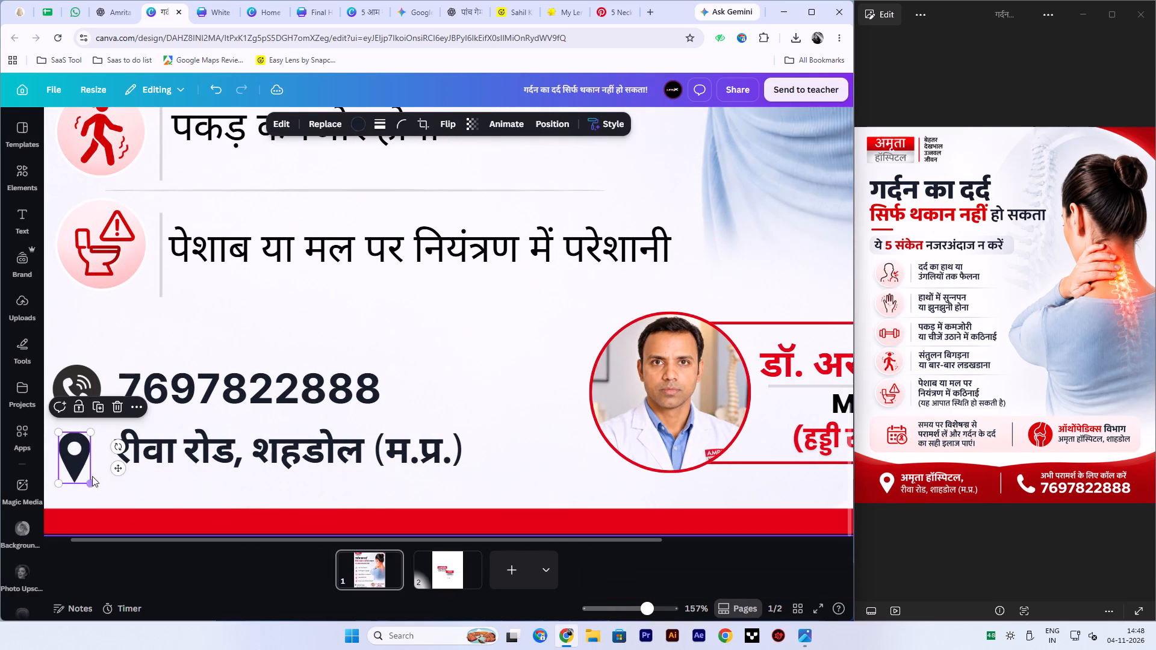
click(78, 462)
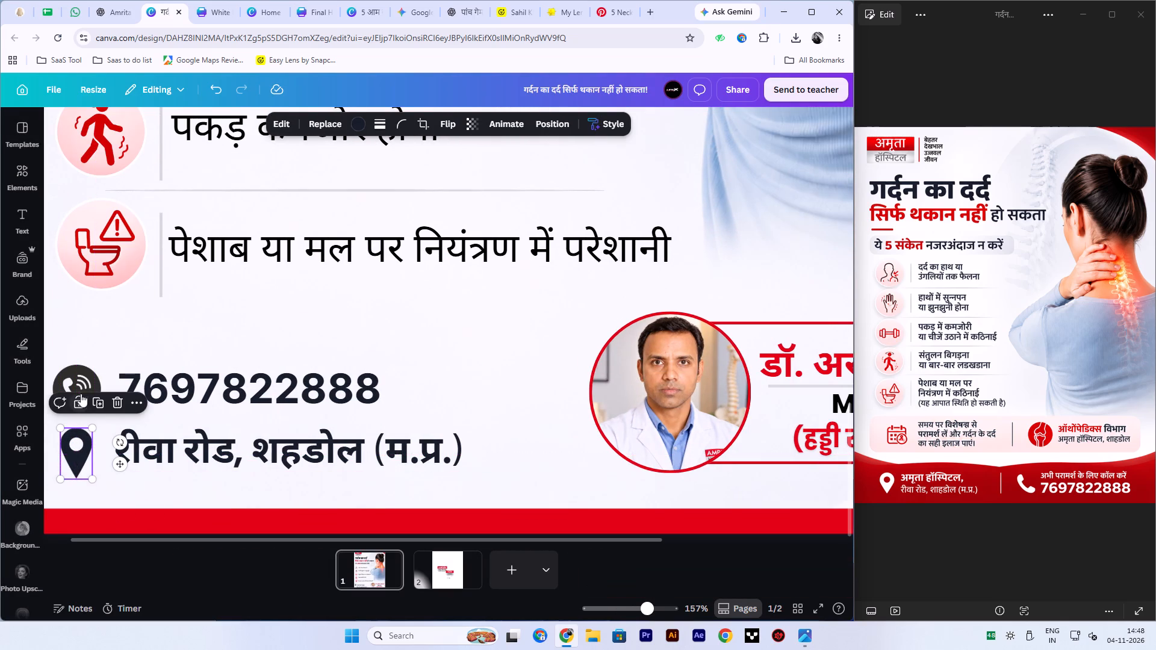
Recolour the phone icon dark navy to match the location pin.
click(81, 381)
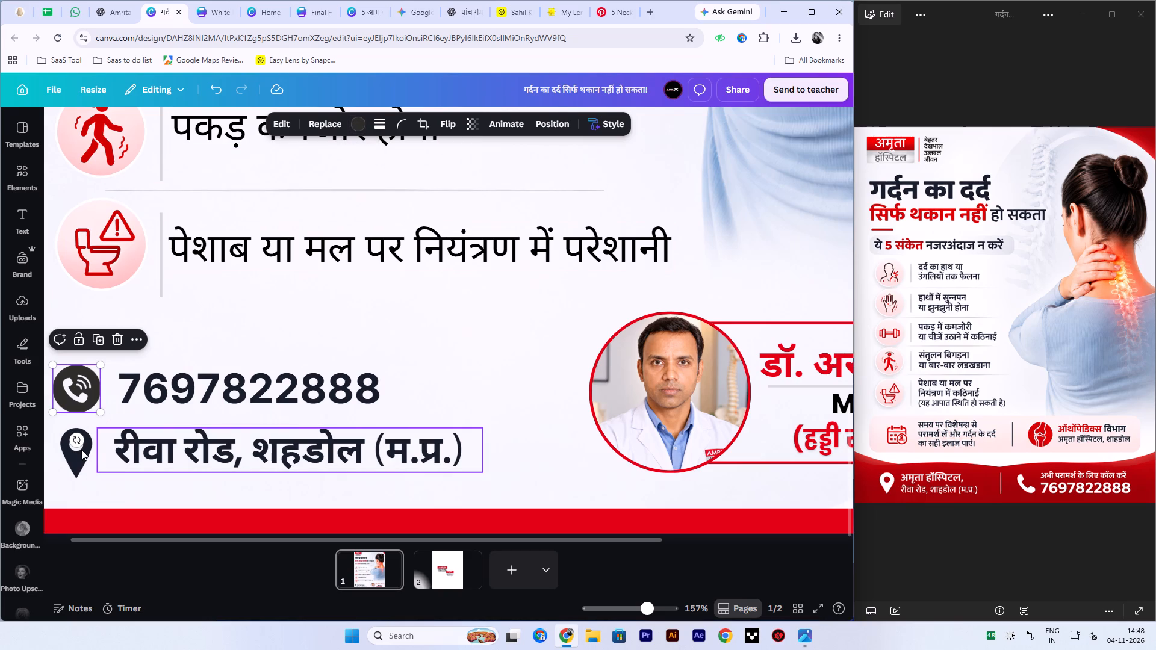
click(81, 450)
click(84, 371)
click(356, 126)
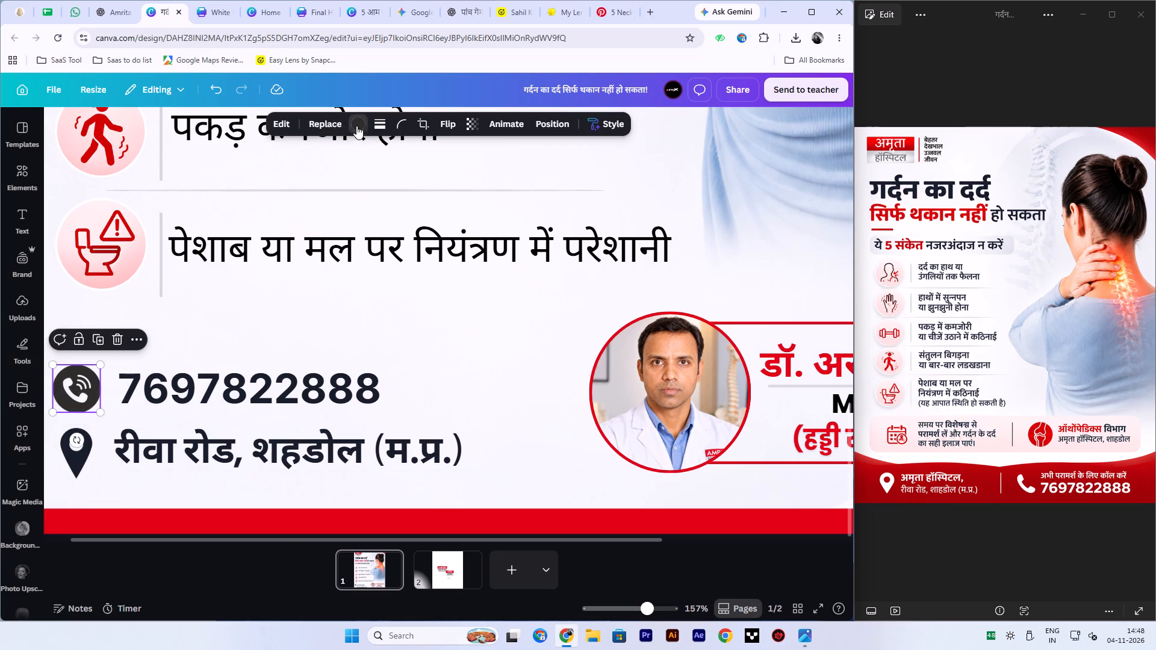
click(63, 244)
click(488, 318)
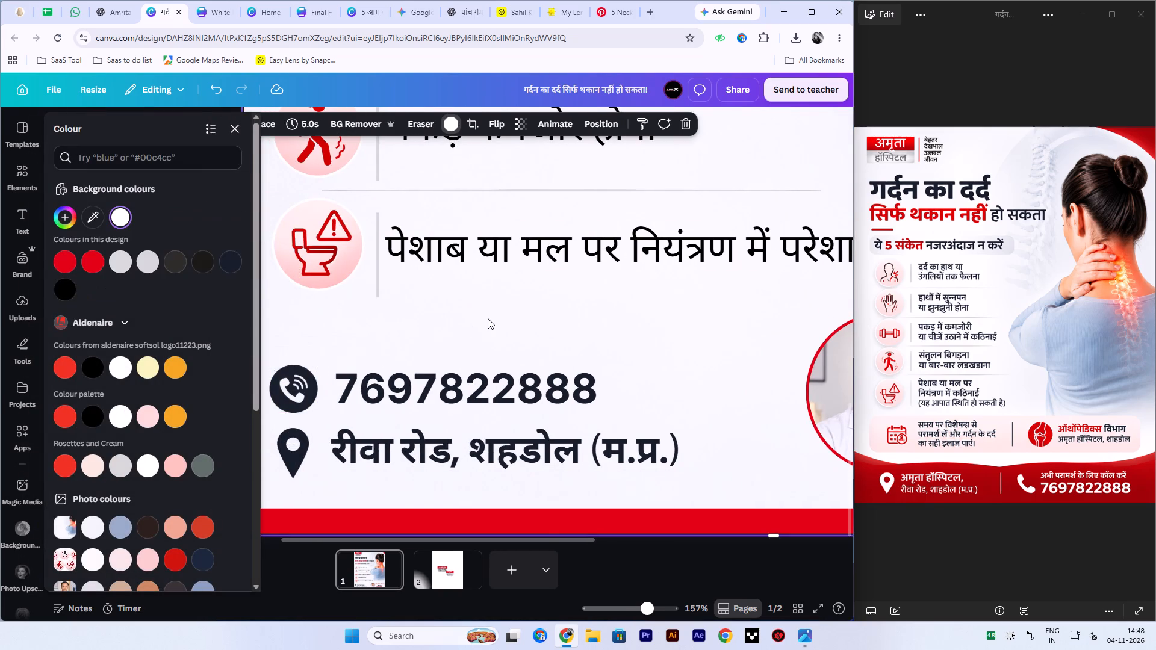
Nudge the address line slightly down to line up with the location pin.
ctrl+scroll(488, 318, down, 3)
ctrl+click(459, 503)
ctrl+scroll(459, 503, down, 4)
click(351, 462)
key(Down)
key(Down)
key(Down)
key(Down)
key(Down)
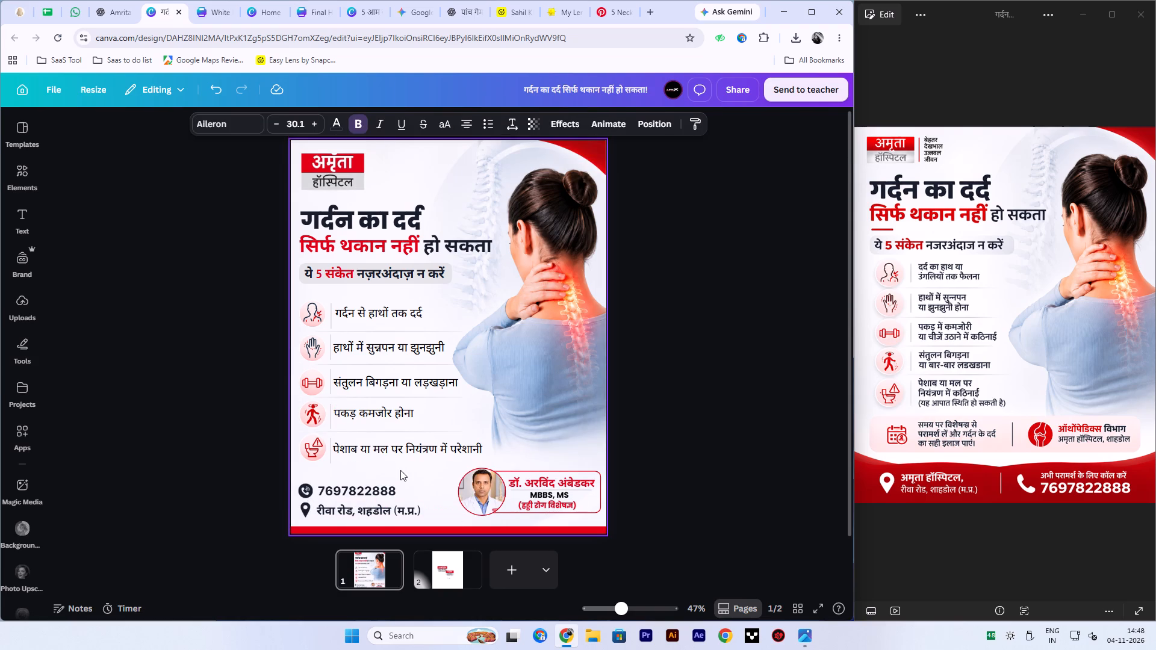
key(Up)
key(Up)
Nudge the location pin slightly to the left, away from the address text.
click(698, 446)
click(305, 507)
key(Left)
key(Left)
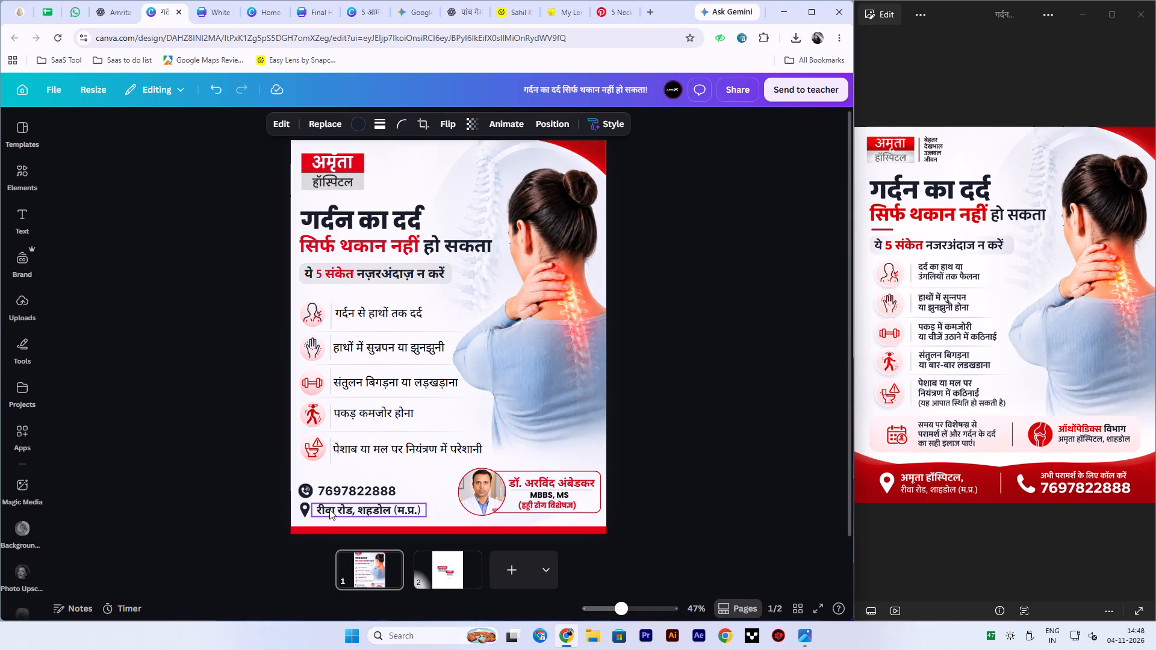
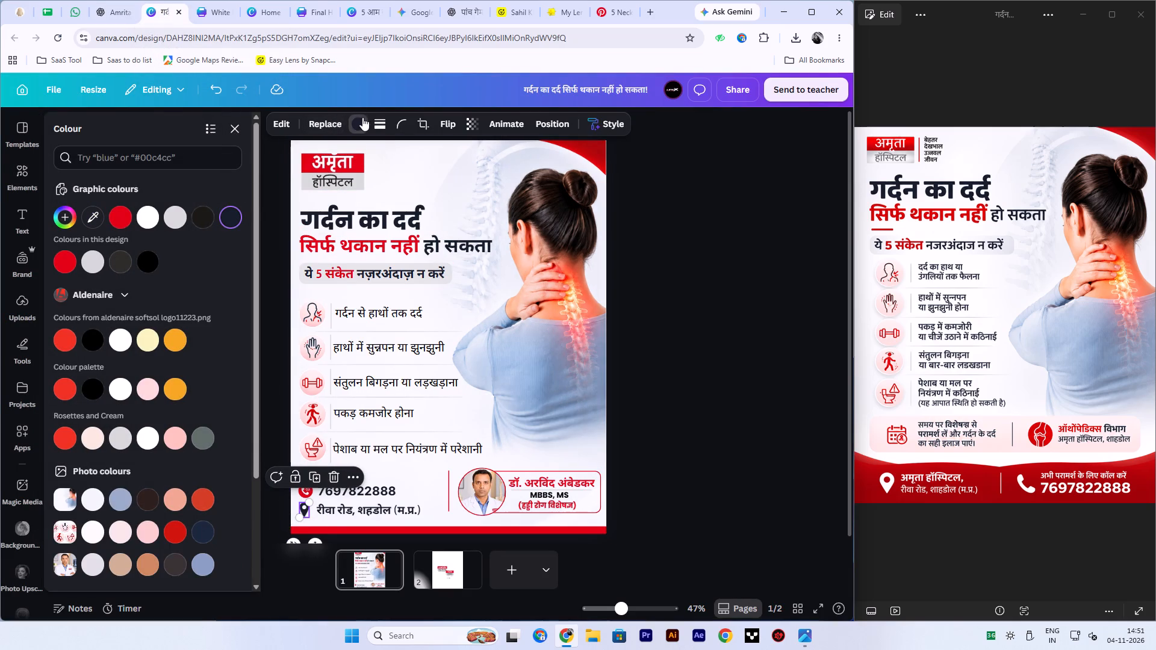
click(116, 212)
double_click(658, 265)
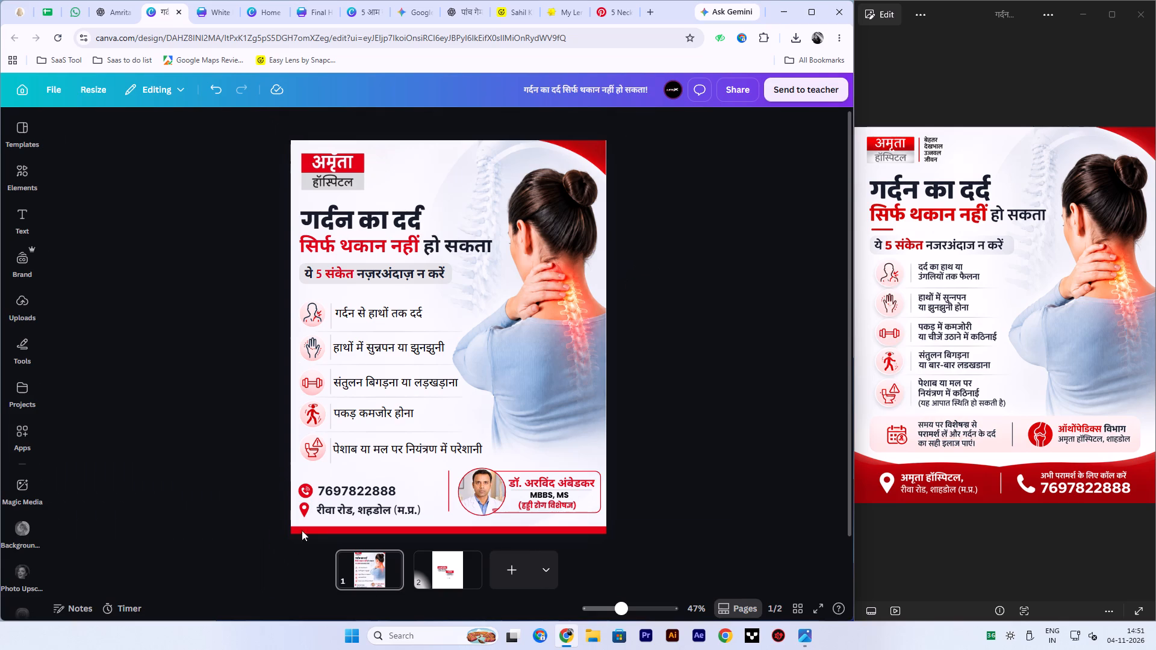
Select the doctor card together with the red divider and nudge them slightly down towards the red bottom bar.
drag(634, 513, 436, 480)
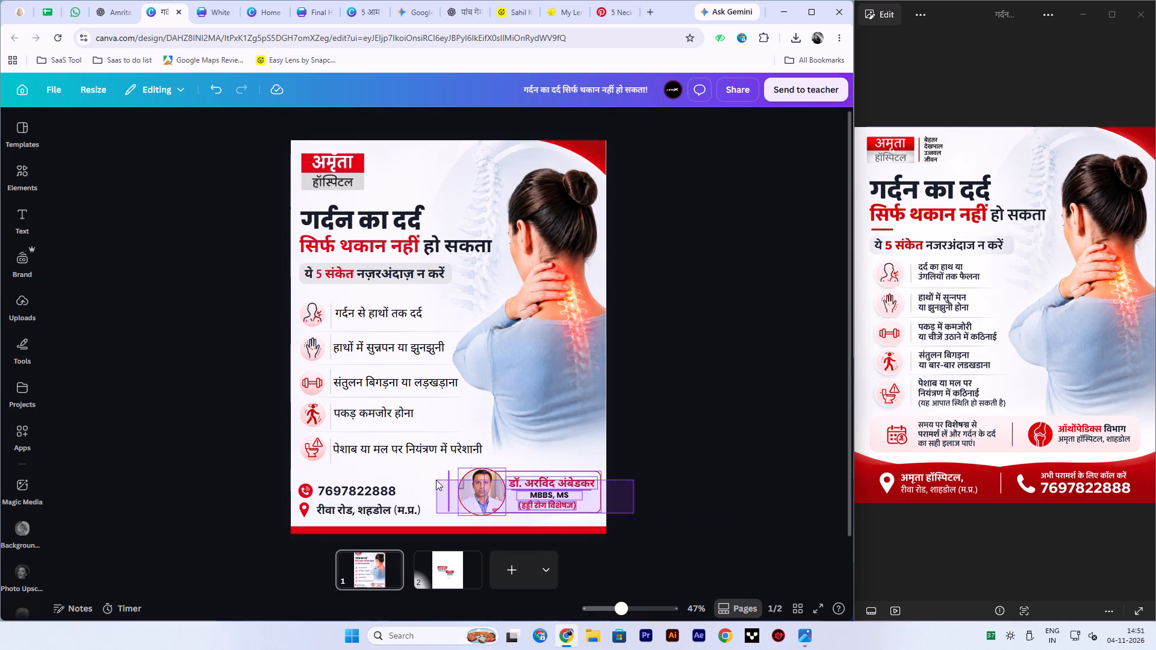
drag(436, 480, 436, 479)
key(Down)
key(Down)
key(Down)
key(Down)
key(Down)
key(Down)
key(Down)
key(Down)
key(Down)
key(Down)
key(Down)
key(Down)
key(Down)
key(Down)
key(Down)
key(Down)
key(Down)
key(Down)
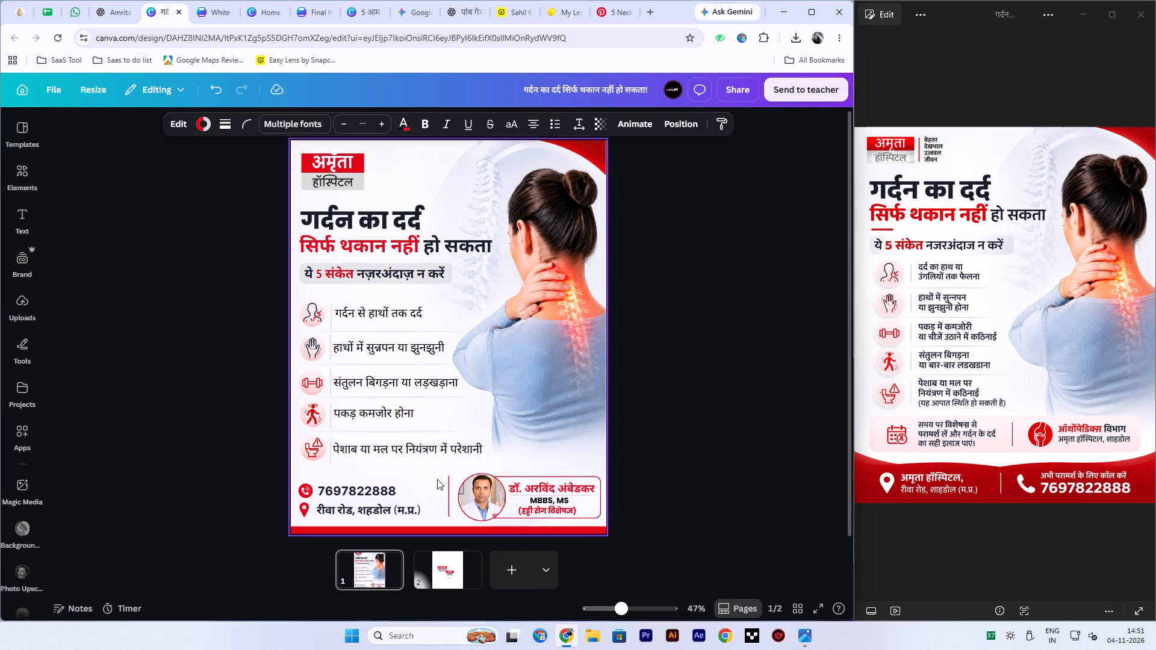
key(Up)
click(685, 474)
Move the phone number slightly right, away from its icon, narrow its text box and enlarge it to font size 40.9.
drag(366, 490, 385, 489)
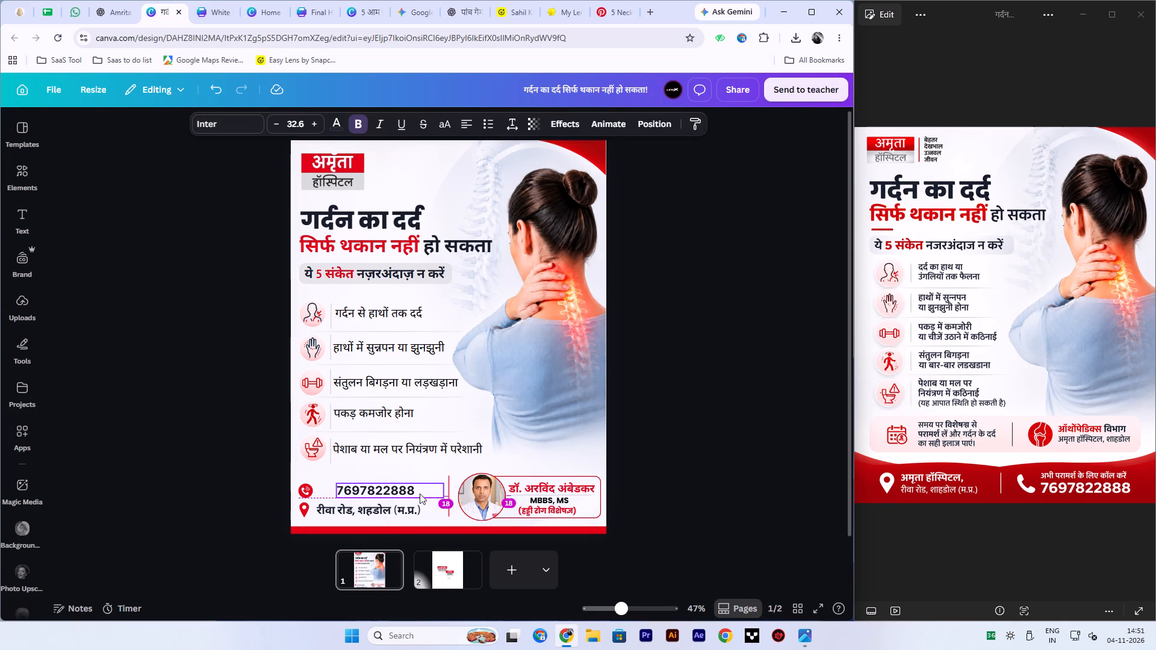
drag(443, 493, 420, 492)
click(394, 508)
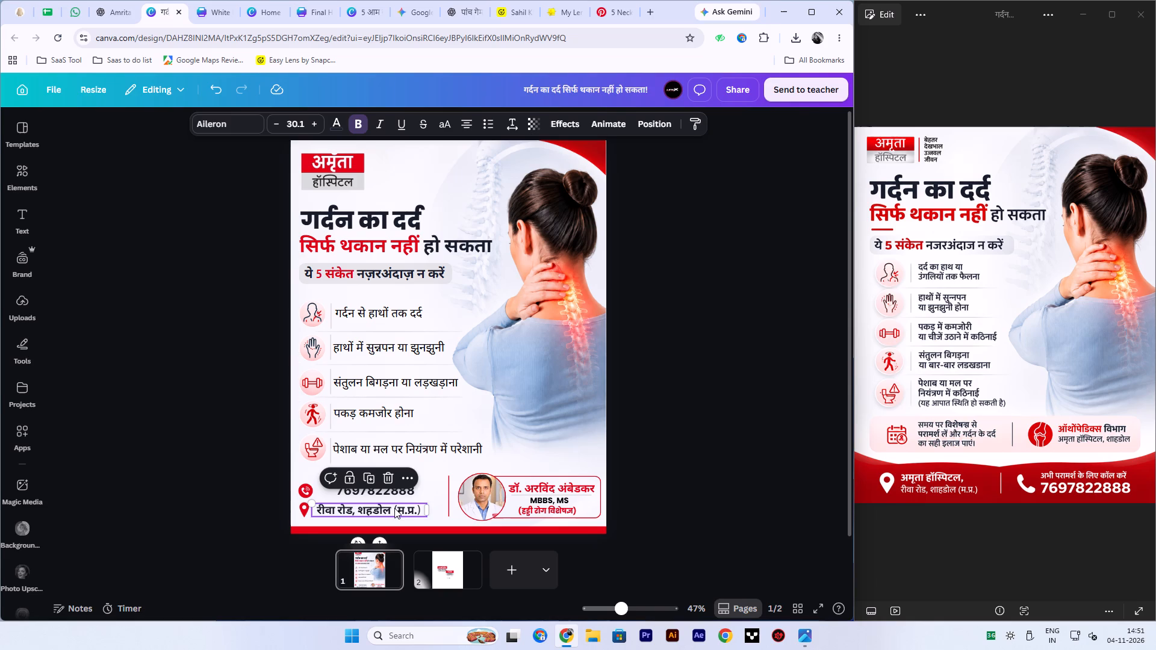
click(398, 489)
drag(423, 483, 443, 465)
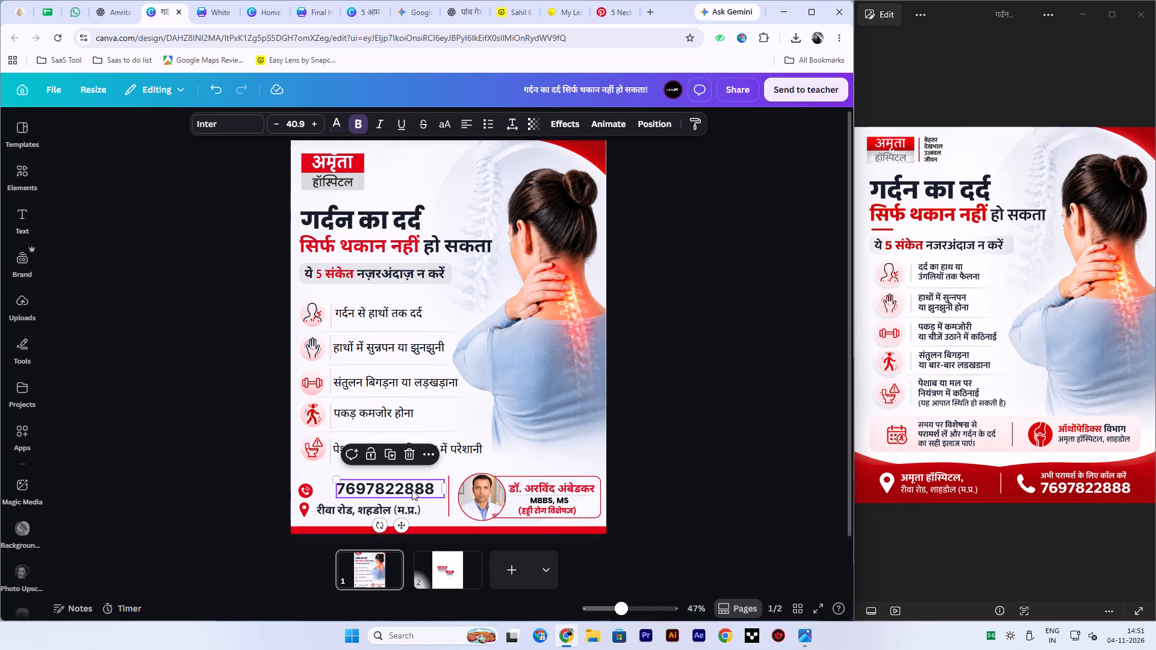
Move the phone icon and number together to the free area above the doctor card and group them.
click(118, 11)
click(155, 13)
click(122, 344)
drag(280, 487, 384, 493)
drag(392, 493, 545, 409)
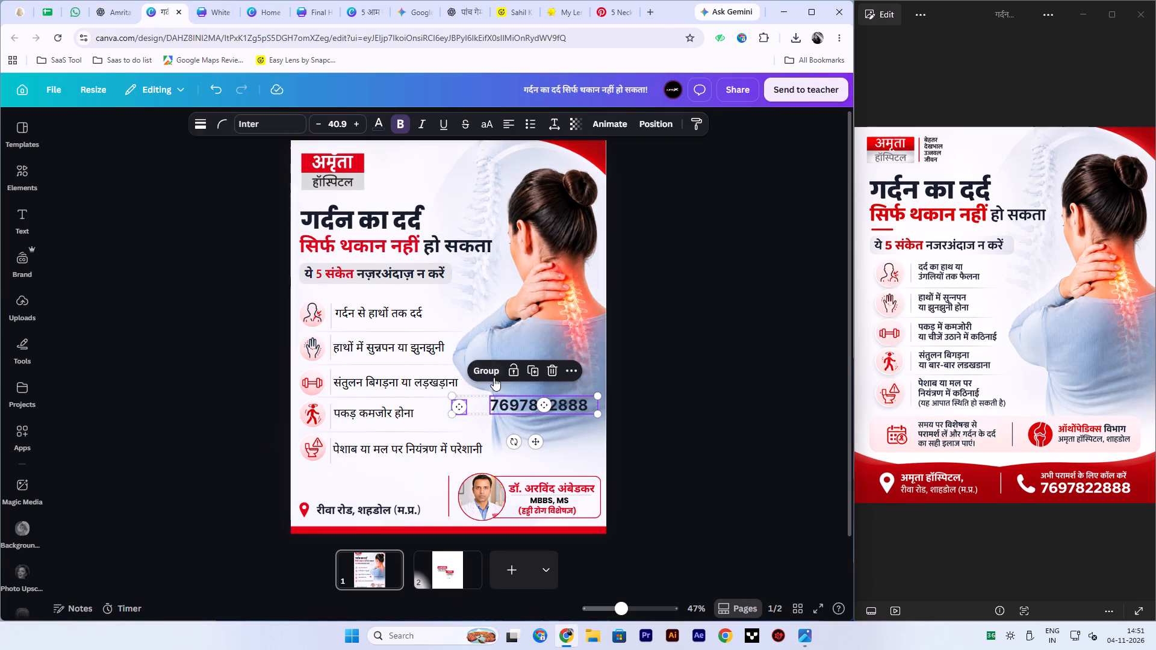
click(489, 370)
click(251, 506)
Enlarge the location pin and address line together to font size 34.4 and nudge them slightly left, clear of the divider.
drag(286, 506, 363, 507)
click(372, 515)
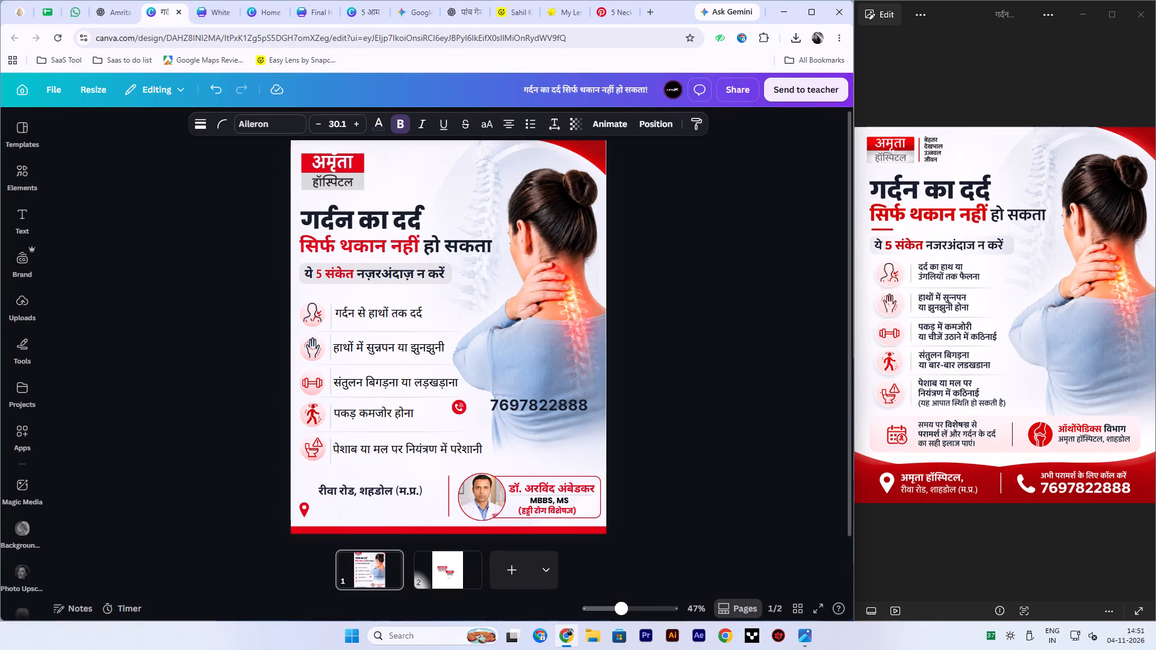
key(Right)
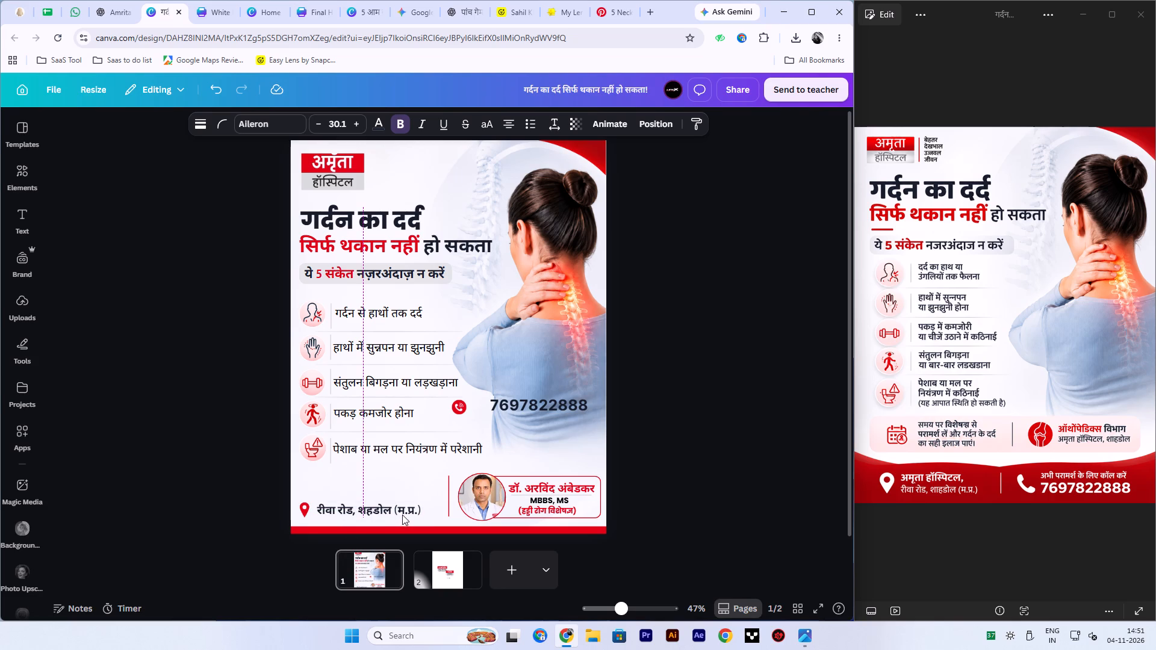
drag(427, 501, 446, 501)
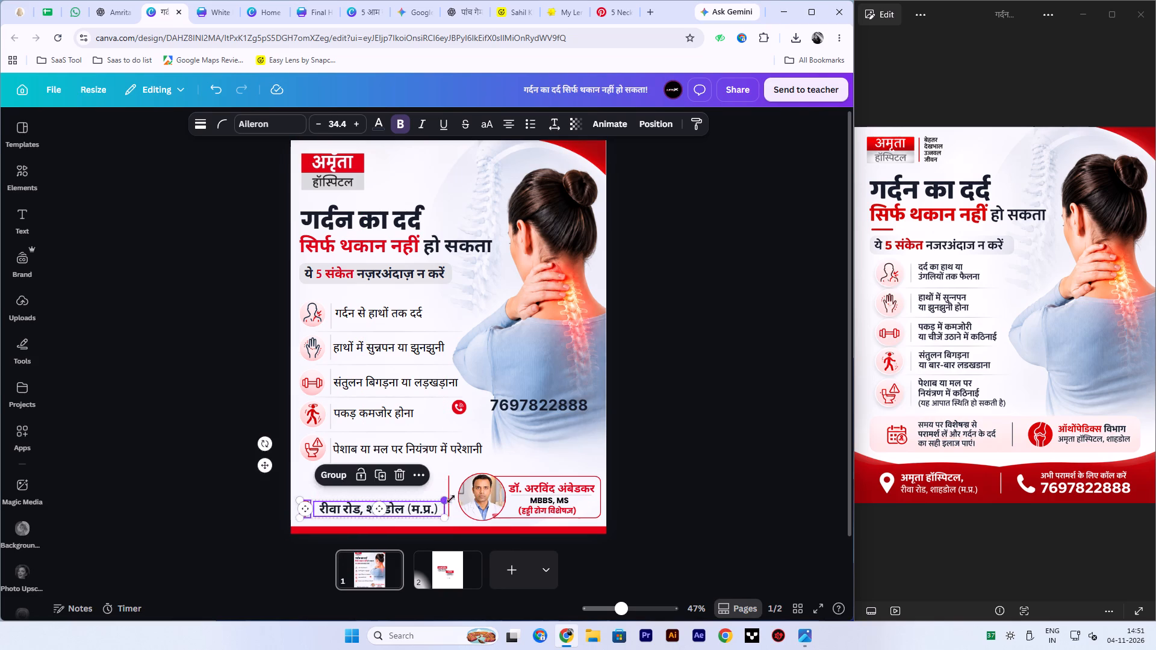
key(Left)
key(Left)
key(Left)
key(Left)
key(Right)
key(Right)
click(724, 484)
Move the grouped phone icon and number back above the address line and ungroup them.
drag(459, 409, 306, 486)
click(326, 447)
click(210, 476)
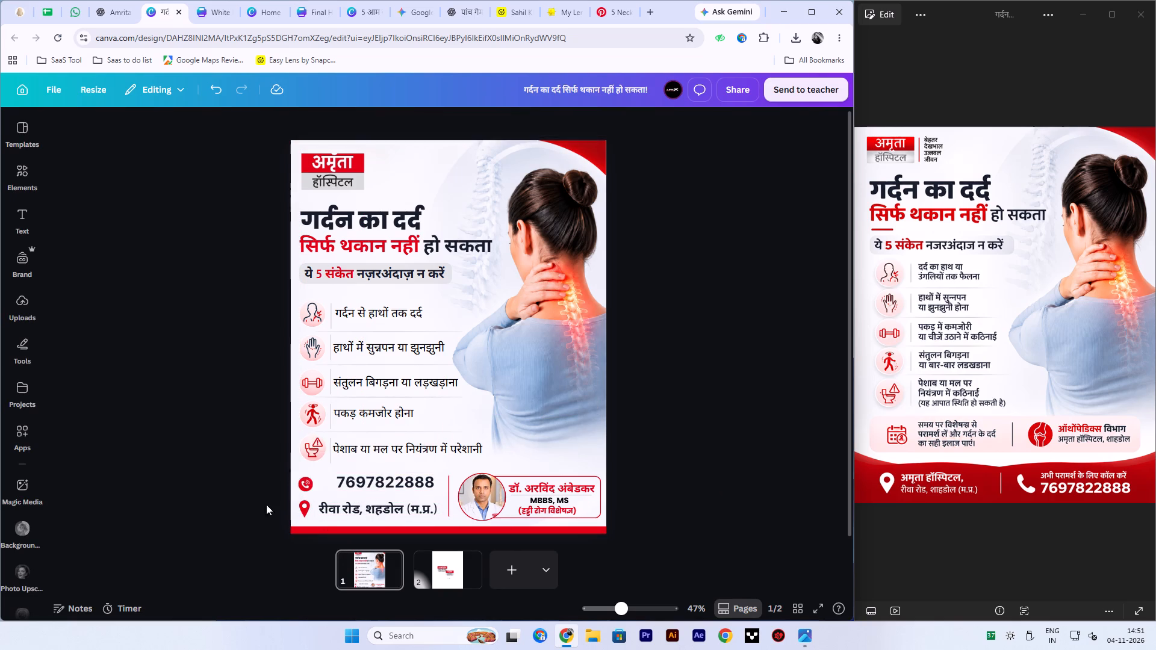
Enlarge the phone icon to about 57 by 57.
click(305, 482)
click(315, 475)
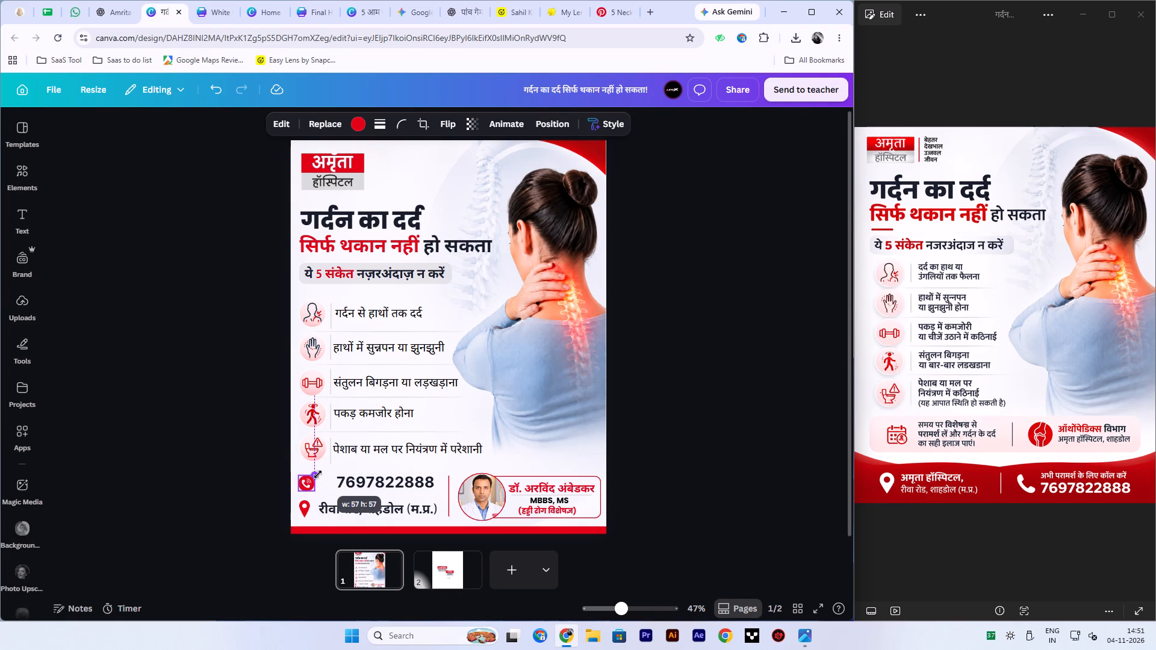
click(259, 487)
Move the phone number slightly left and down, closer to the phone icon and level with it.
drag(225, 504, 238, 504)
drag(366, 475, 358, 478)
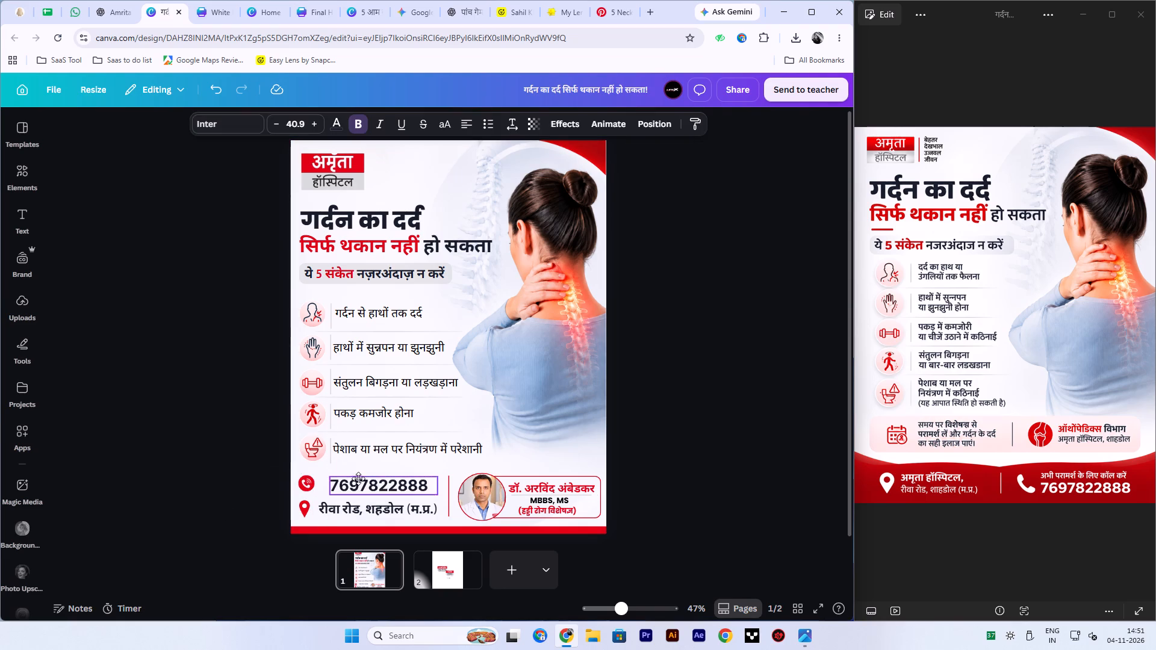
Move the phone number slightly left toward the phone icon and nudge it down closer to the address line.
drag(358, 478, 353, 478)
click(176, 510)
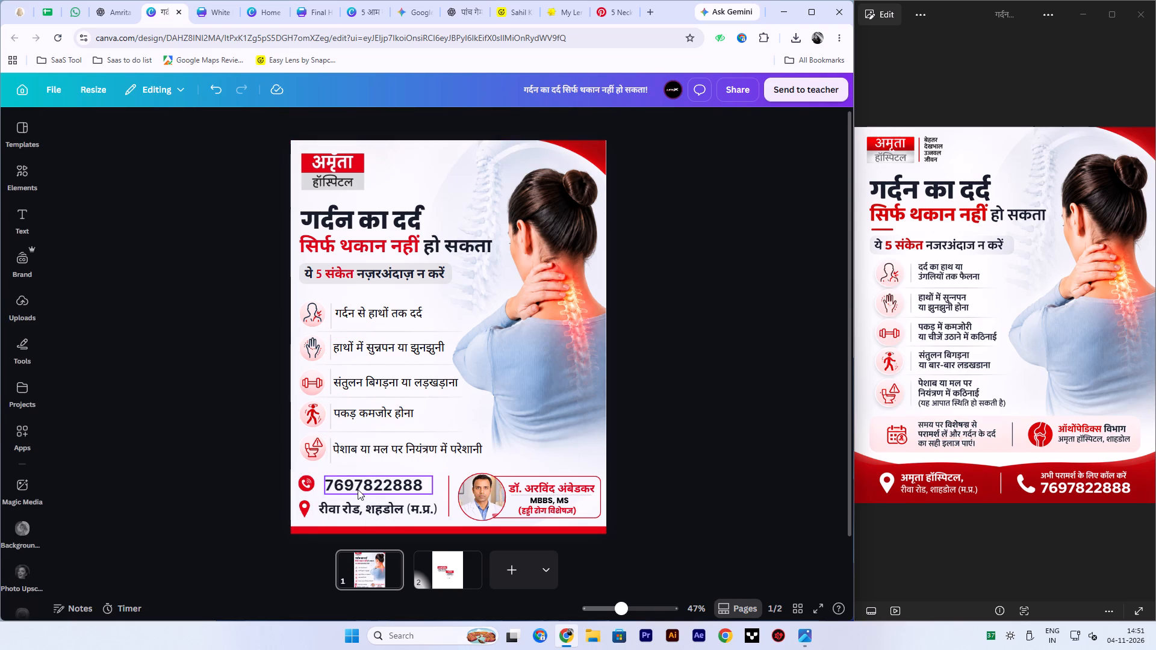
click(358, 489)
key(Down)
key(Down)
key(Down)
key(Down)
key(Down)
key(Down)
key(Down)
key(Down)
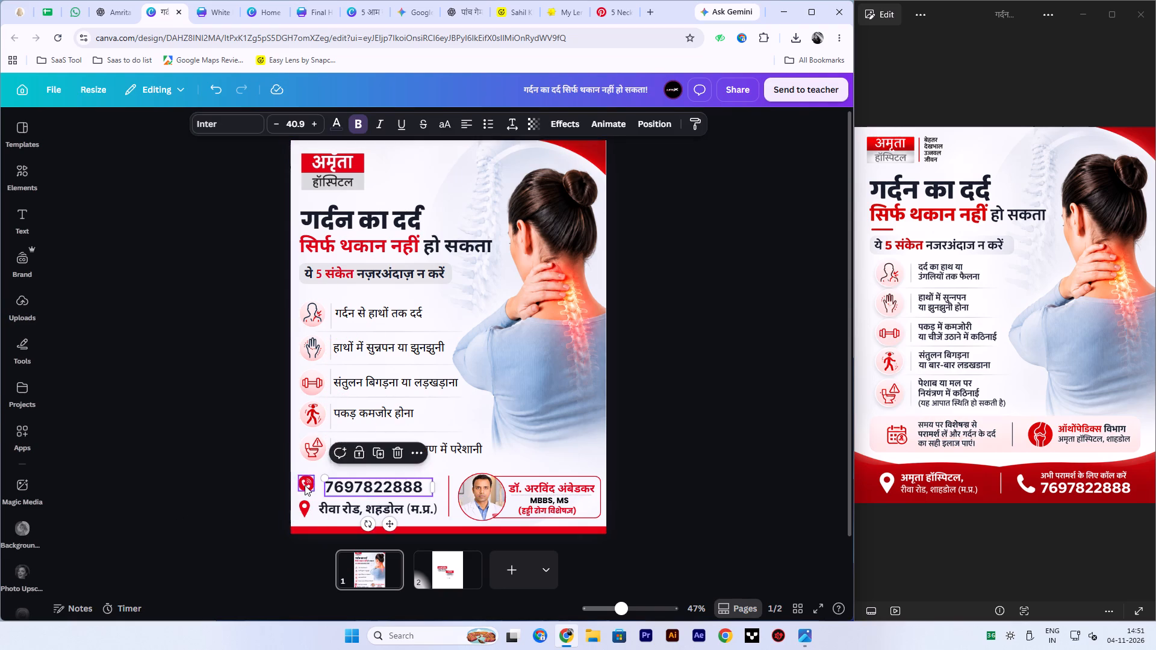
Nudge the red phone icon down to sit level with the phone number.
click(305, 485)
key(Down)
key(Down)
key(Down)
key(Down)
key(Down)
key(Down)
key(Down)
key(Down)
key(Down)
Nudge the red location pin slightly right so it sits centred beneath the phone icon.
click(303, 512)
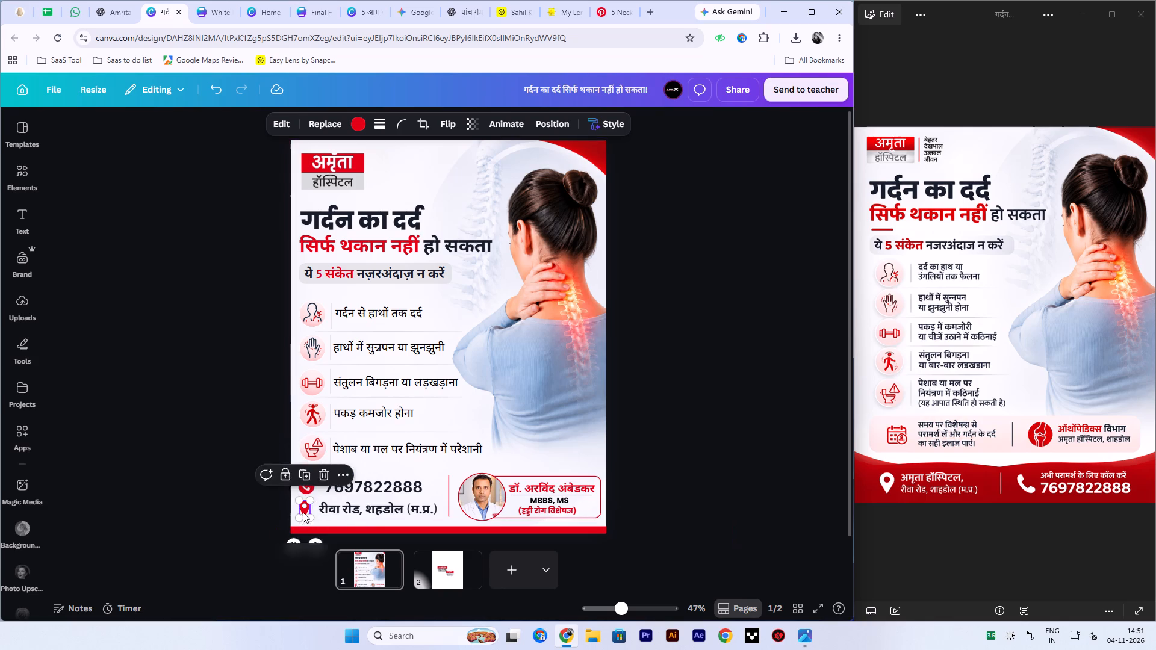
key(Right)
key(Right)
key(Right)
key(Right)
key(Left)
click(698, 491)
Nudge the phone icon slightly further down to fine-tune its vertical alignment with the phone number.
click(304, 487)
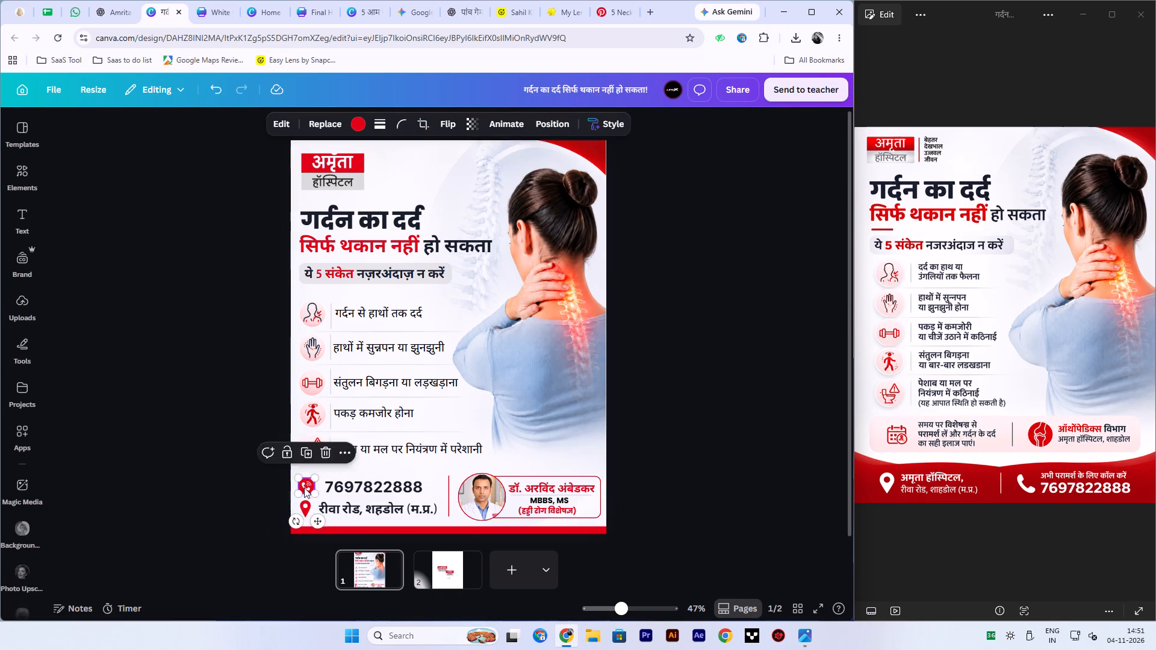
key(Down)
key(Down)
key(Down)
key(Down)
key(Down)
Move the phone number left so its start lines up with the address text below it.
drag(381, 484, 373, 484)
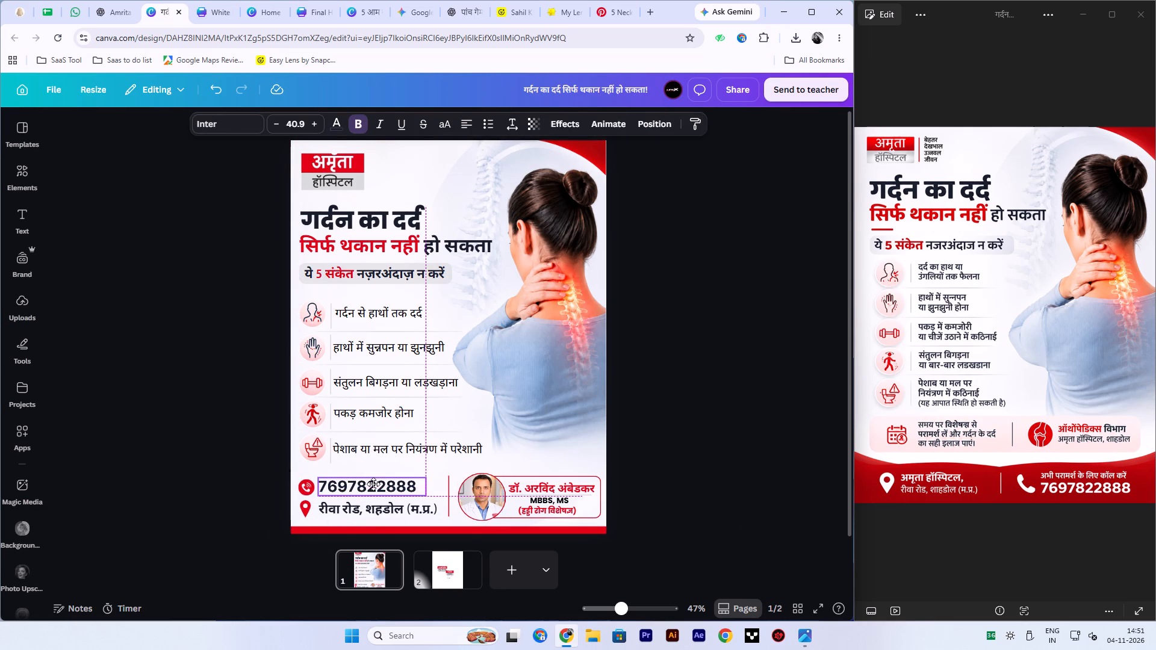
drag(373, 484, 376, 485)
click(706, 436)
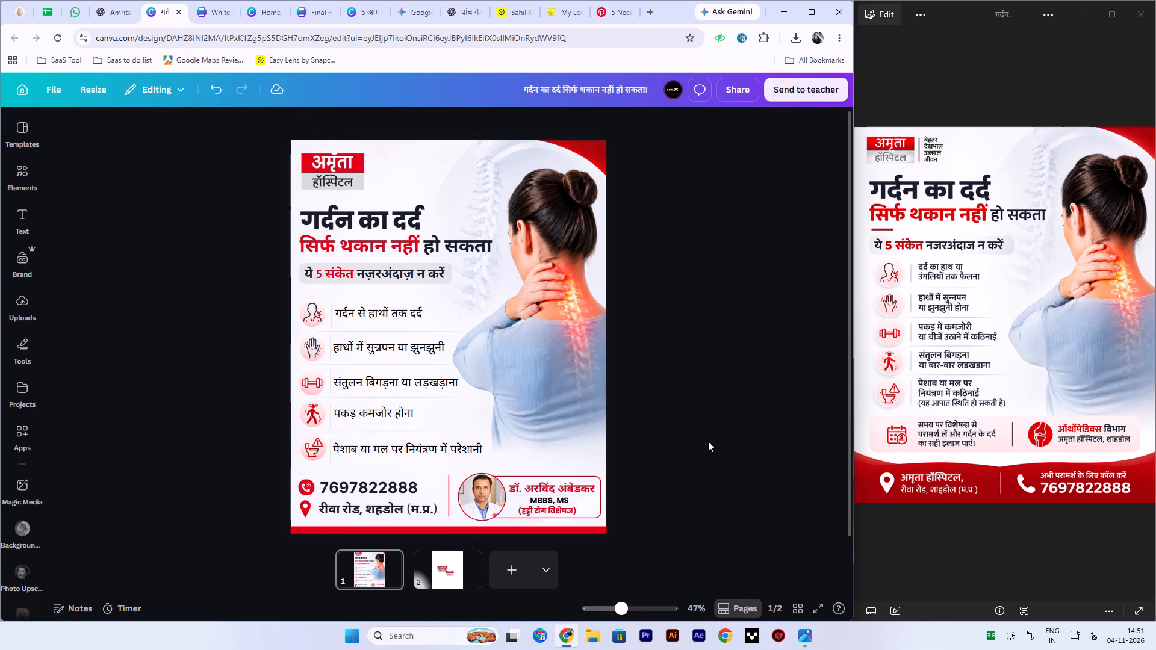
Preview the finished neck pain poster in full screen.
ctrl+scroll(708, 441, down, 2)
ctrl+scroll(709, 441, up, 1)
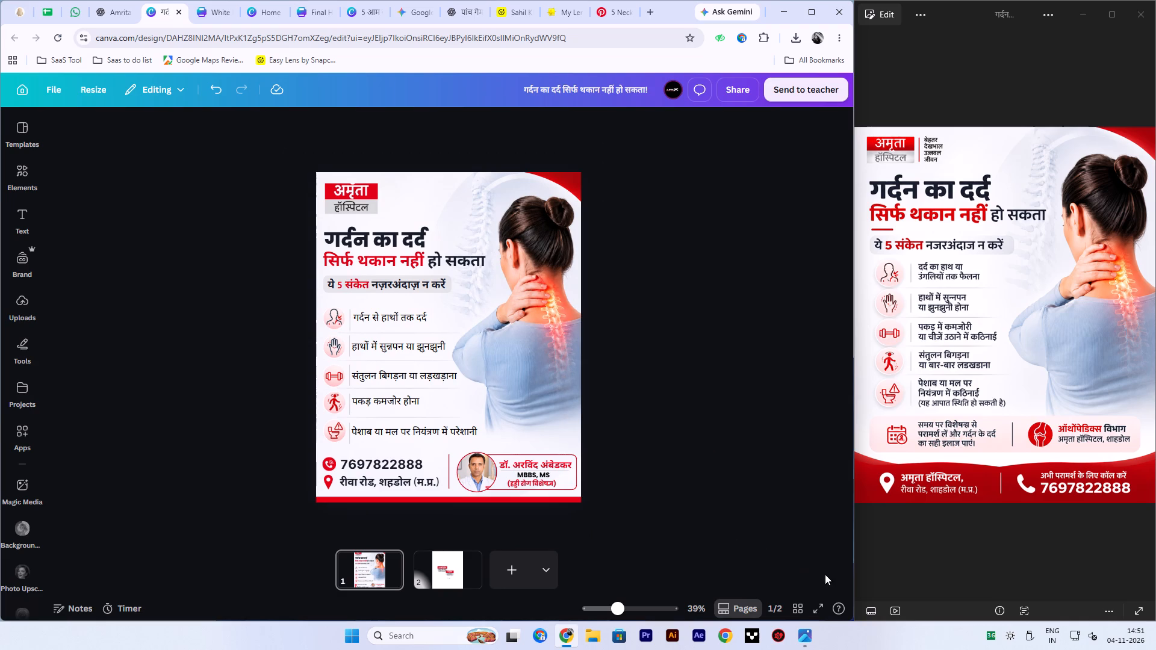
click(820, 607)
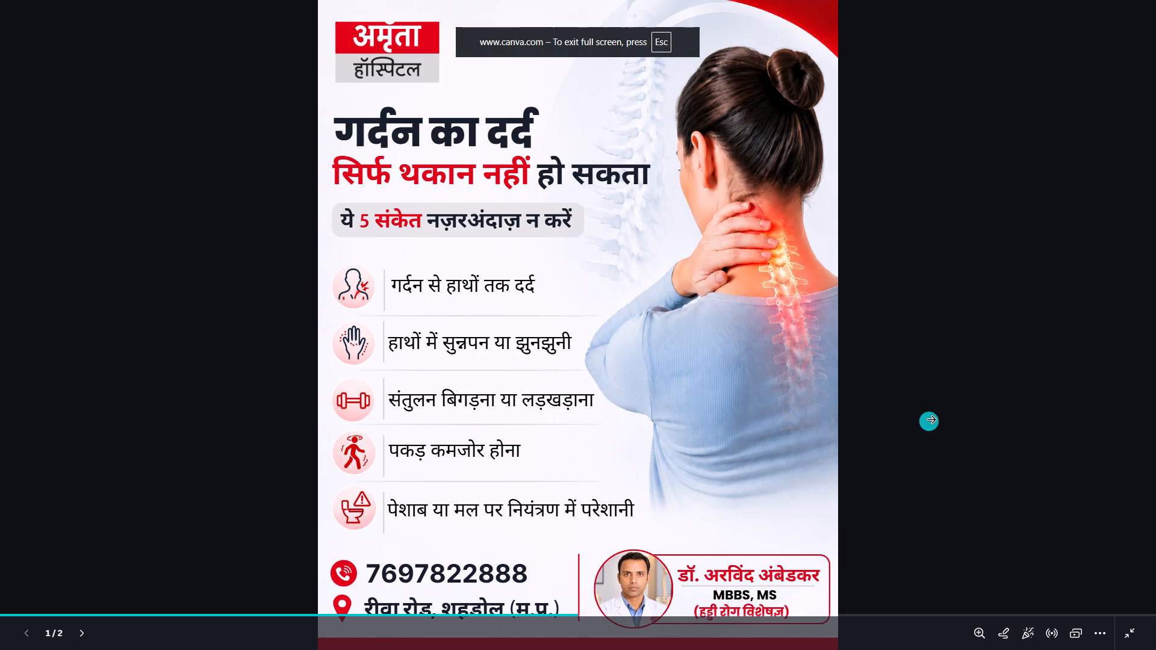
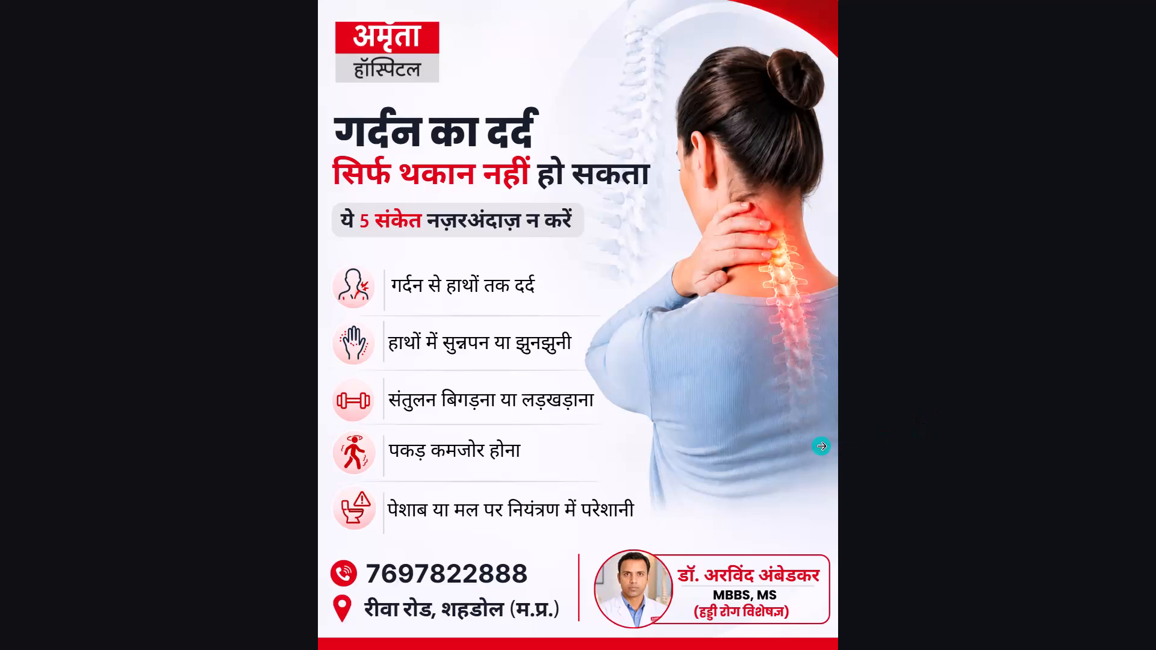
key(Escape)
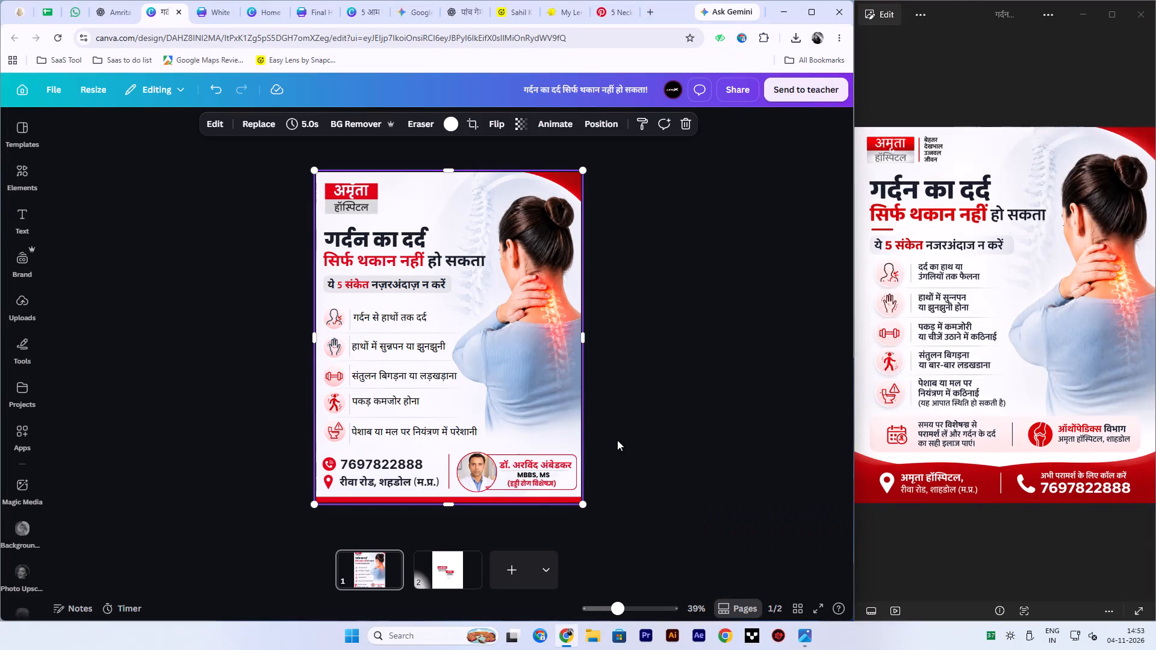
click(727, 374)
key(shift+super+s)
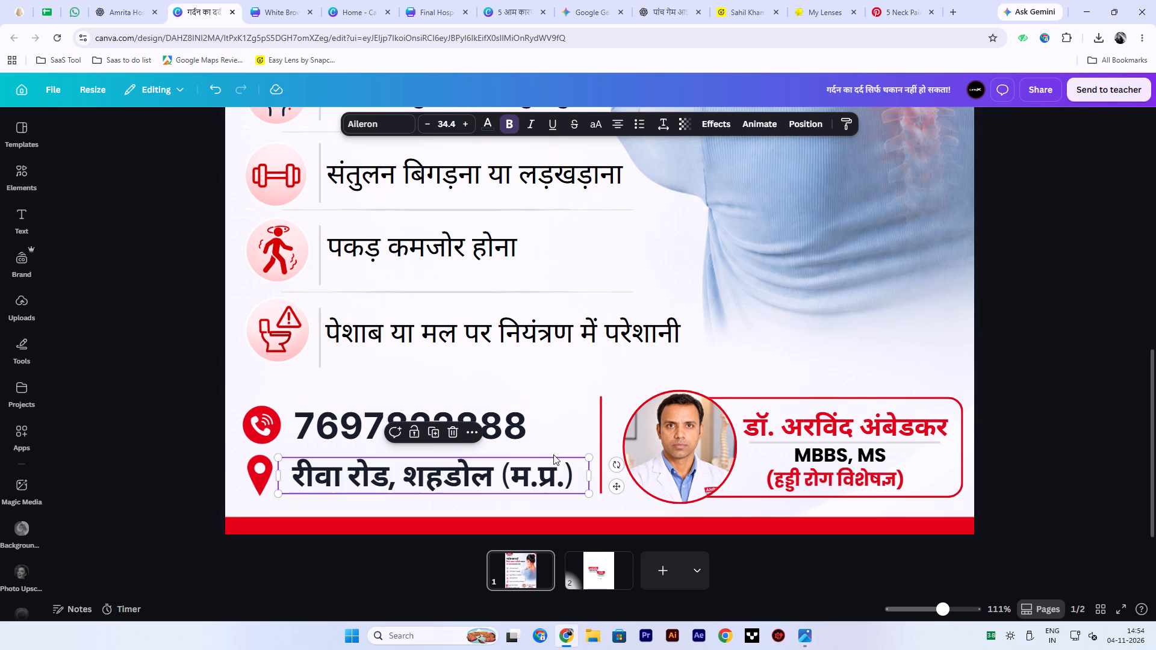
drag(591, 460, 535, 456)
key(Right)
key(Right)
key(Right)
key(Up)
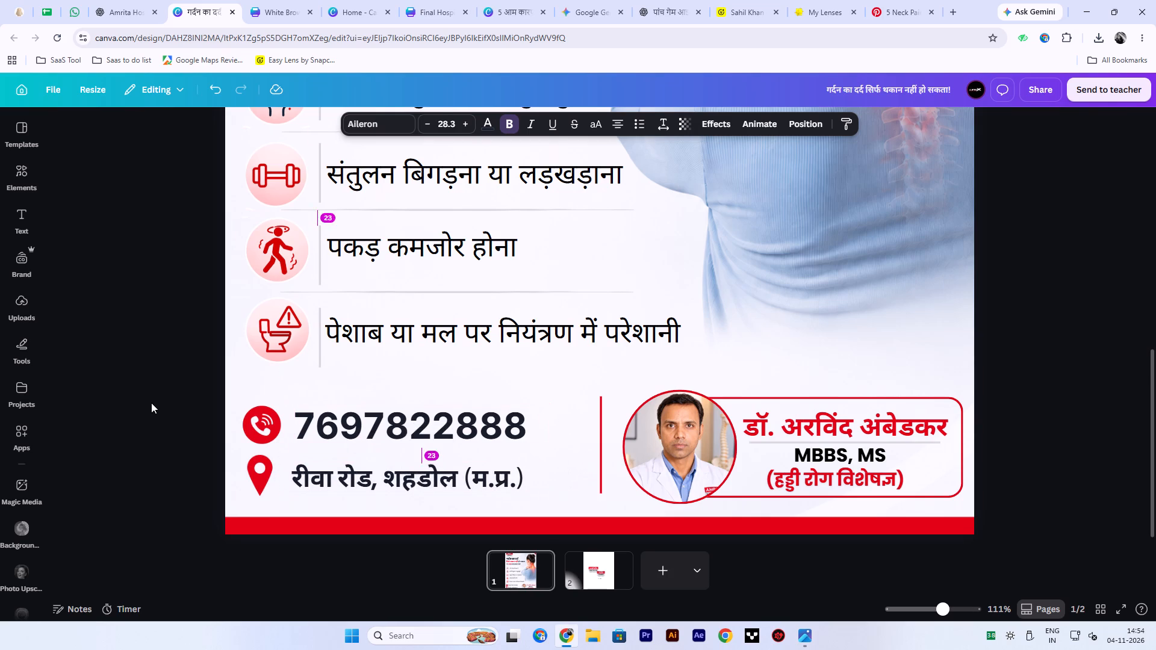
key(Up)
key(Up)
key(Down)
Move the red location pin slightly down to increase its gap from the phone icon.
click(259, 477)
key(Down)
key(Down)
key(Down)
key(Down)
key(Down)
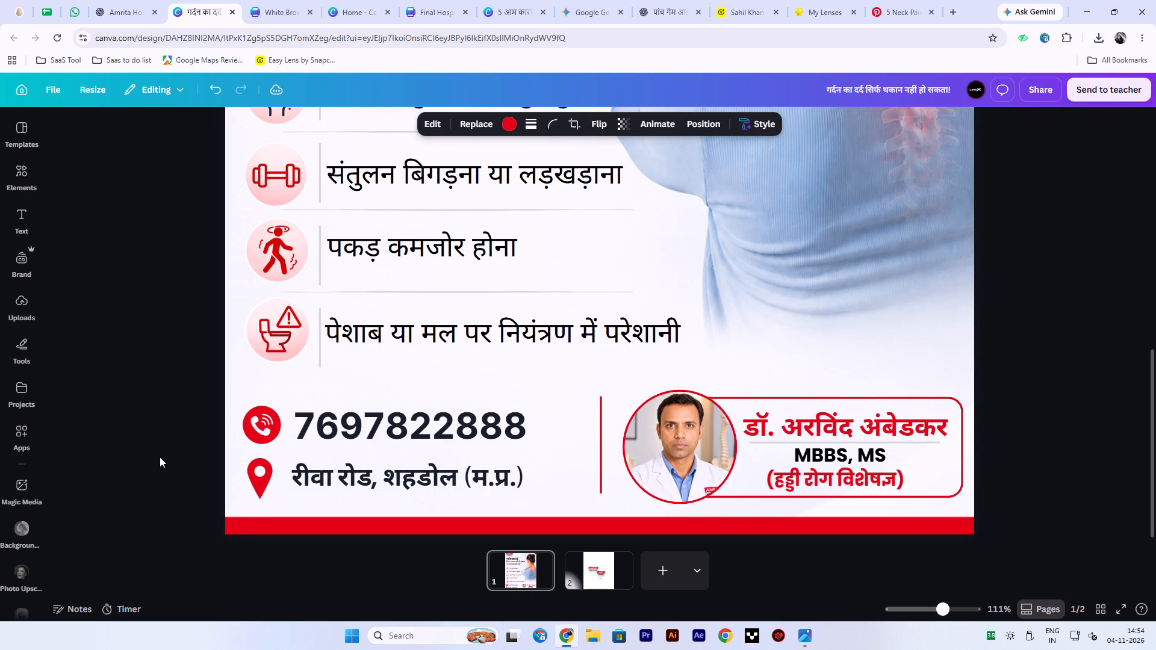
click(103, 444)
drag(256, 478, 256, 484)
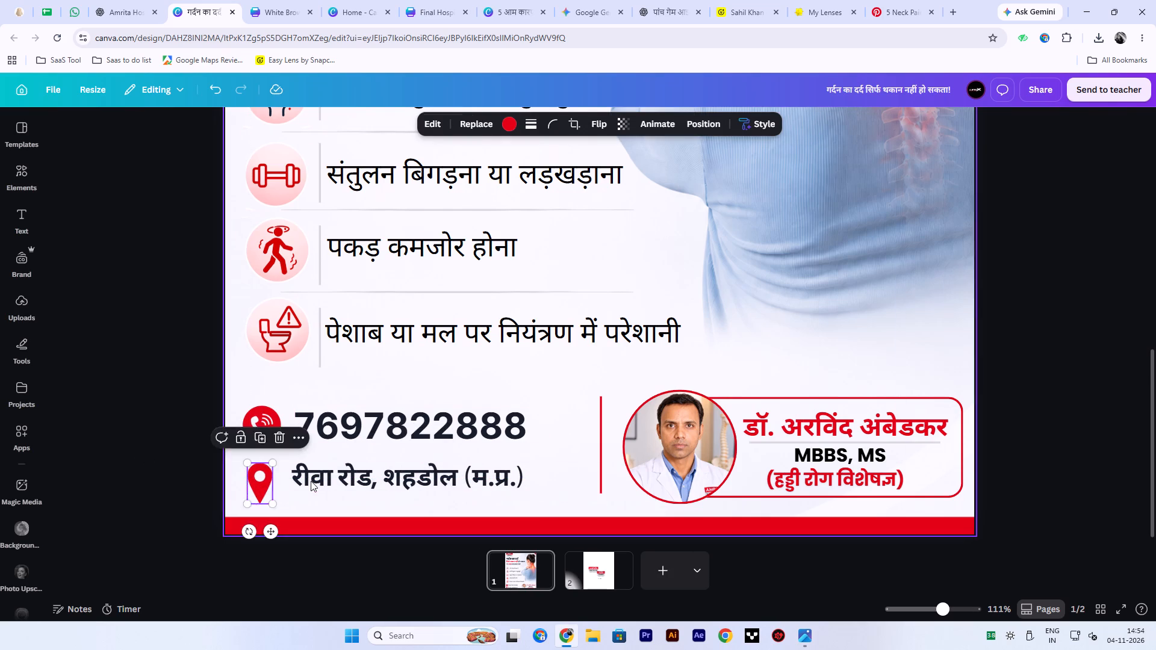
Nudge the address text down and slightly left to line it up with the location pin.
click(311, 481)
key(Down)
key(Down)
key(Down)
key(Down)
key(Left)
key(Down)
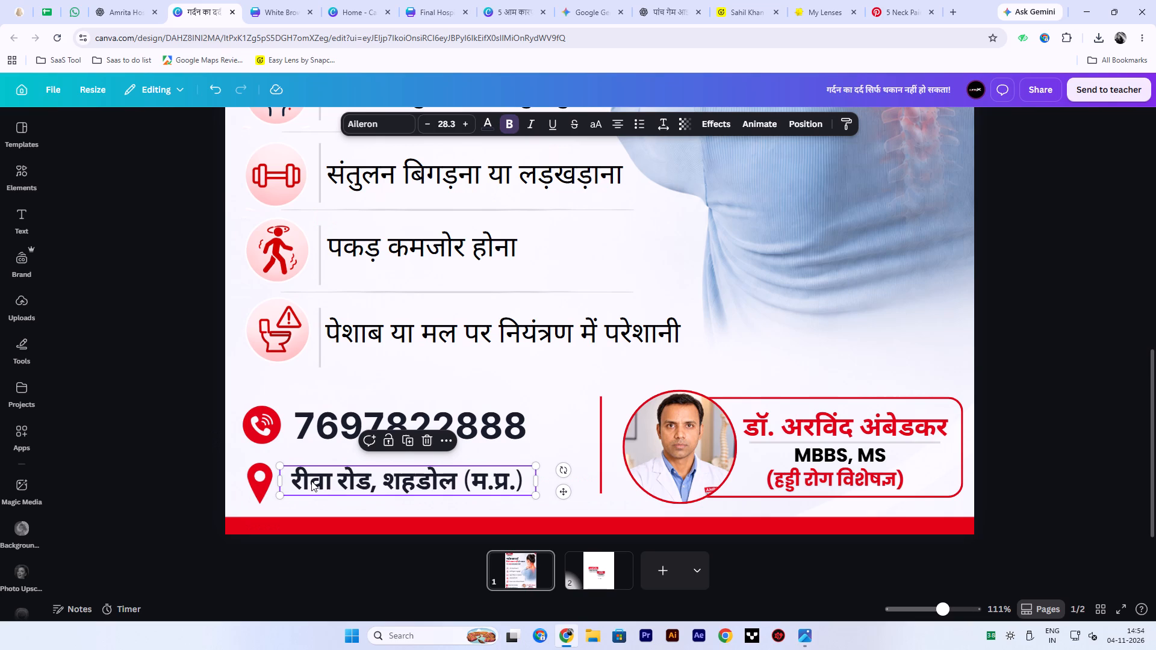
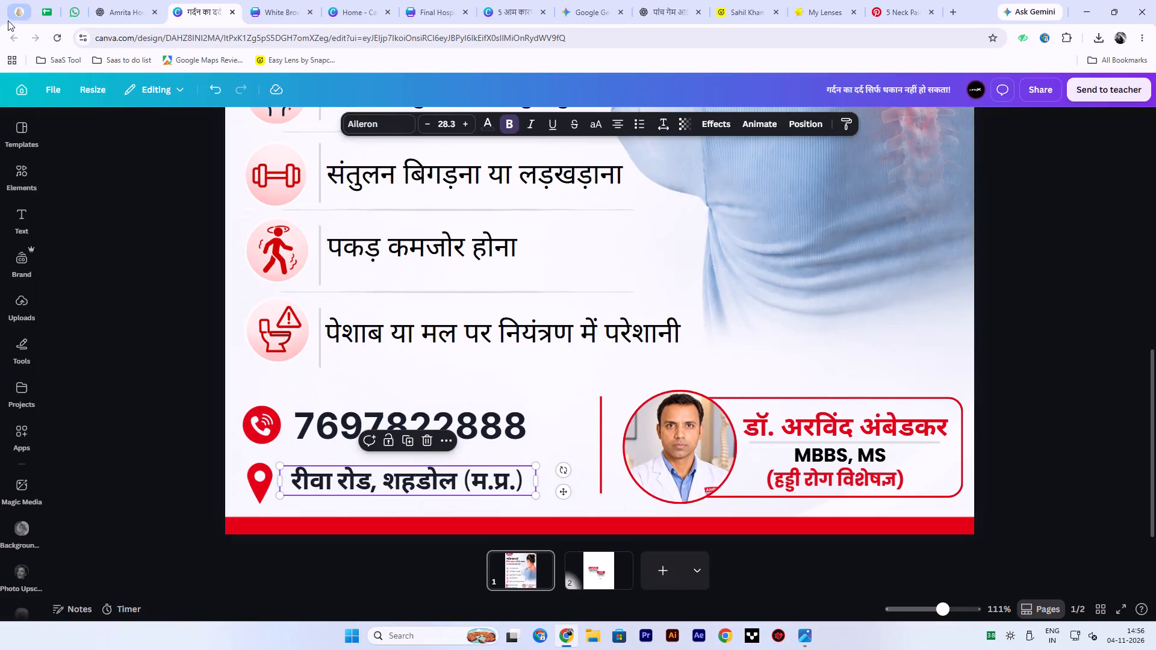
click(132, 351)
ctrl+scroll(328, 344, down, 2)
ctrl+click(1024, 323)
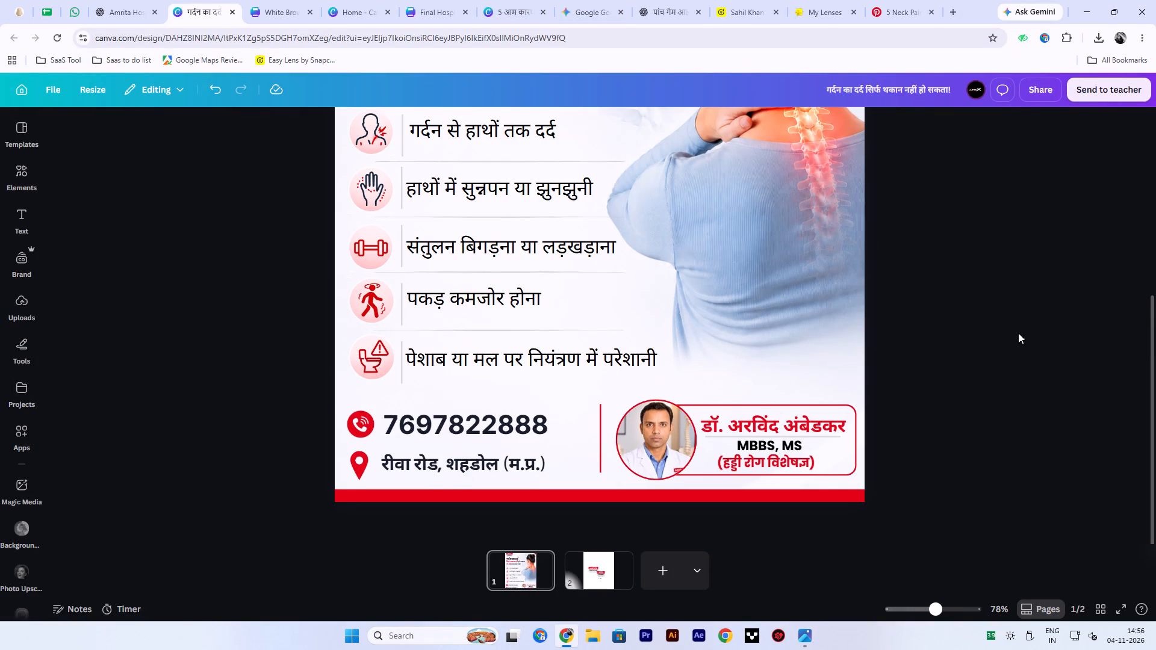
scroll(998, 355, down, 3)
ctrl+scroll(997, 356, down, 1)
scroll(997, 356, up, 3)
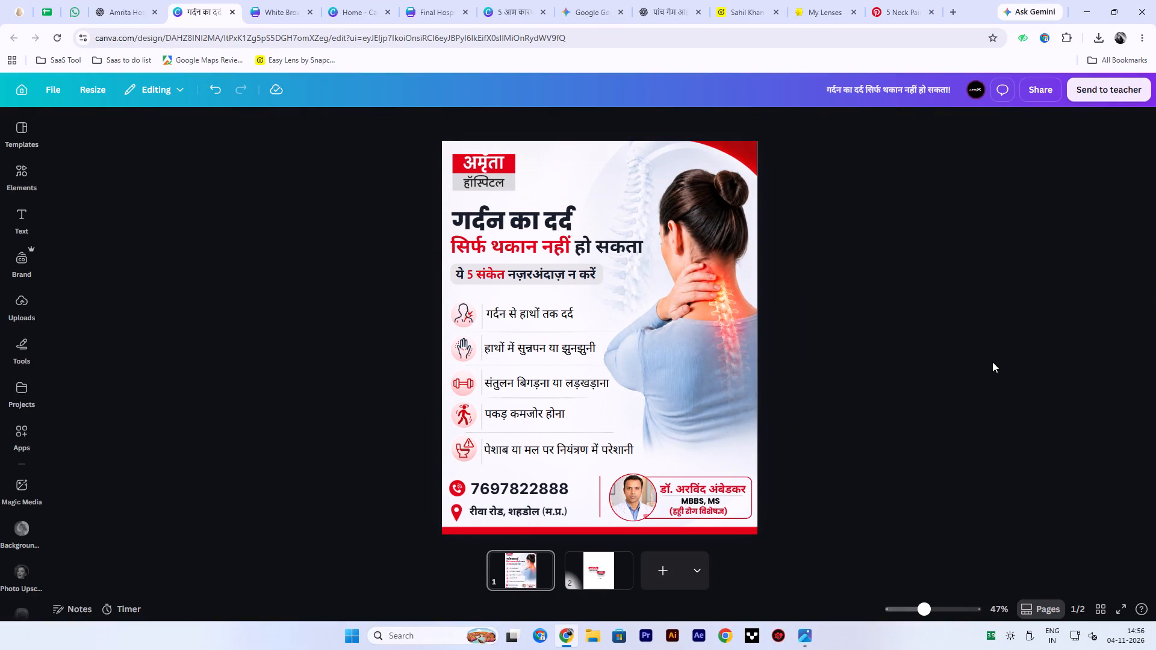
right_click(995, 643)
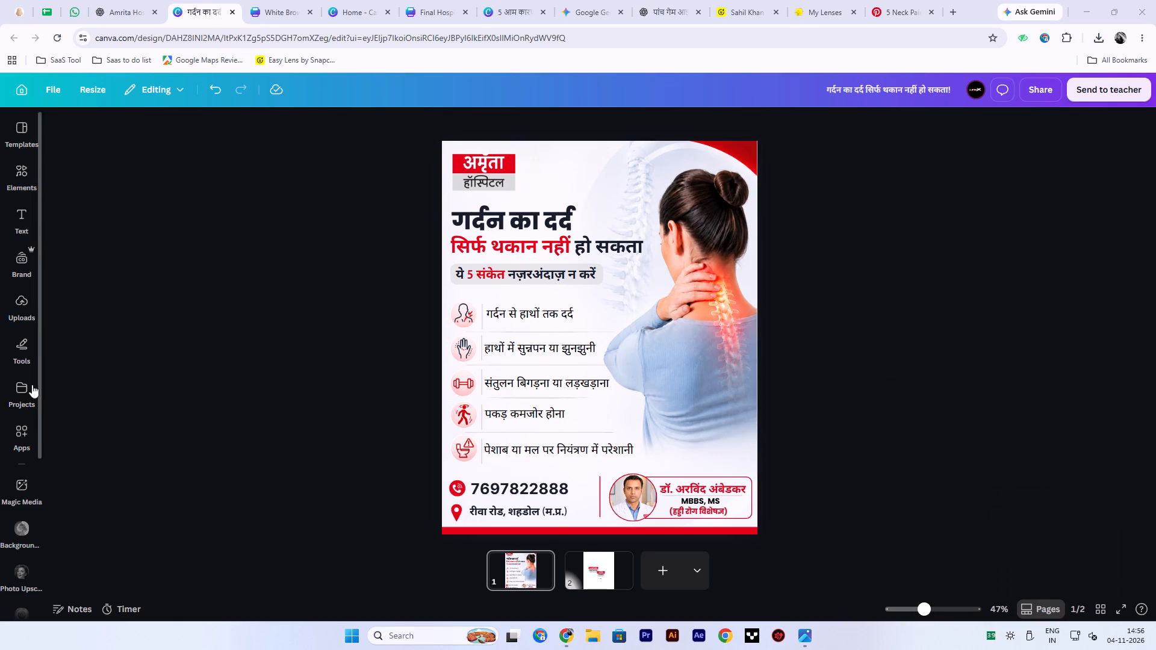
drag(403, 487, 561, 494)
key(Down)
key(Down)
key(Down)
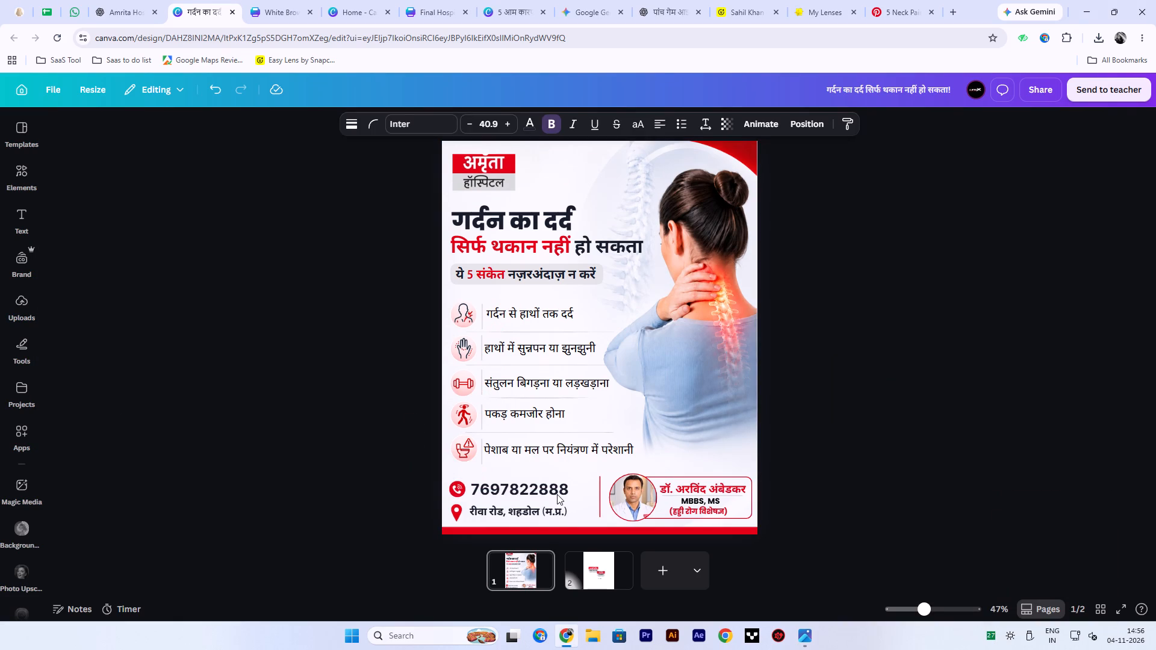
key(Down)
key(Down)
key(Down)
key(Down)
key(Down)
key(Down)
key(Down)
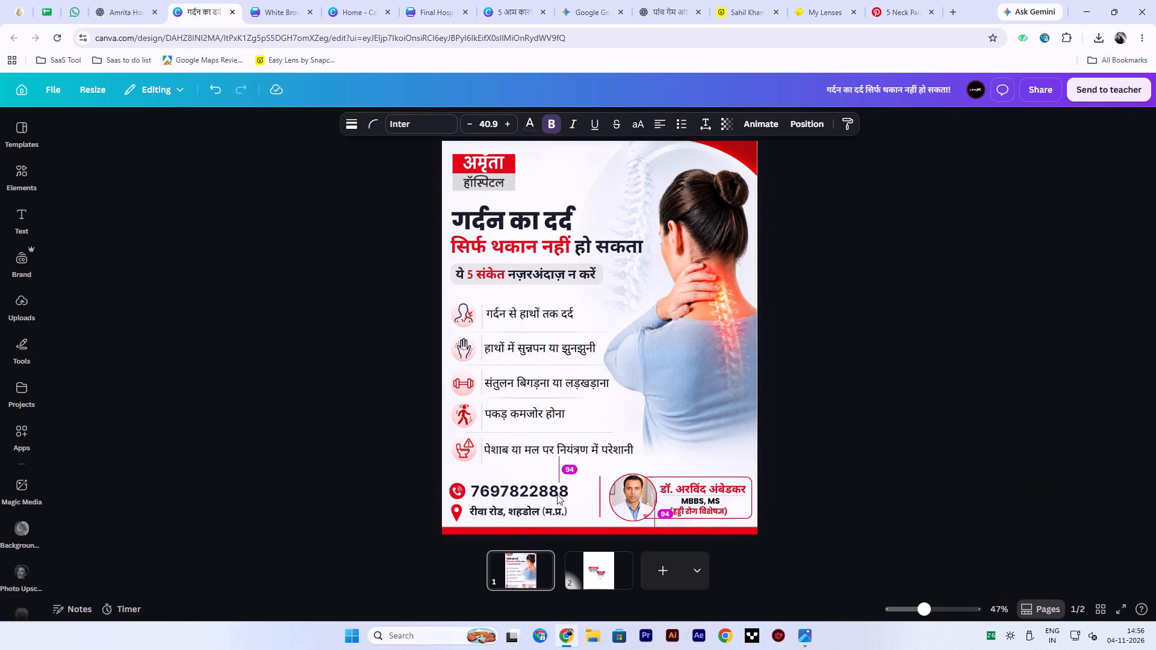
double_click(992, 376)
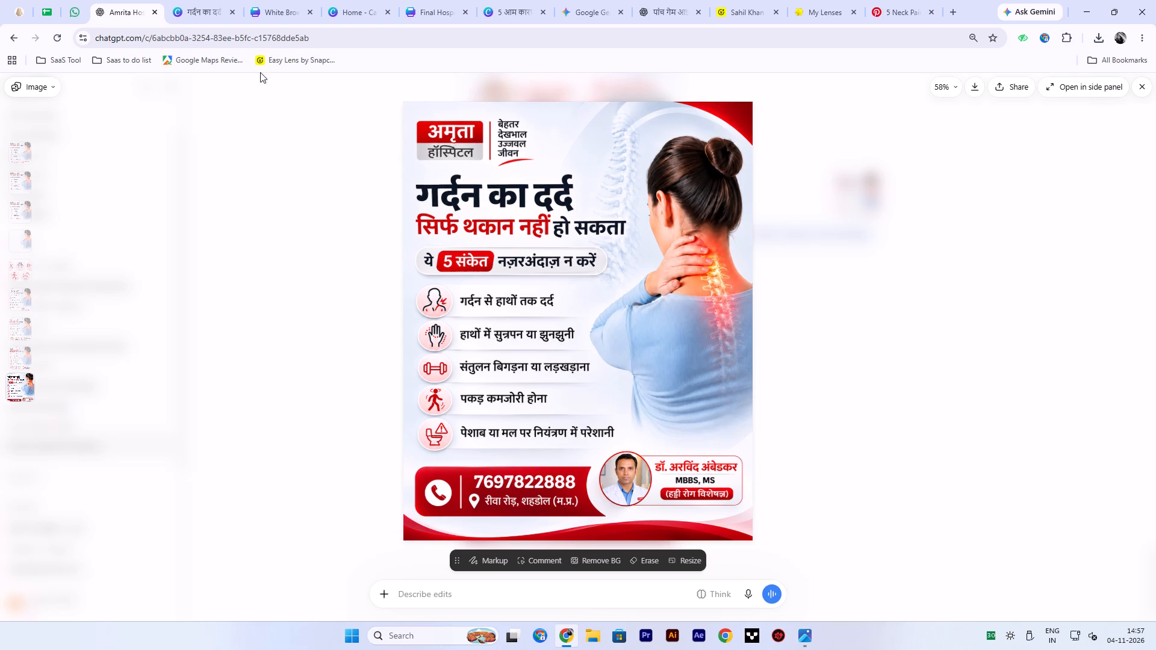
Switch back to the Canva design and duplicate the neck pain poster on page 1.
click(192, 14)
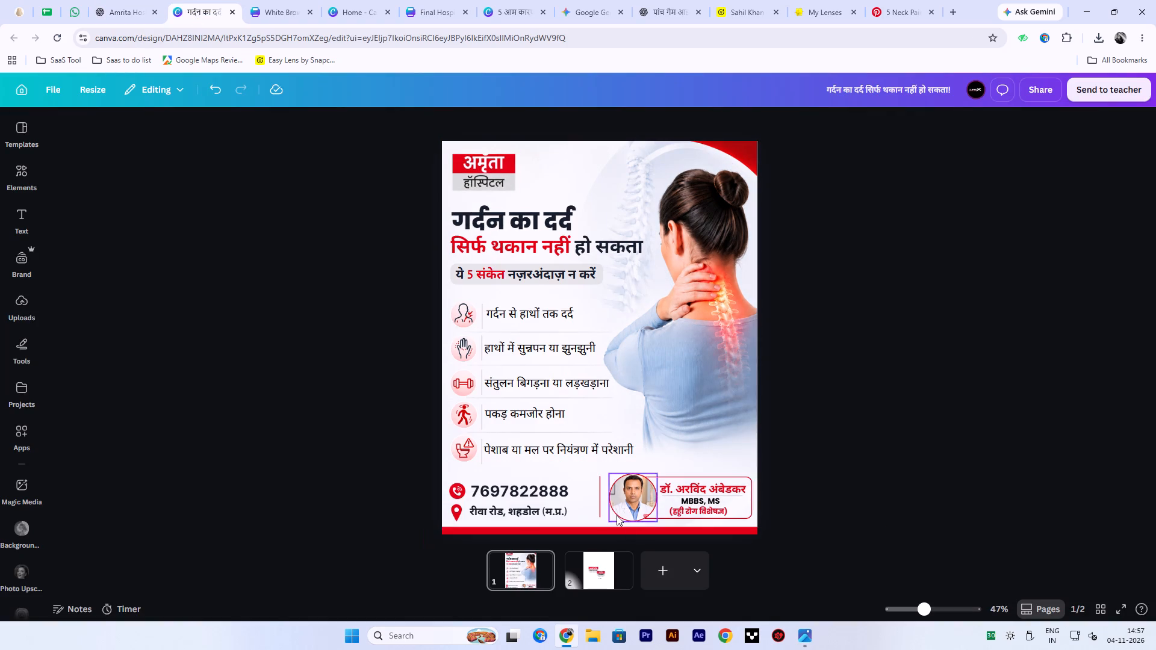
right_click(523, 560)
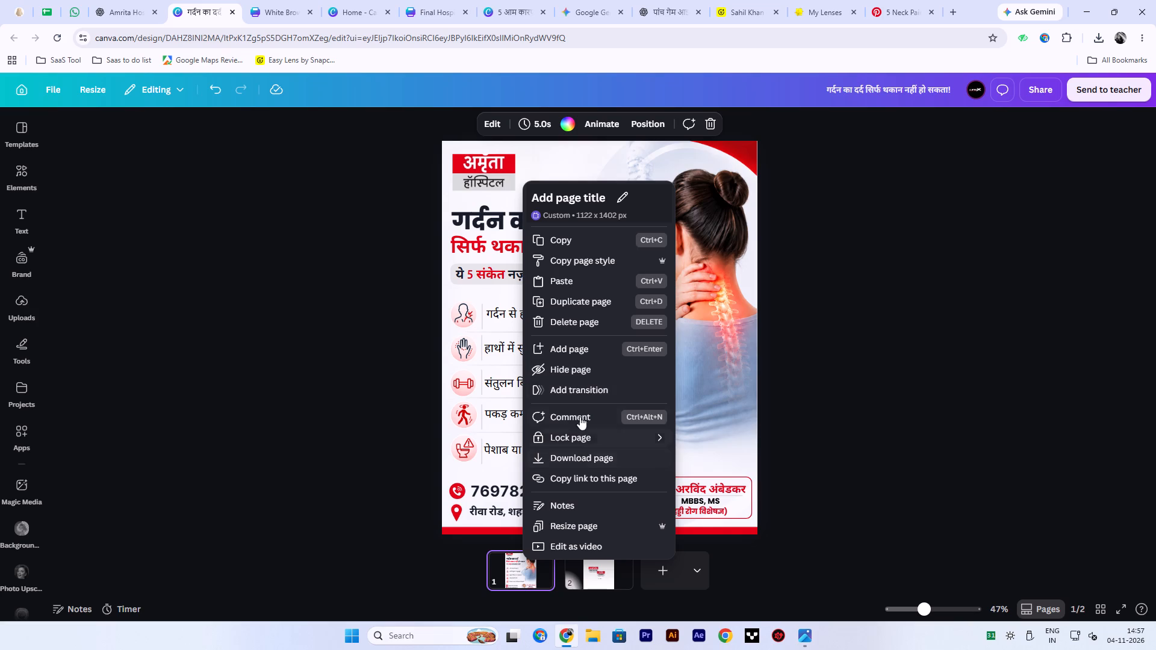
click(582, 299)
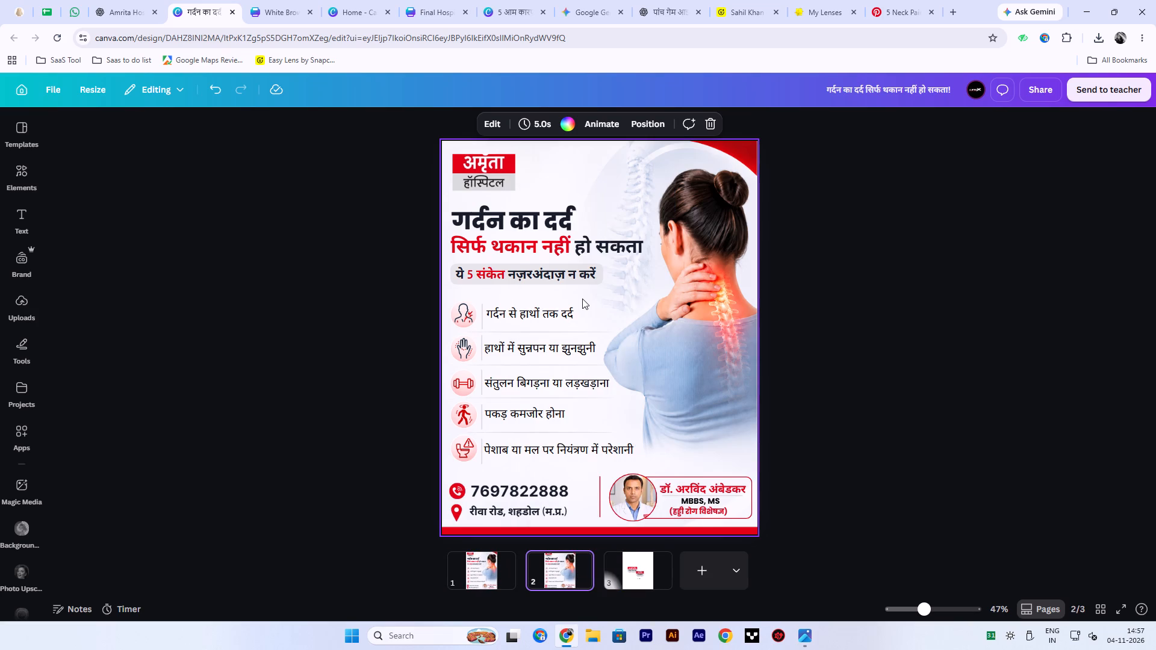
click(992, 494)
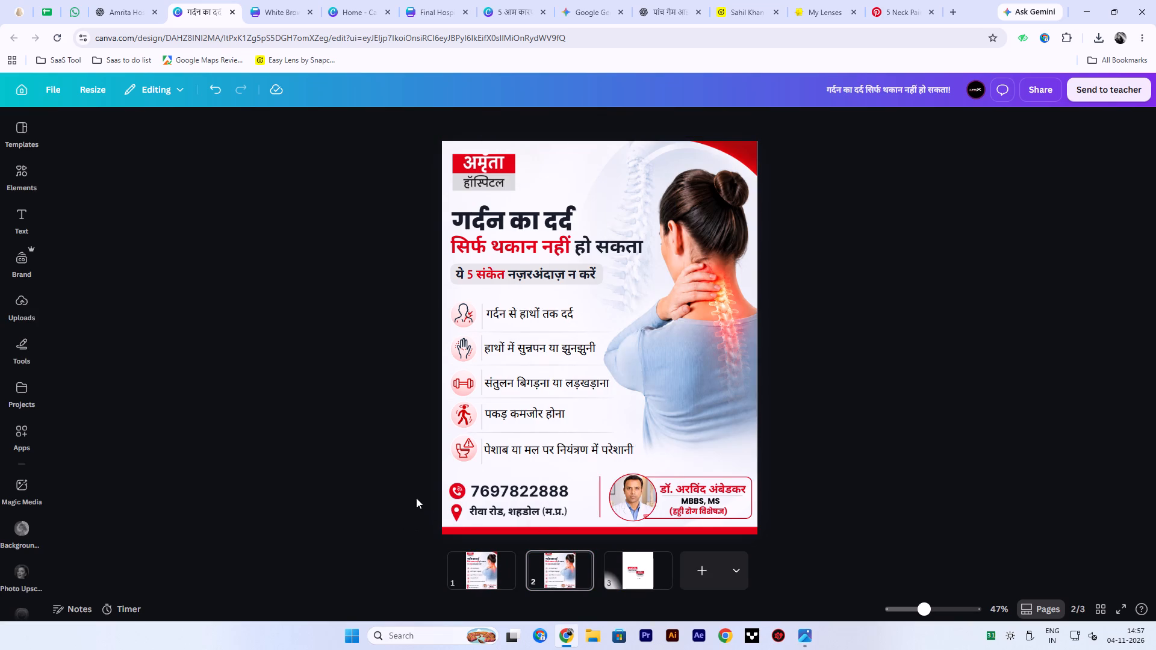
Clear the duplicated page's contact details by deleting the phone and address items with their icons, plus the vertical divider line.
drag(430, 483, 539, 516)
key(Delete)
click(600, 496)
key(Delete)
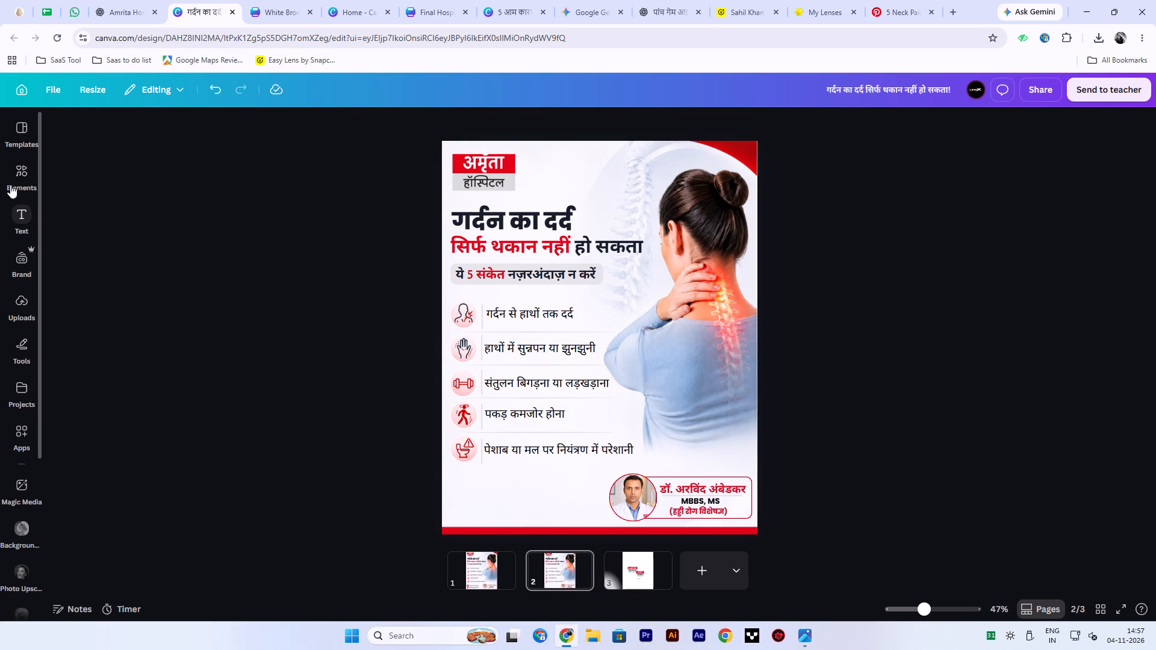
Add a pink square to the cleared footer area and reshape it into a rectangle about 487 wide and 170 high.
click(28, 179)
click(145, 133)
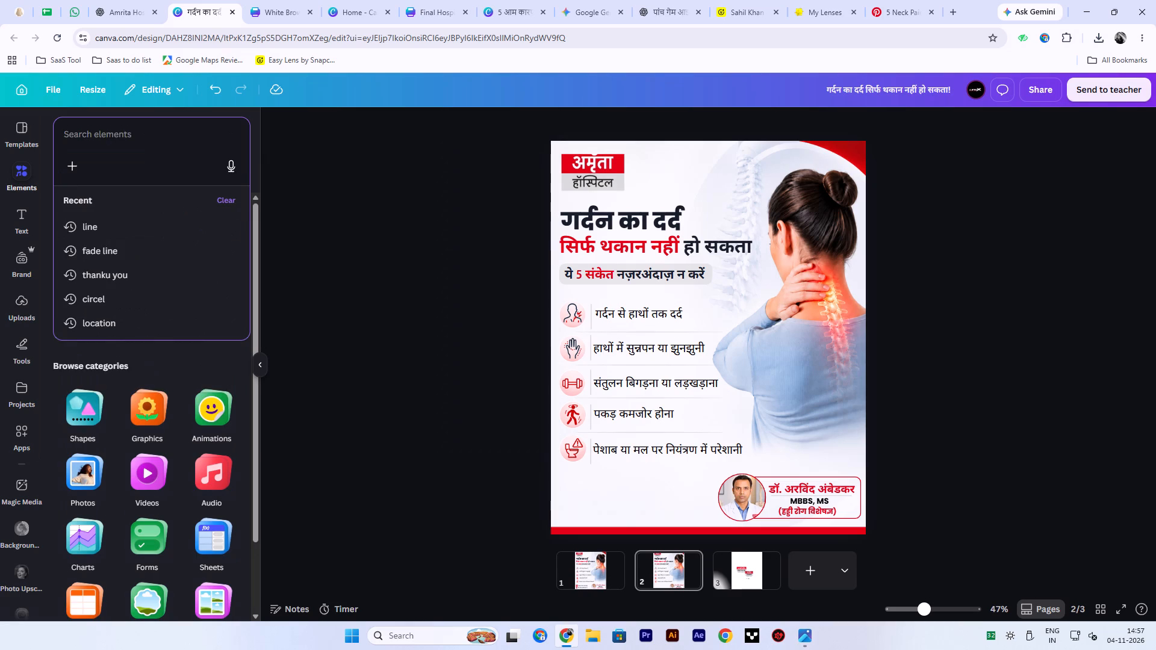
text(RE)
click(146, 243)
drag(419, 371, 425, 370)
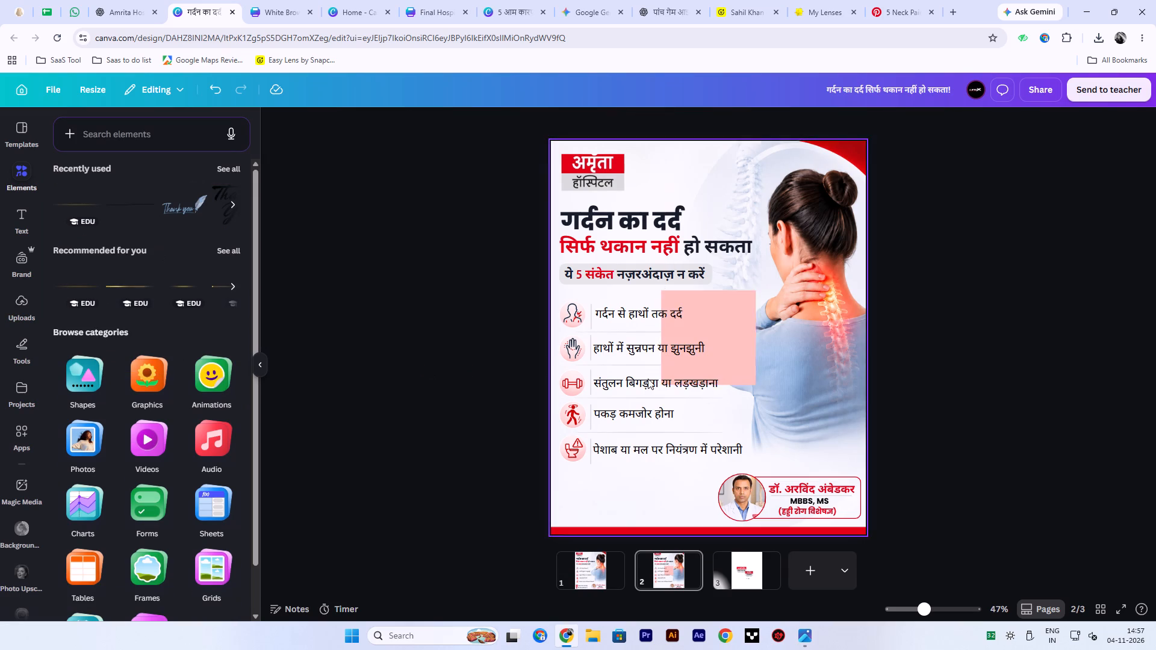
drag(729, 332, 638, 465)
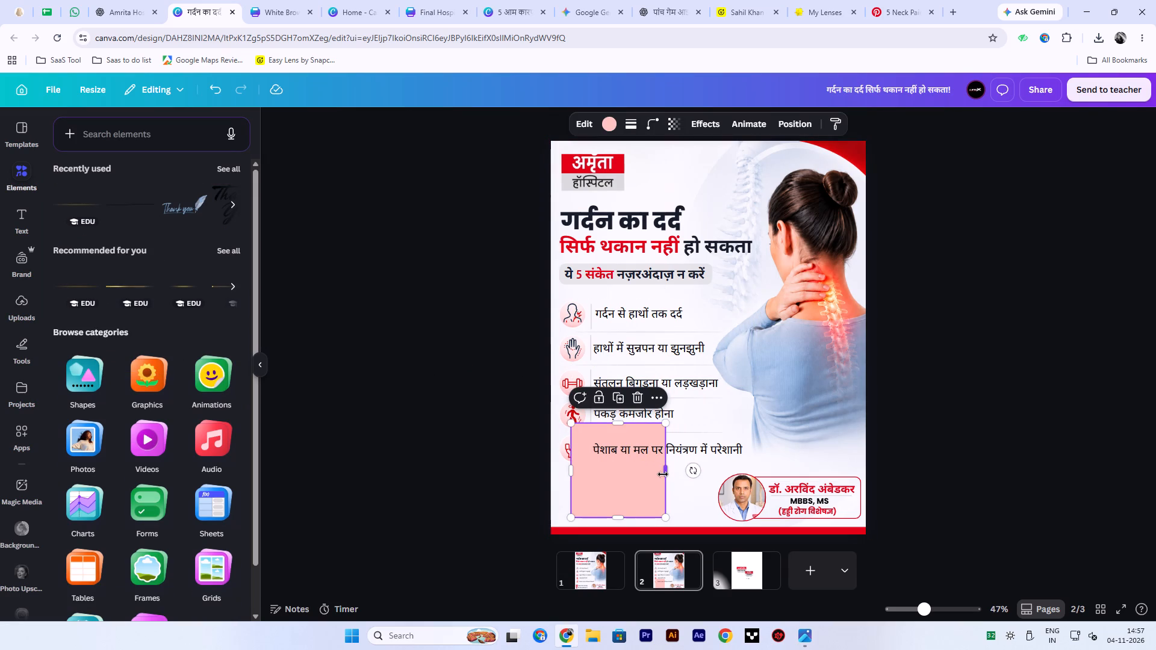
drag(663, 474, 706, 475)
drag(658, 424, 663, 471)
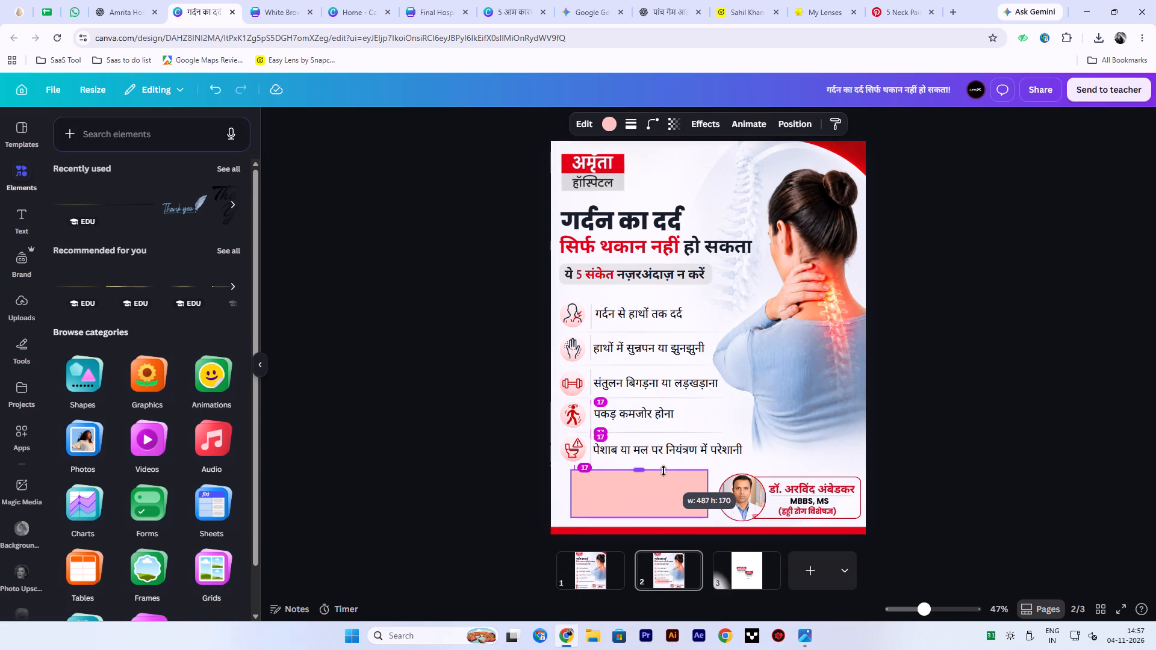
drag(663, 471, 663, 468)
click(450, 457)
Move the pink rectangle against the doctor's photo and nudge it slightly down to line up with it.
drag(635, 509, 648, 509)
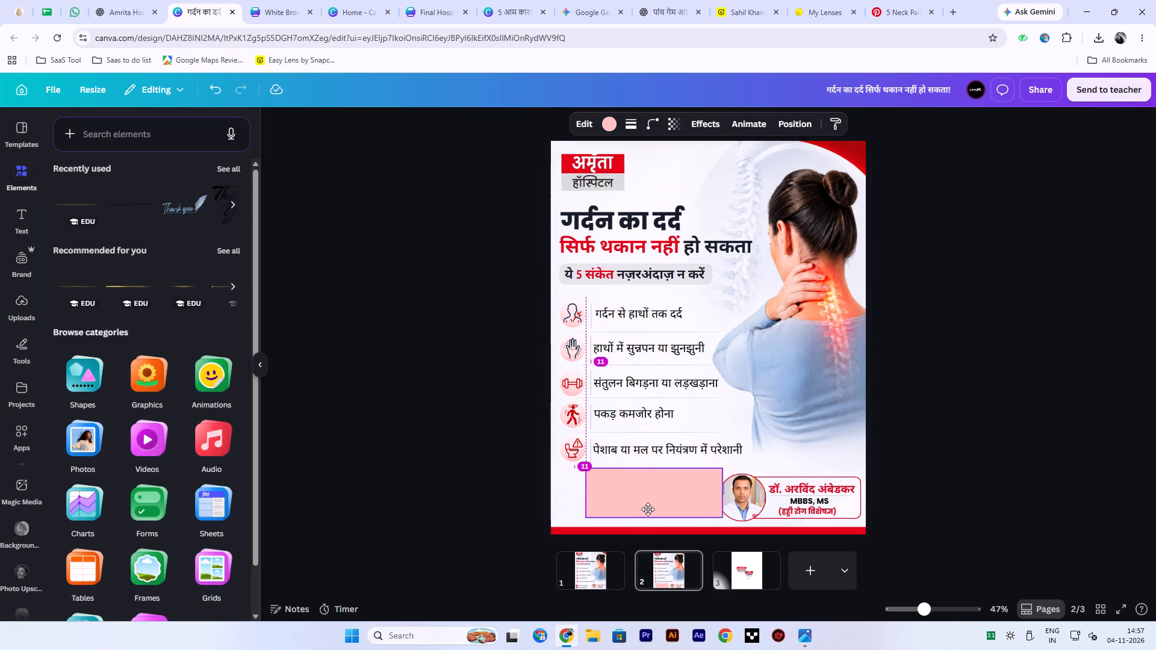
drag(648, 509, 651, 512)
key(0)
text(00)
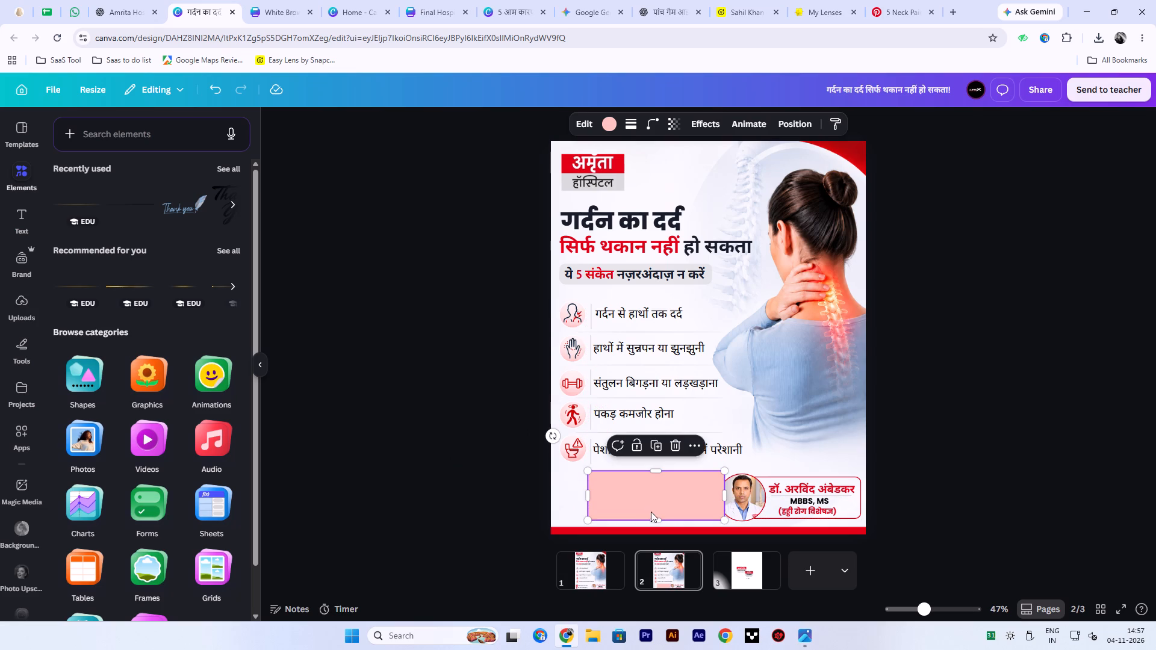
key(Down)
key(Down)
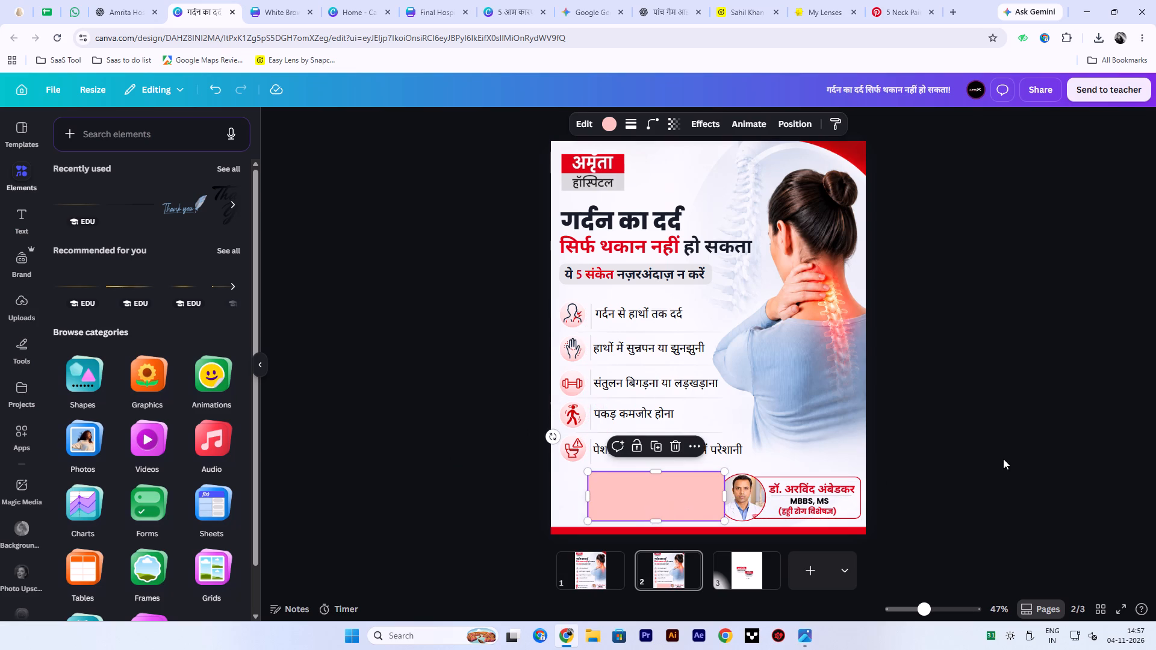
click(1004, 459)
Bring the doctor's photo, name card and text to the front, above the pink rectangle.
drag(938, 522, 735, 487)
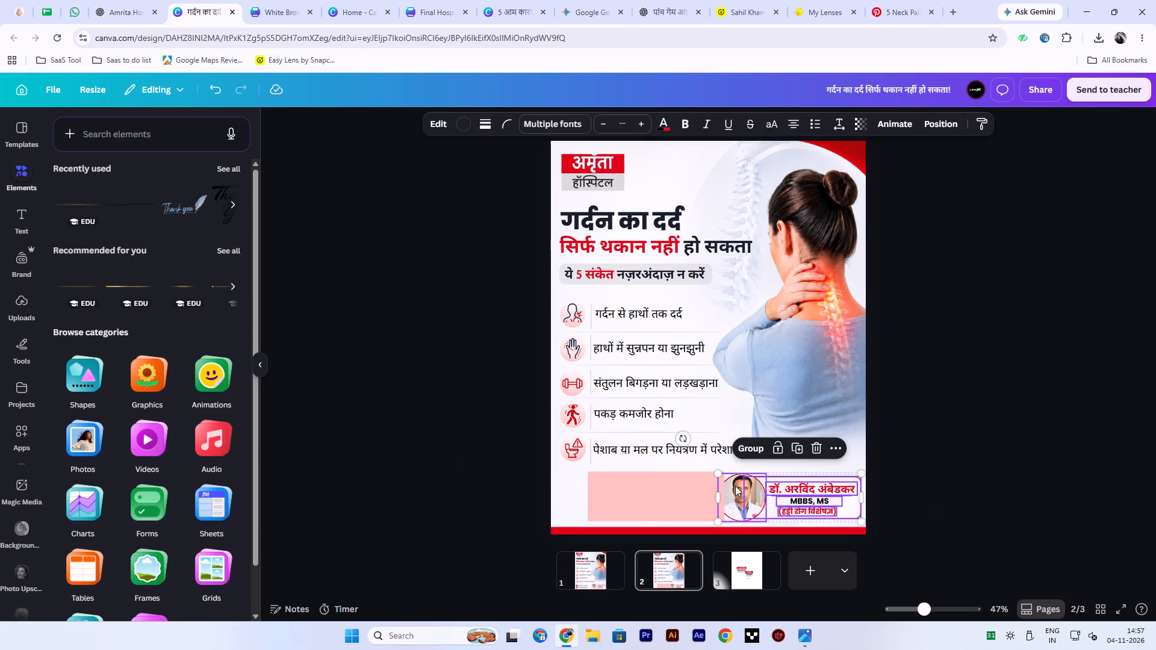
right_click(745, 501)
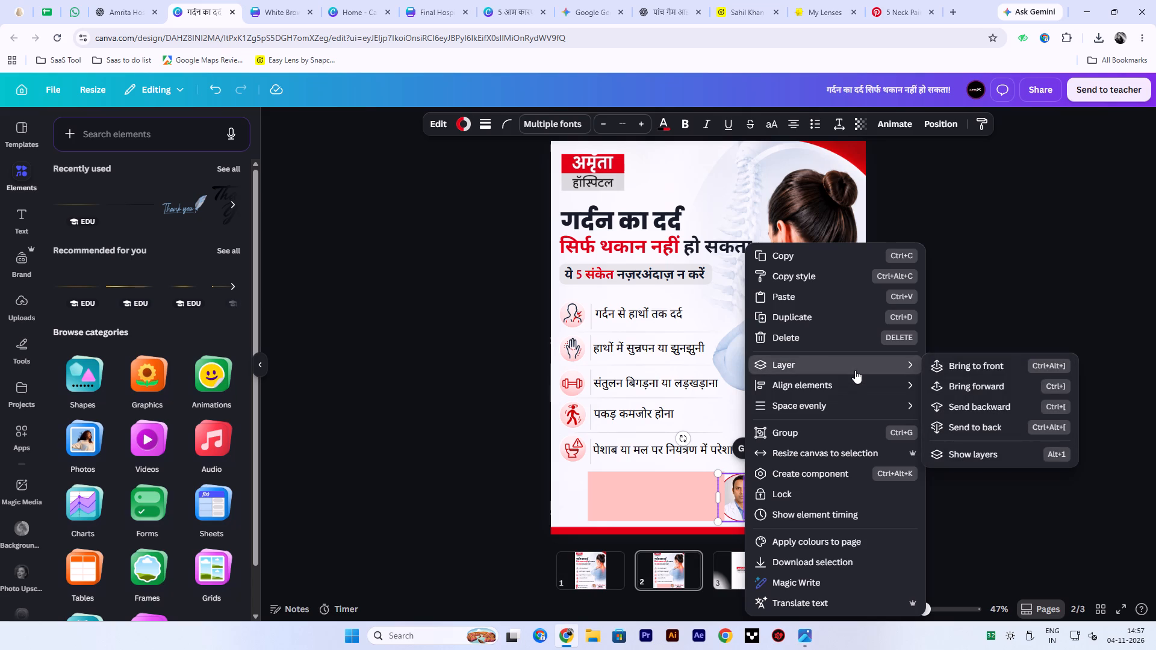
click(964, 371)
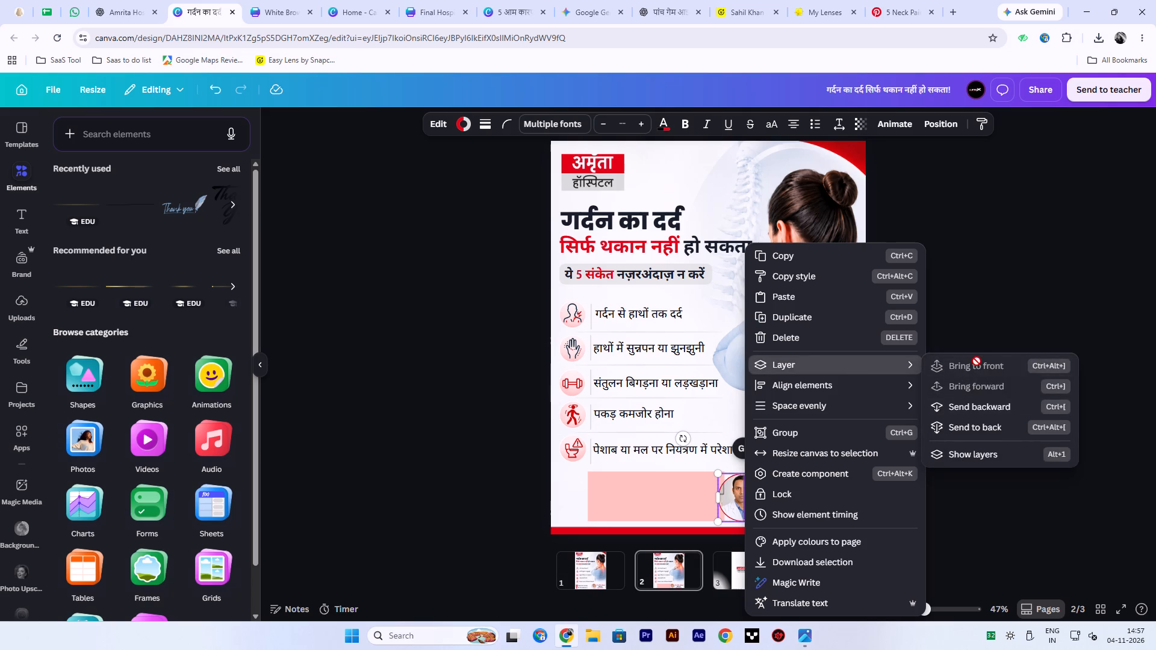
double_click(1055, 294)
Widen the pink rectangle slightly so its right edge extends further behind the doctor's circular photo.
click(692, 494)
drag(723, 494, 732, 494)
double_click(1000, 407)
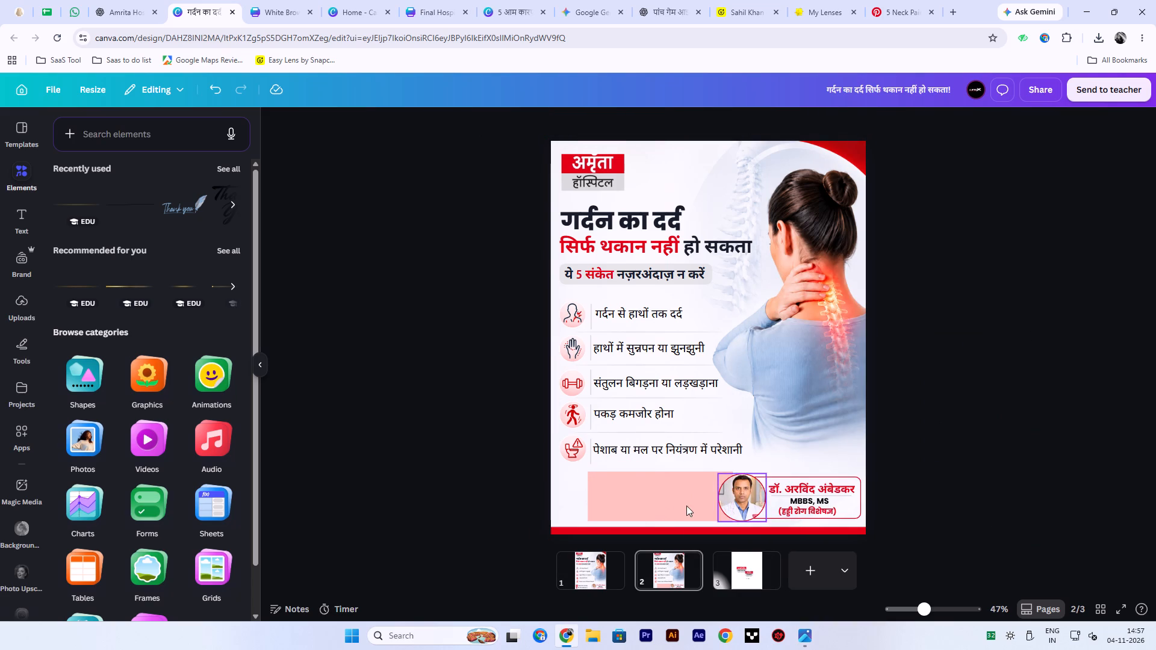
click(678, 504)
double_click(954, 466)
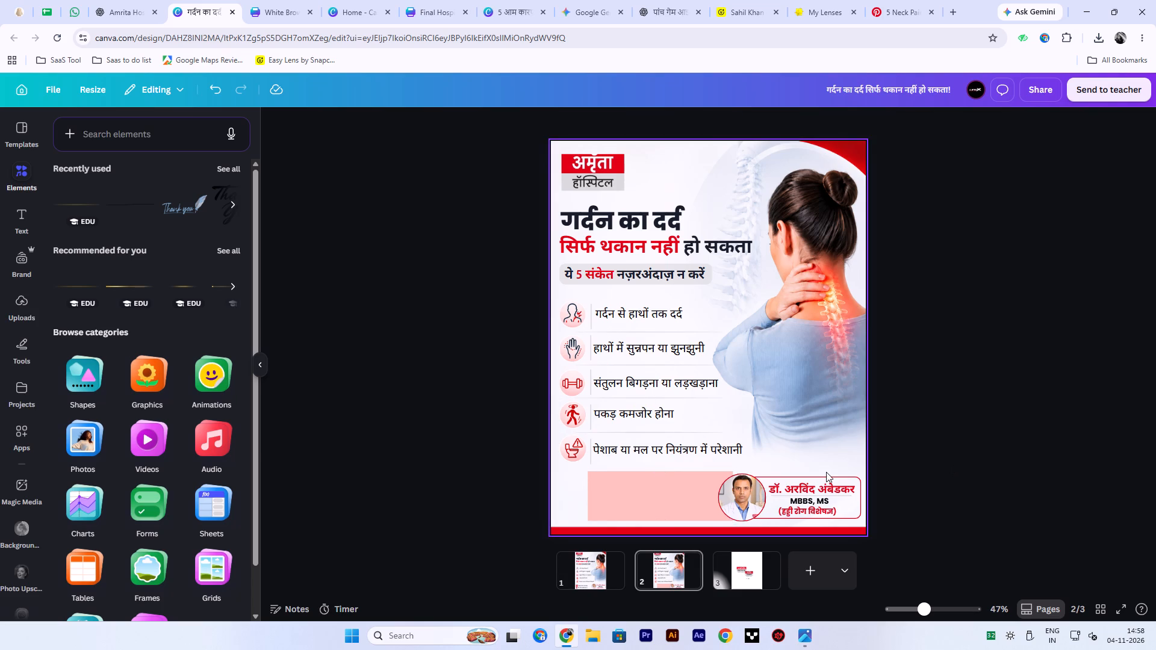
Extend the pink rectangle's bottom edge slightly down toward the red strip at the page's base.
ctrl+scroll(795, 475, up, 4)
scroll(808, 466, down, 3)
click(627, 475)
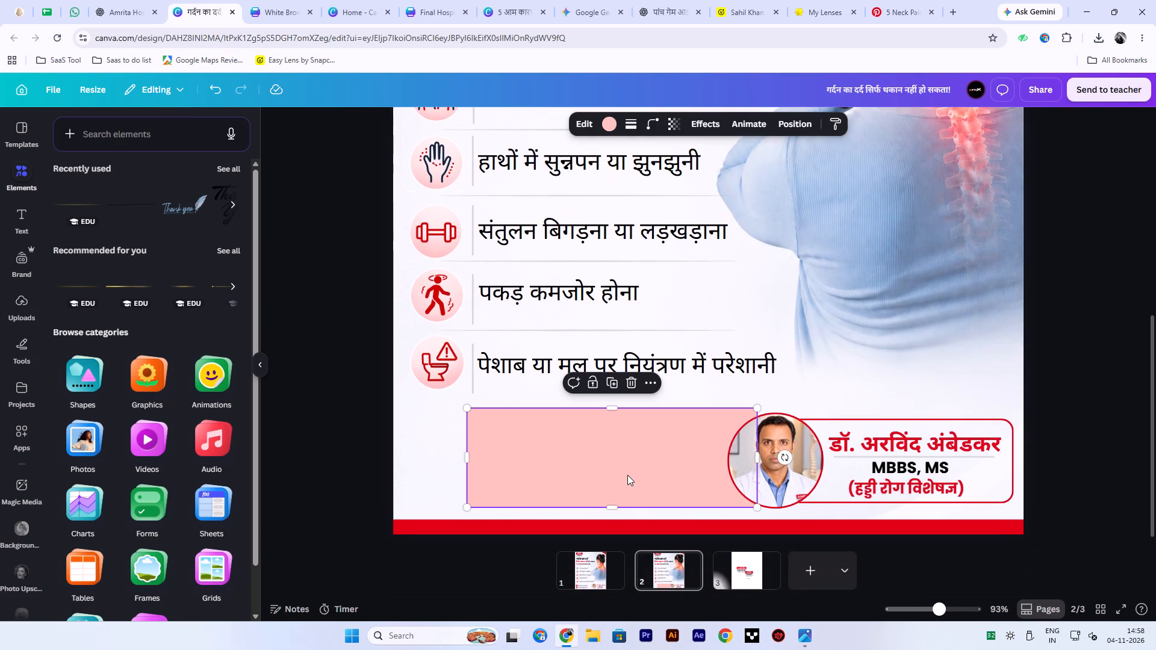
drag(679, 507, 680, 513)
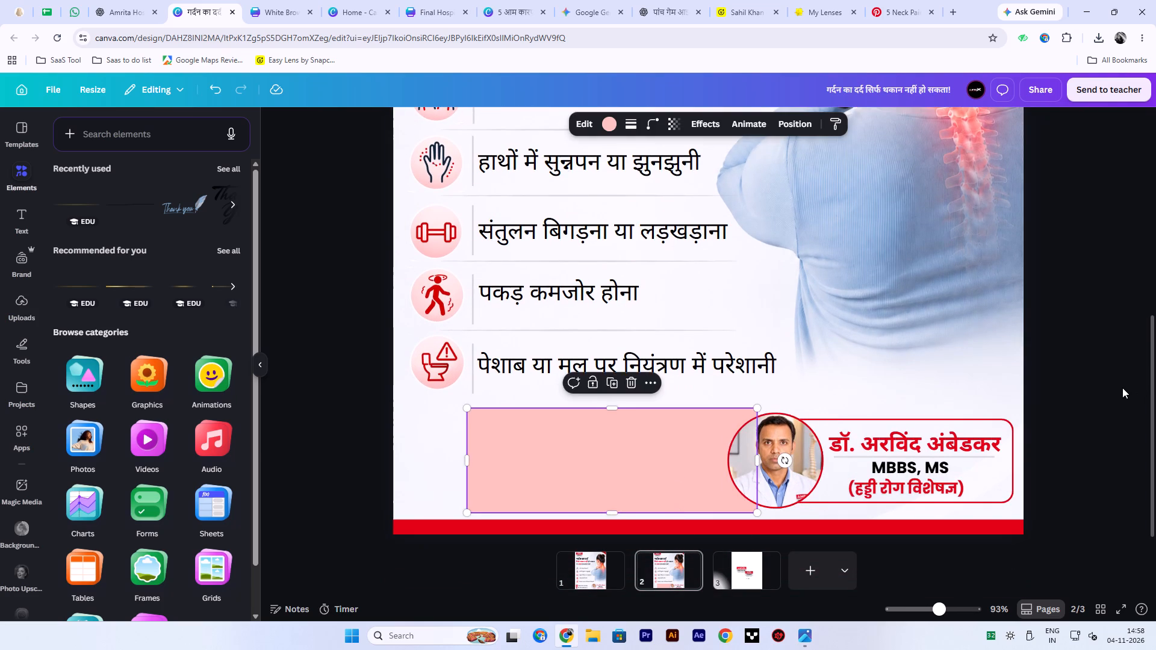
click(1122, 388)
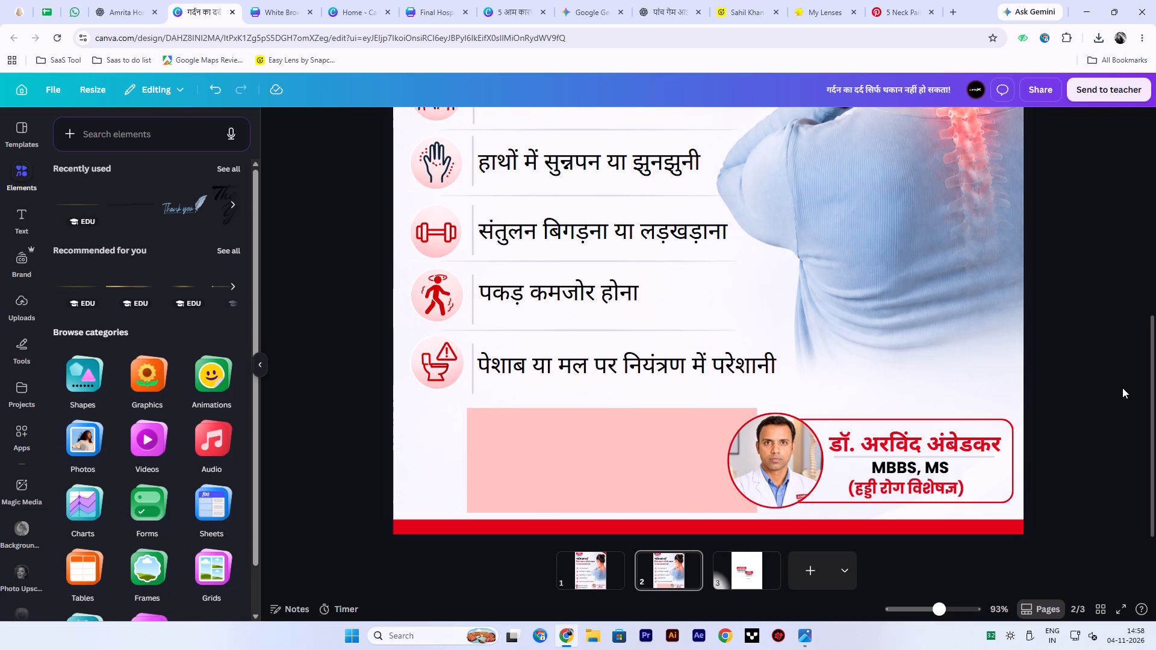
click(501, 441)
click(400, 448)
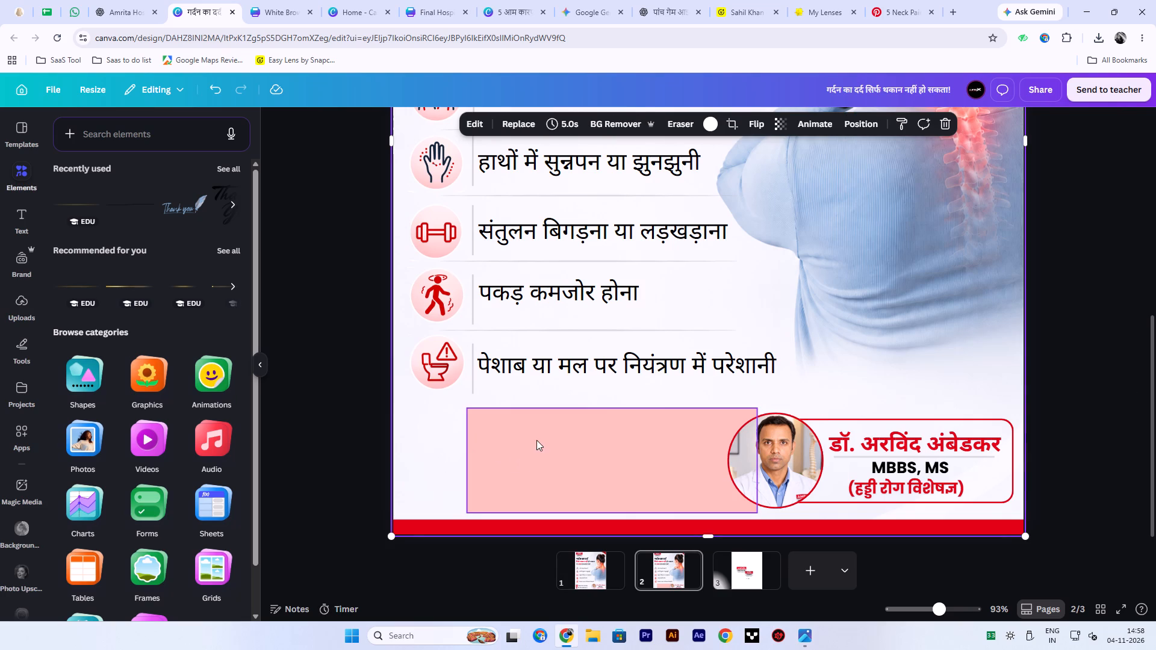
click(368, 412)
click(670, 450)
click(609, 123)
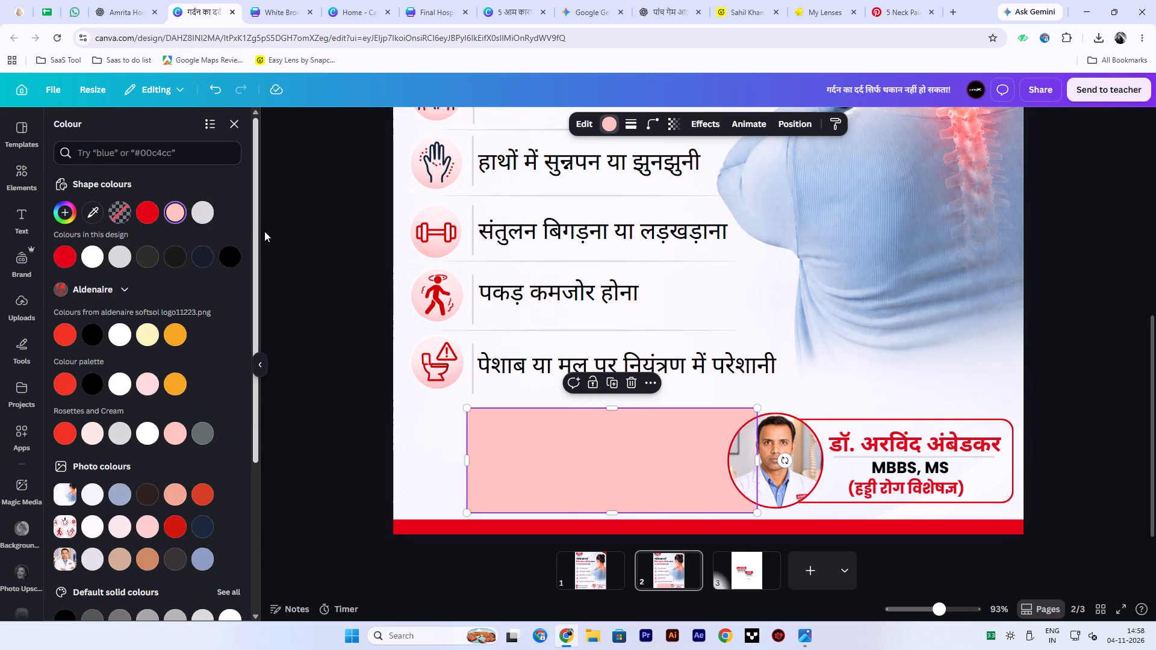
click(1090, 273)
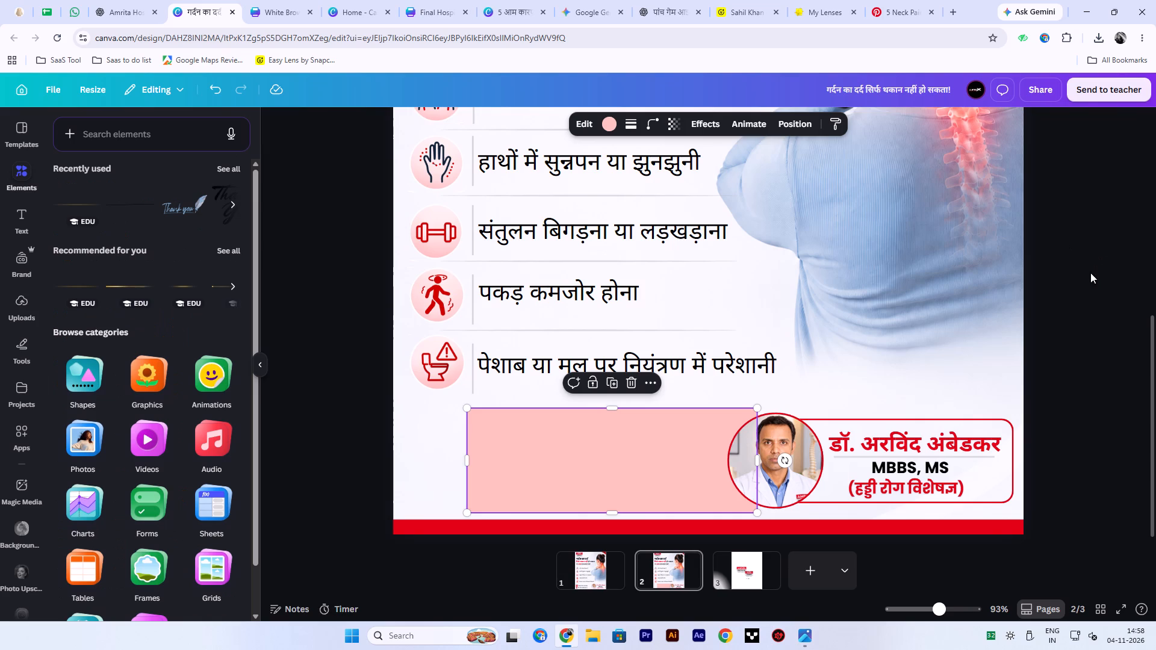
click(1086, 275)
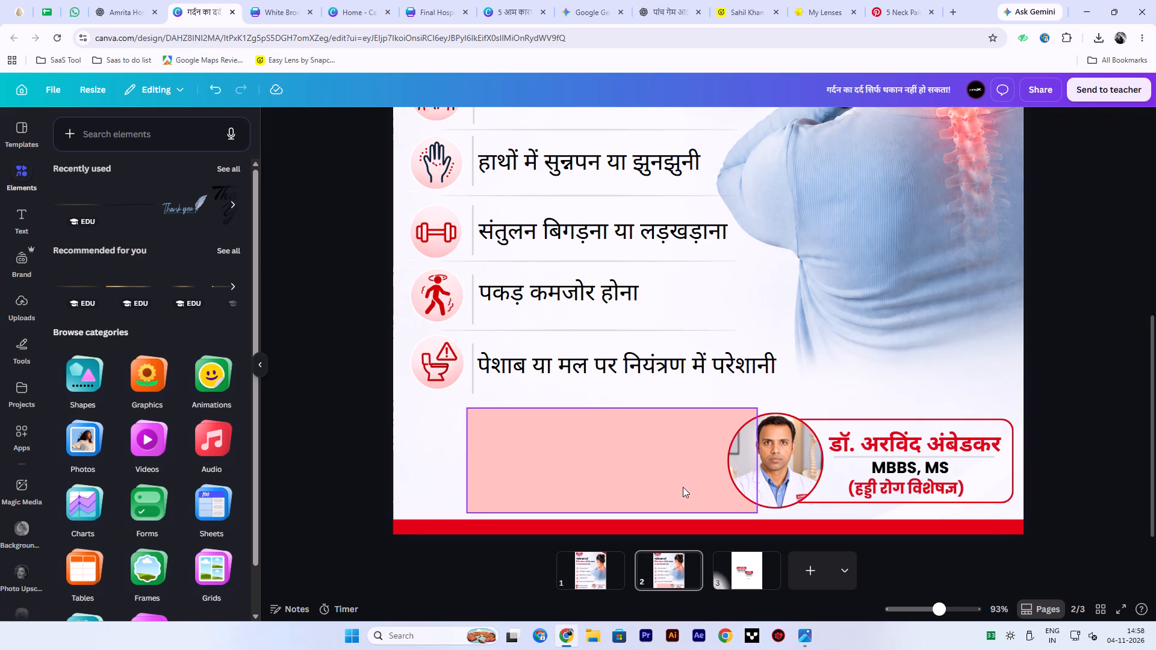
Switch to the enlarged ChatGPT poster to check its contact banner as a reference.
click(117, 8)
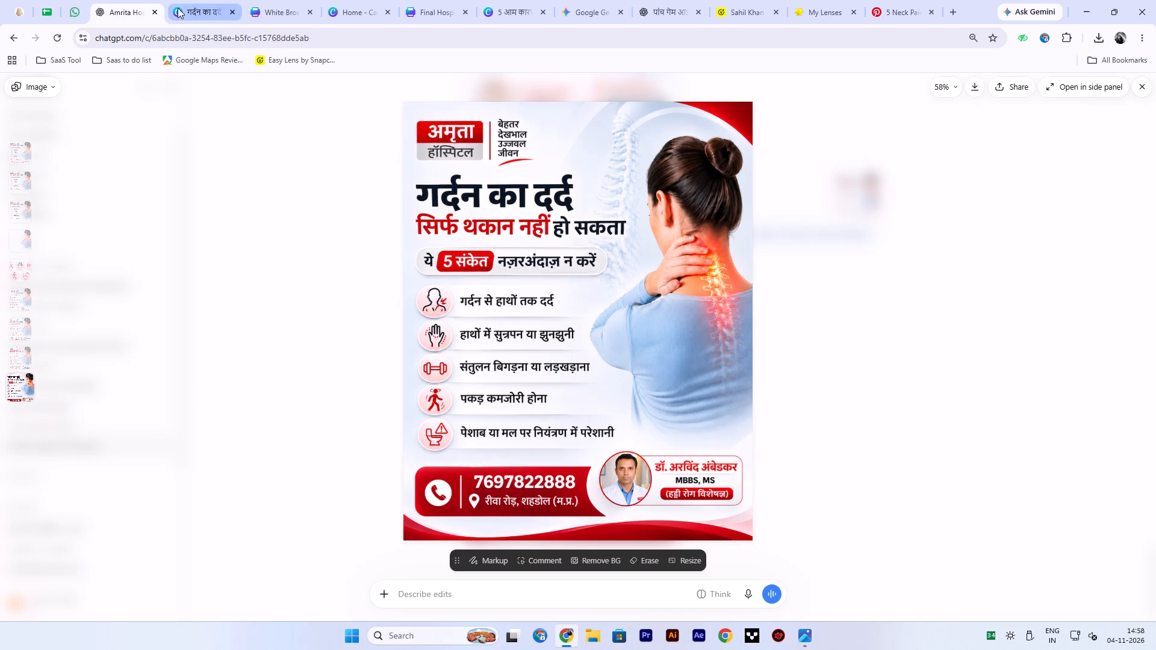
Set the pink rectangle's corner rounding to 44, comparing it with the contact banner on the ChatGPT poster.
click(198, 14)
click(315, 391)
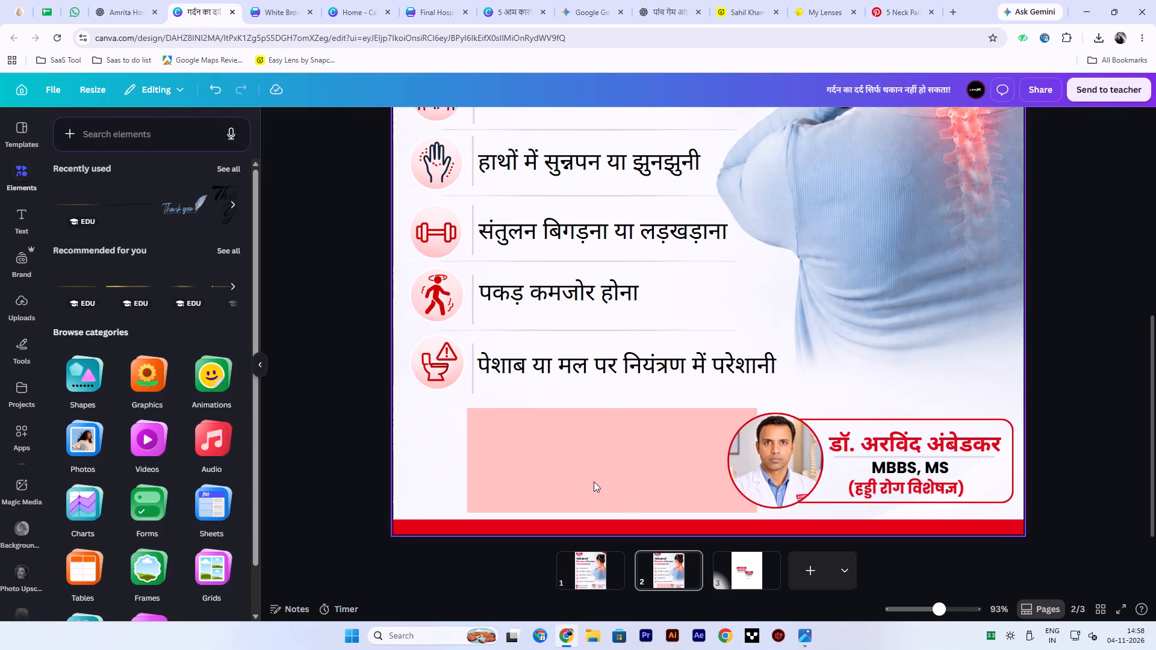
click(594, 481)
click(647, 120)
drag(593, 179, 659, 187)
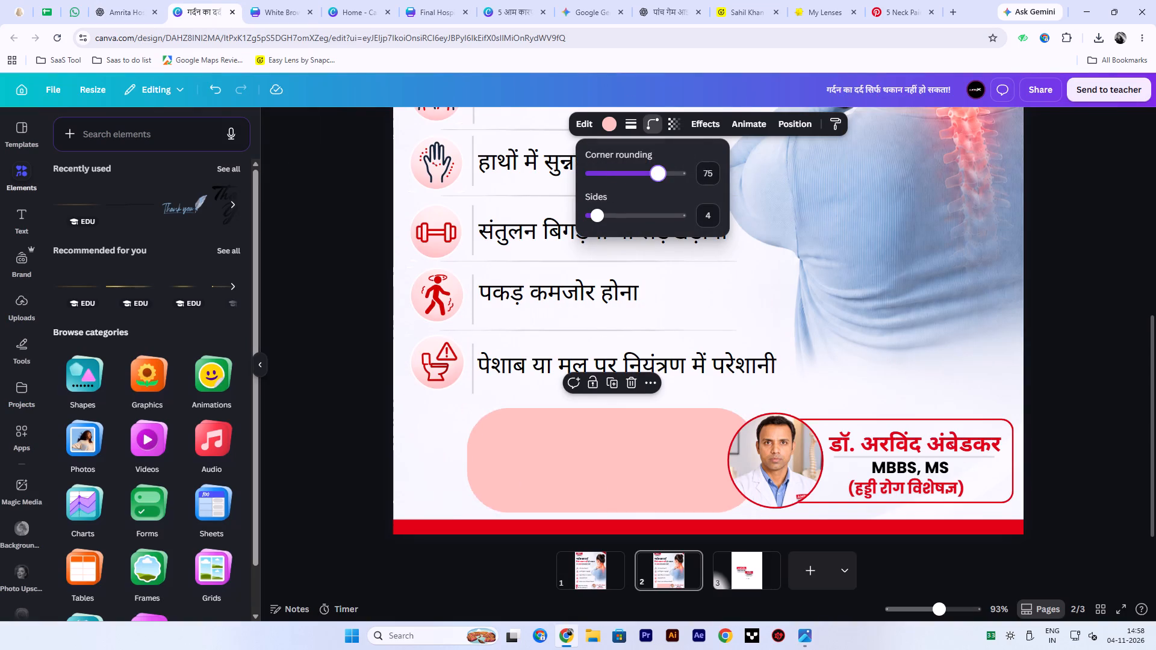
drag(659, 187, 644, 188)
click(113, 8)
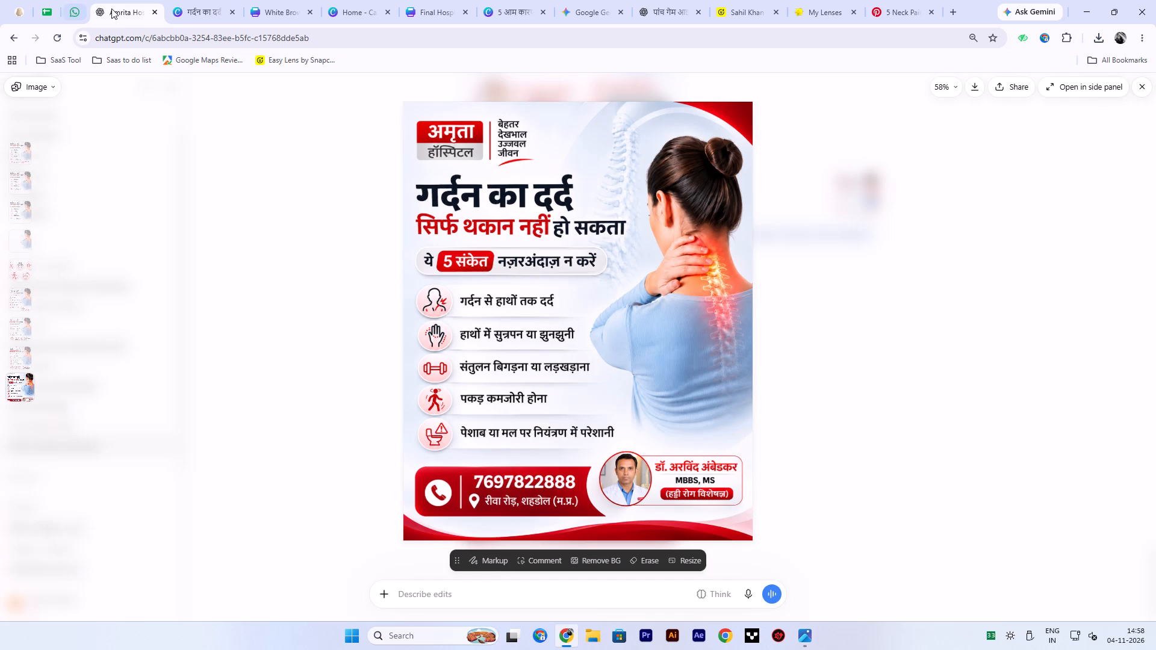
click(208, 8)
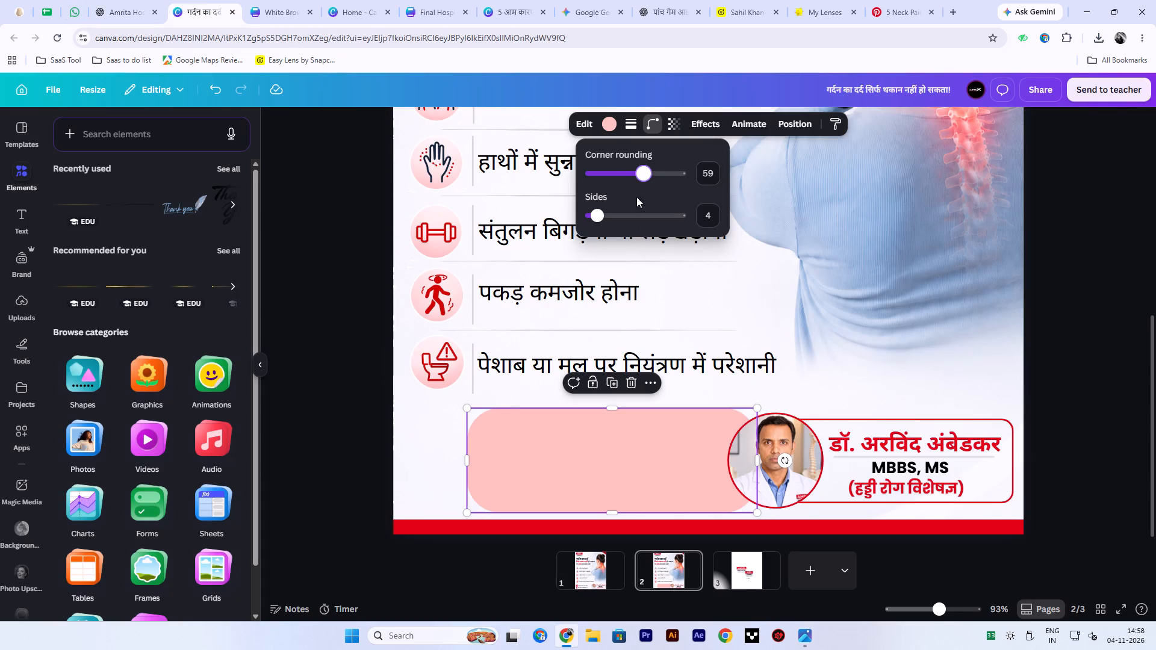
drag(646, 176, 630, 179)
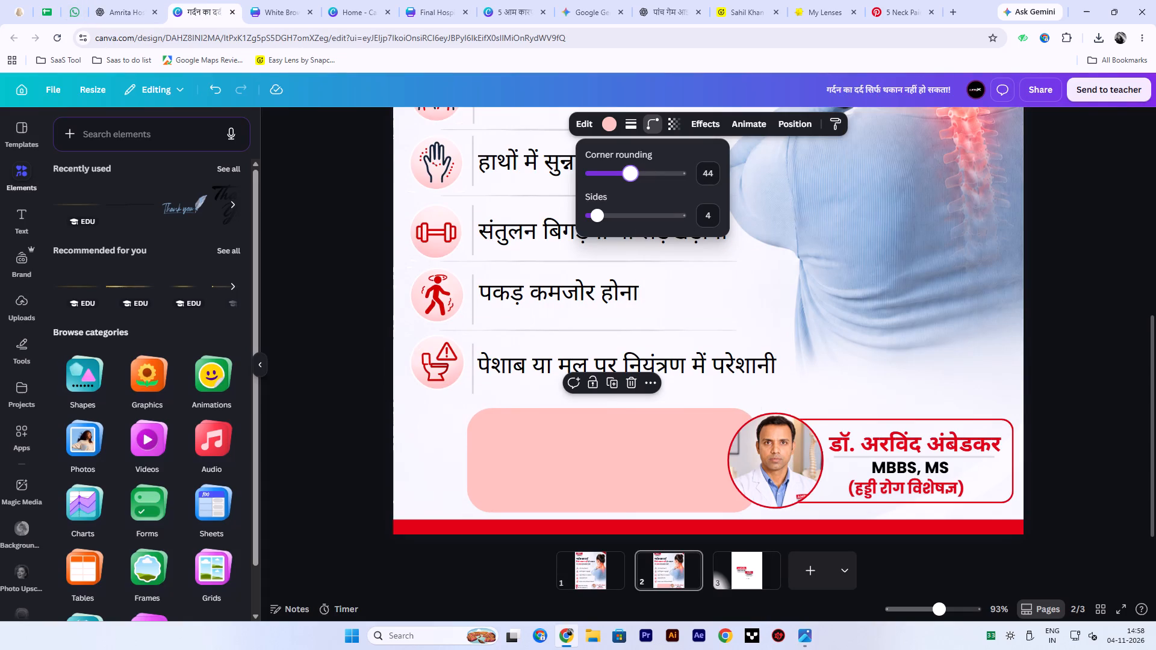
click(327, 385)
Move the rounded pink rectangle left so it clears the doctor's circular photo.
drag(637, 466, 592, 464)
click(1104, 357)
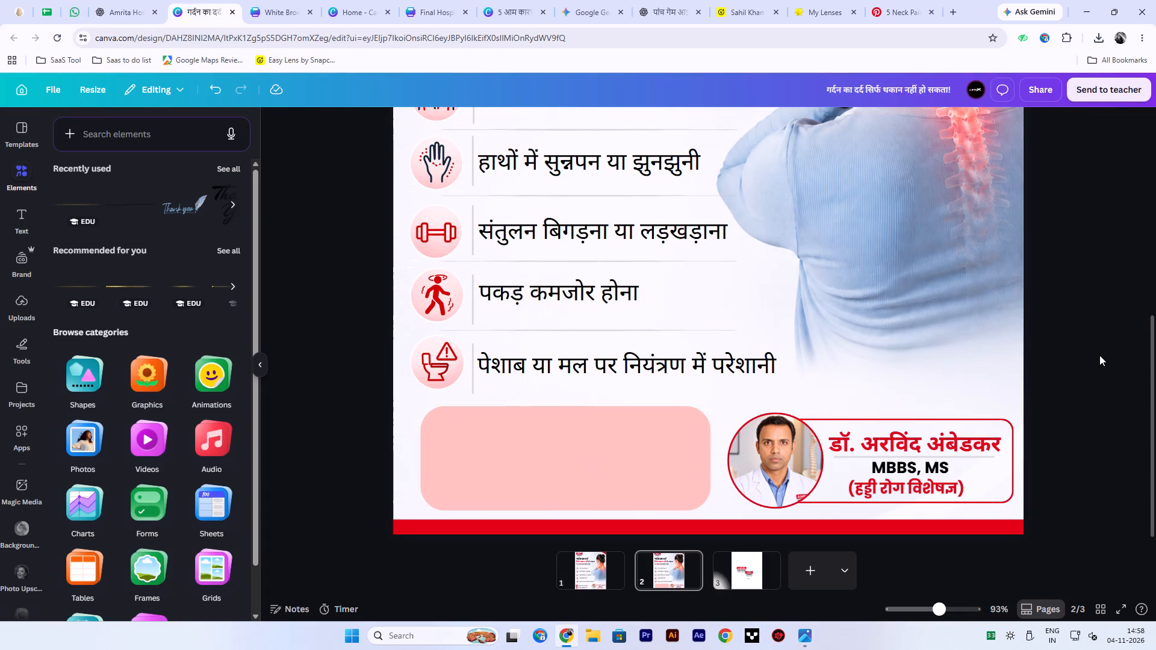
Nudge the doctor's photo, name card and text together slightly up beside the pink rectangle.
ctrl+scroll(1100, 353, down, 3)
drag(984, 469, 850, 447)
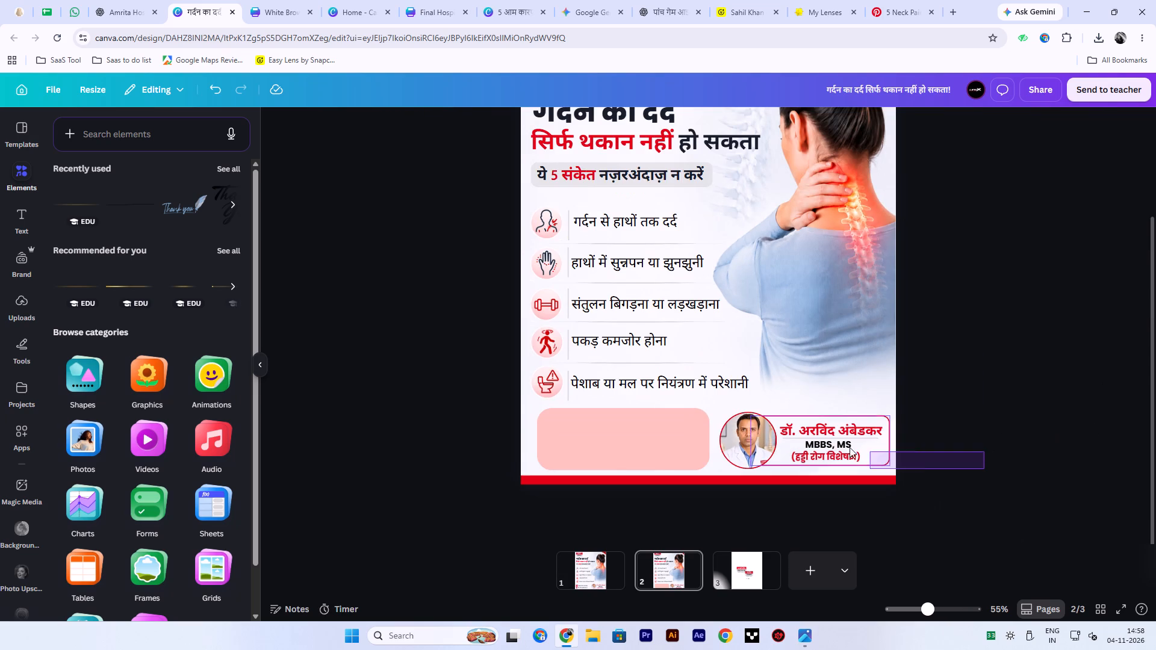
drag(850, 447, 749, 419)
key(Up)
key(Up)
key(Up)
key(Up)
double_click(1090, 401)
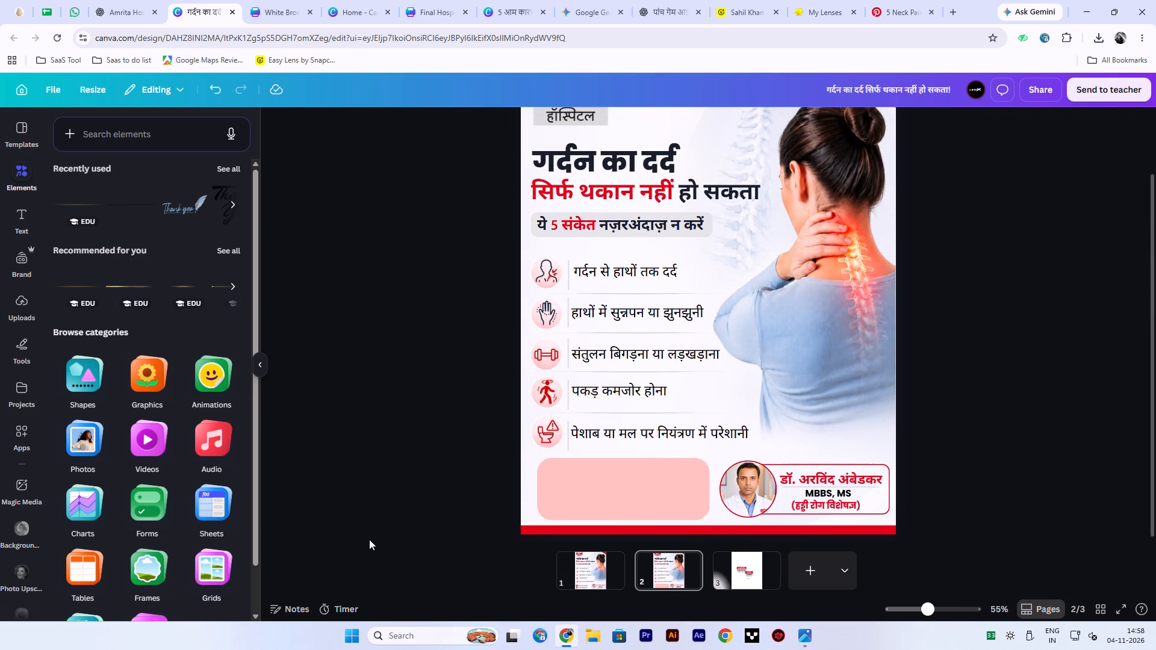
Shift the pink rectangle slightly further left, in line with the symptom icons' left edge.
click(567, 499)
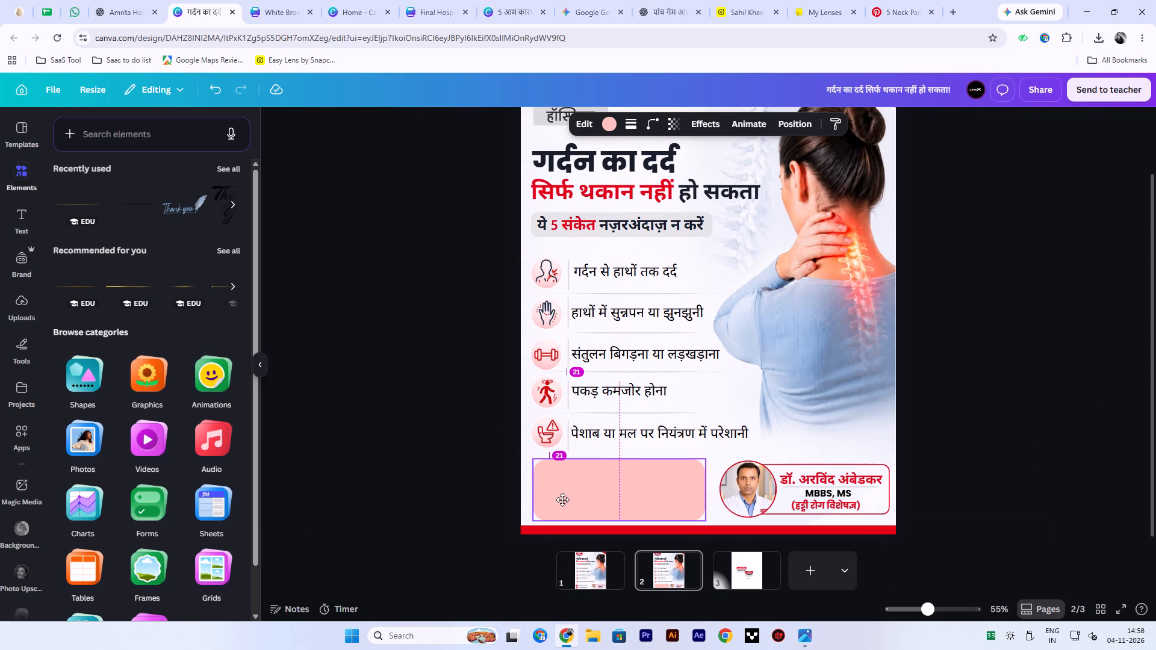
key(Up)
key(Up)
double_click(416, 484)
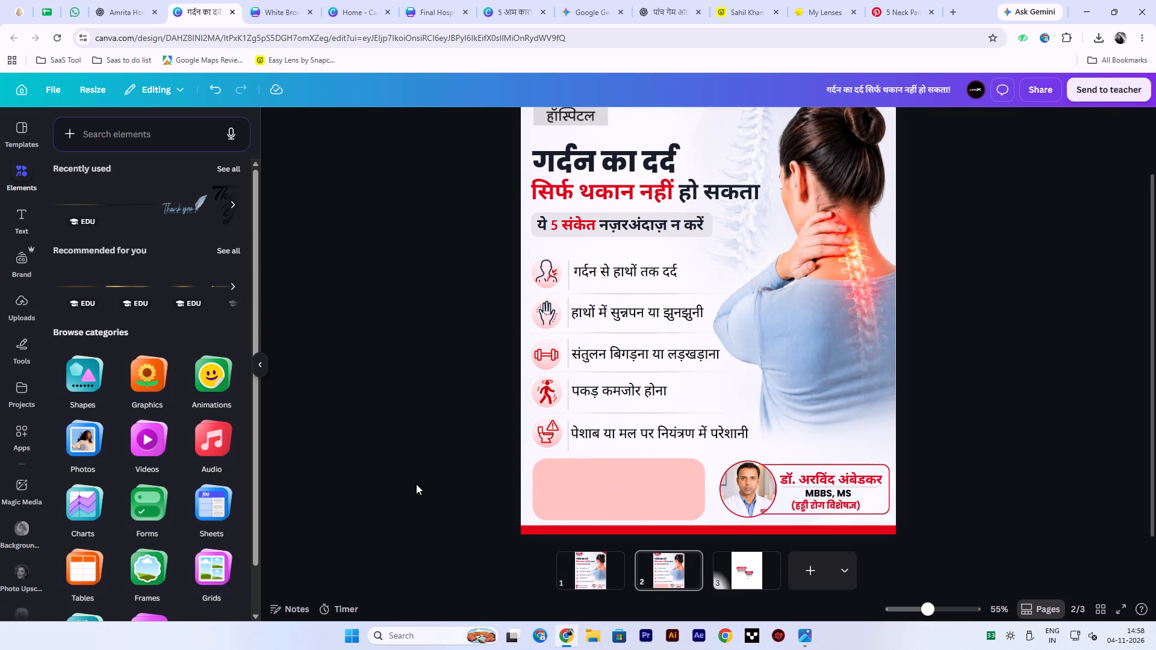
On page 1, move the phone number and address with their icons slightly right and up.
ctrl+scroll(416, 484, down, 2)
ctrl+scroll(416, 484, up, 2)
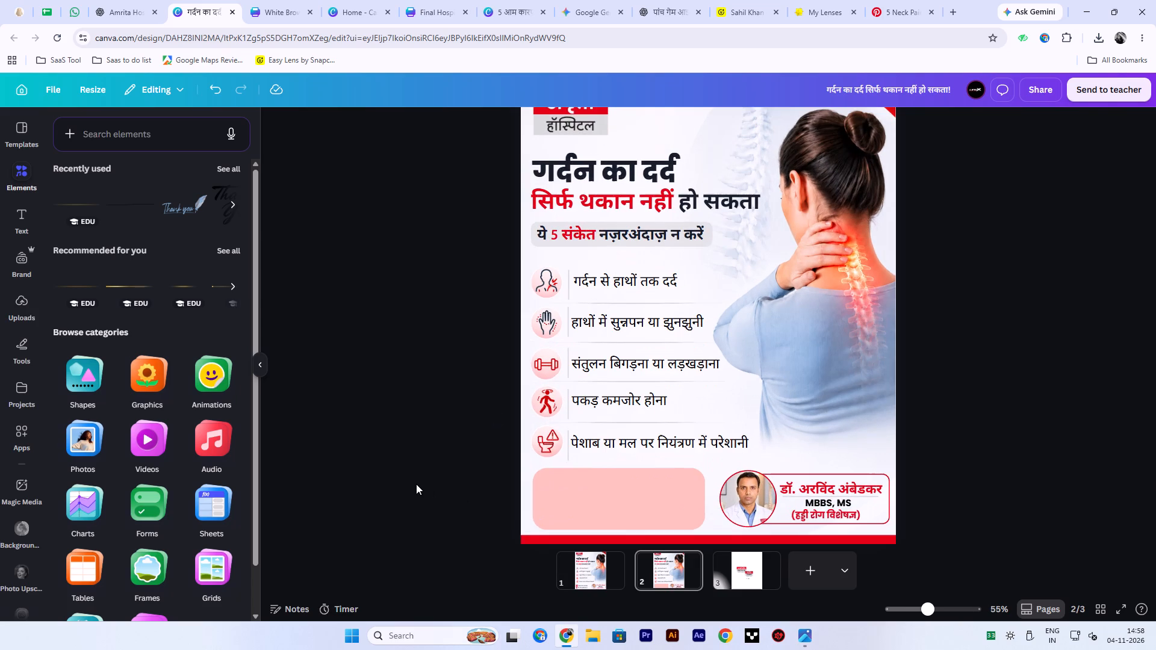
click(606, 572)
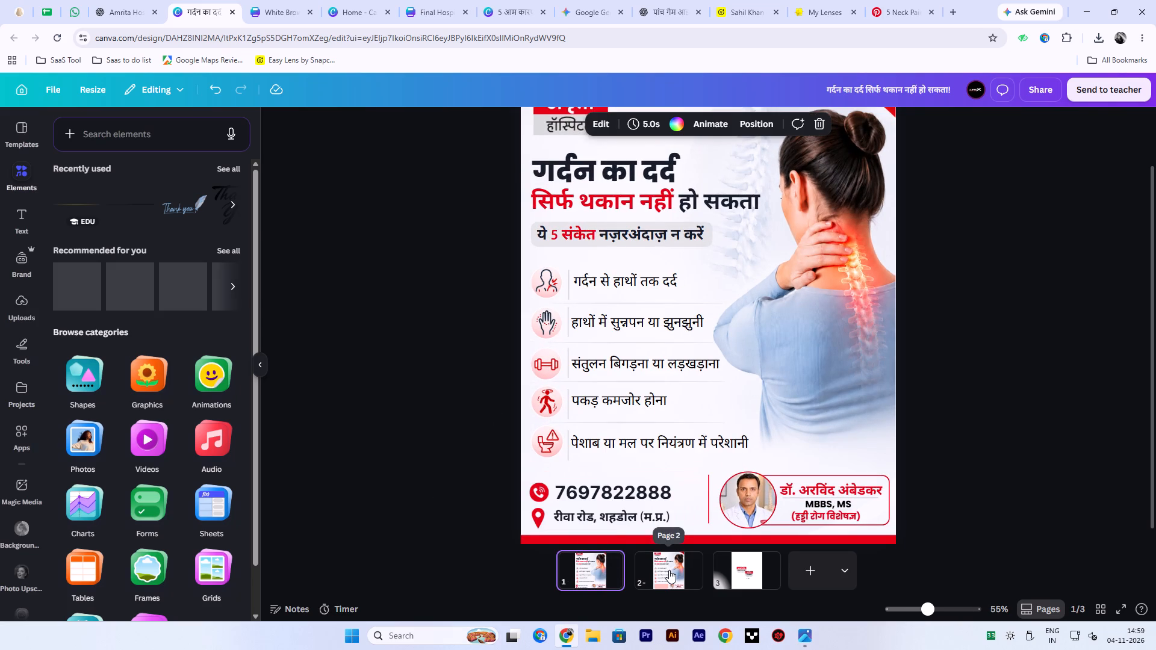
click(431, 519)
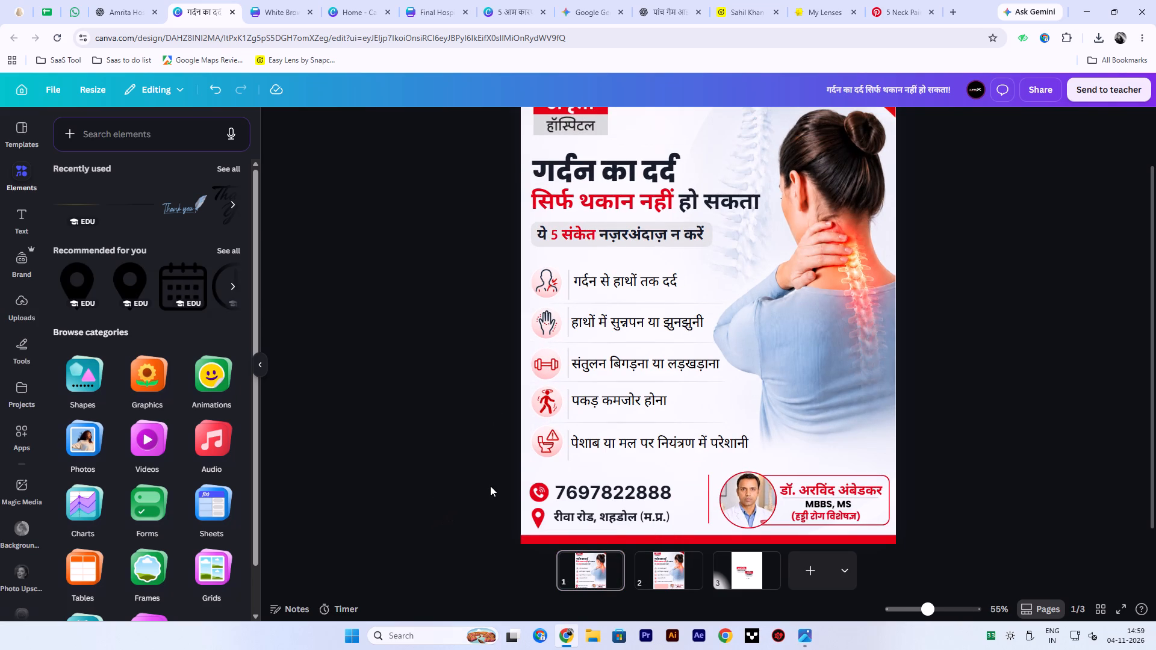
drag(495, 486, 650, 526)
drag(659, 519, 662, 514)
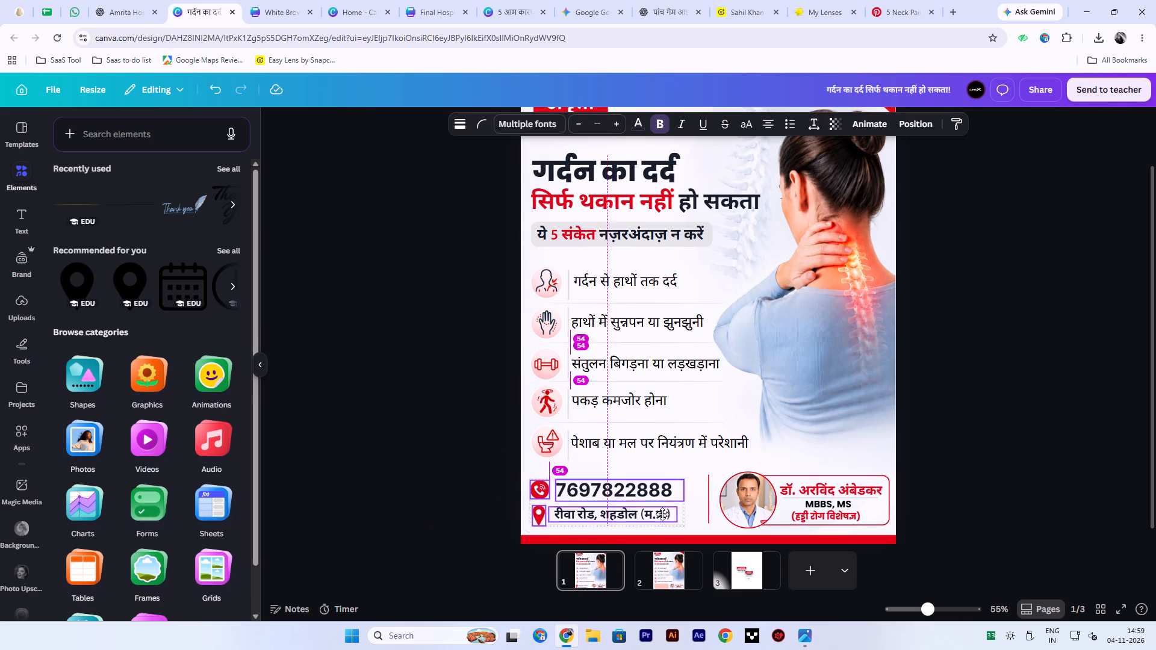
drag(662, 514, 673, 513)
double_click(446, 500)
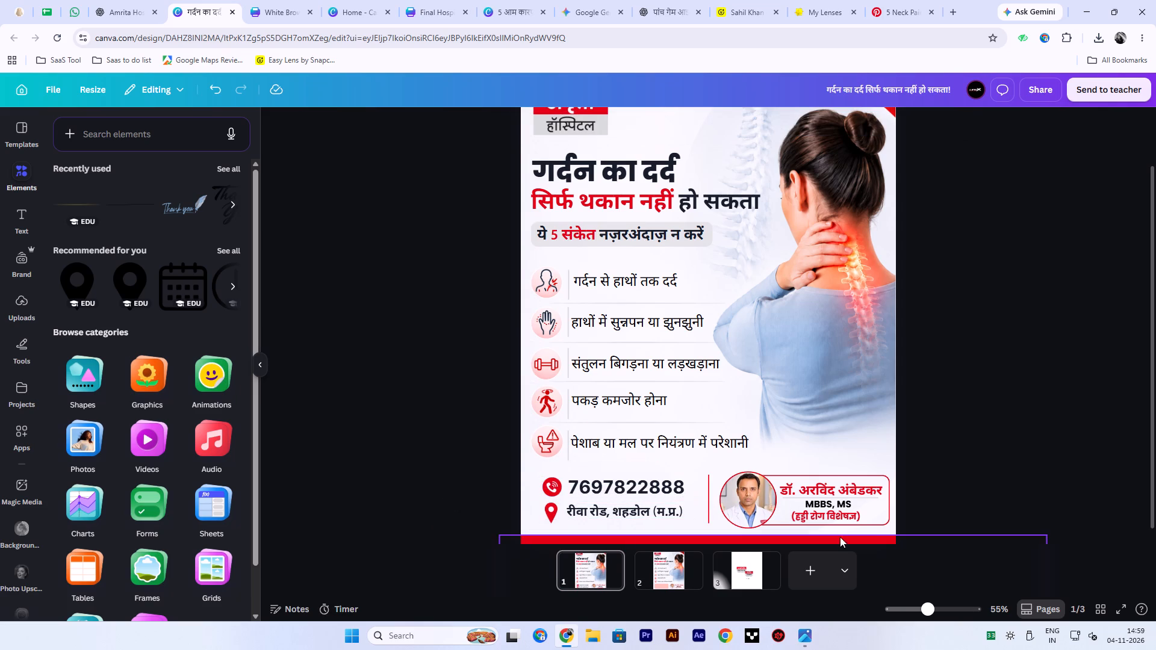
Nudge page 1's whole footer, including contact details, vertical divider and doctor's card, slightly left and down.
drag(948, 521, 475, 479)
key(Left)
key(Left)
key(Left)
key(Left)
key(Left)
key(Left)
key(Left)
key(Left)
key(Left)
key(Left)
key(Left)
key(Left)
key(Left)
key(Left)
key(Left)
key(Left)
key(Left)
key(Left)
key(Left)
key(Left)
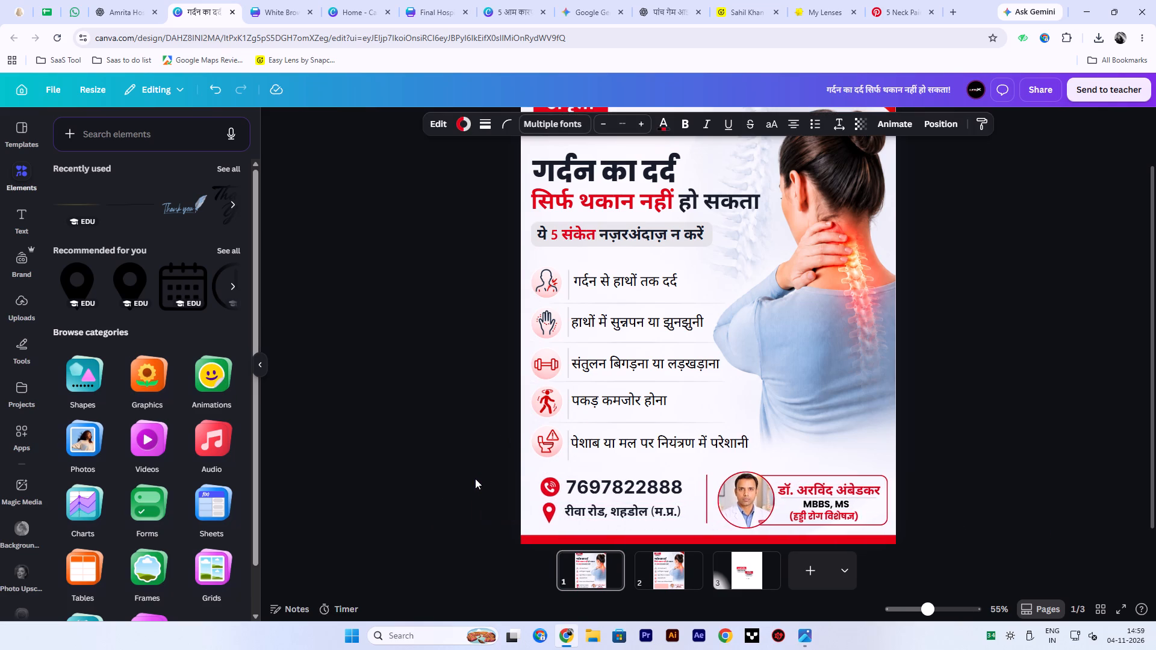
key(Right)
key(Right)
key(Right)
key(Right)
key(Right)
key(Down)
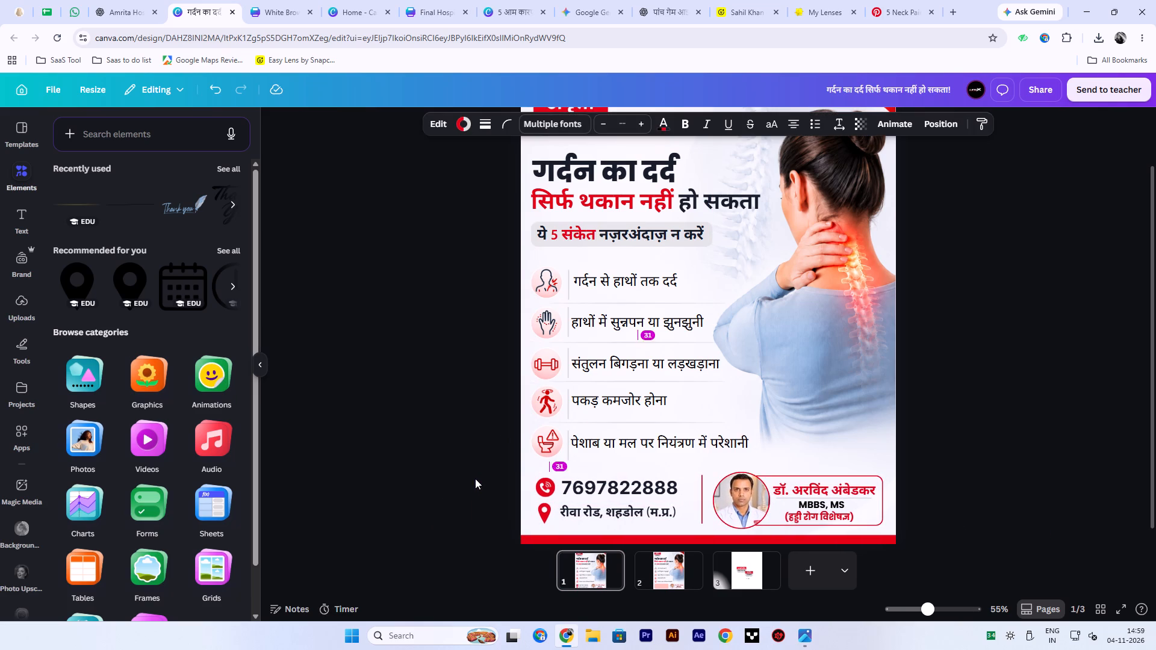
key(Down)
key(Down)
double_click(1048, 483)
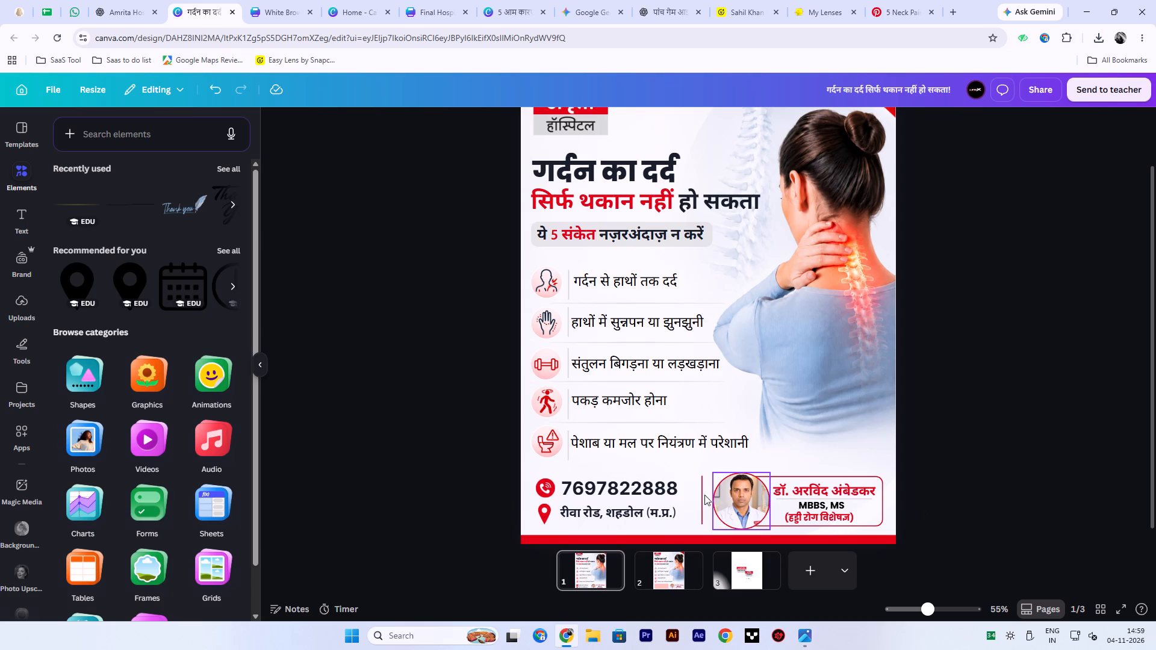
Nudge the red vertical divider in page 1's footer slightly left, away from the doctor's photo.
click(703, 494)
key(Left)
key(Left)
key(Left)
key(Left)
key(Left)
key(Left)
key(Left)
key(Left)
key(Left)
key(Left)
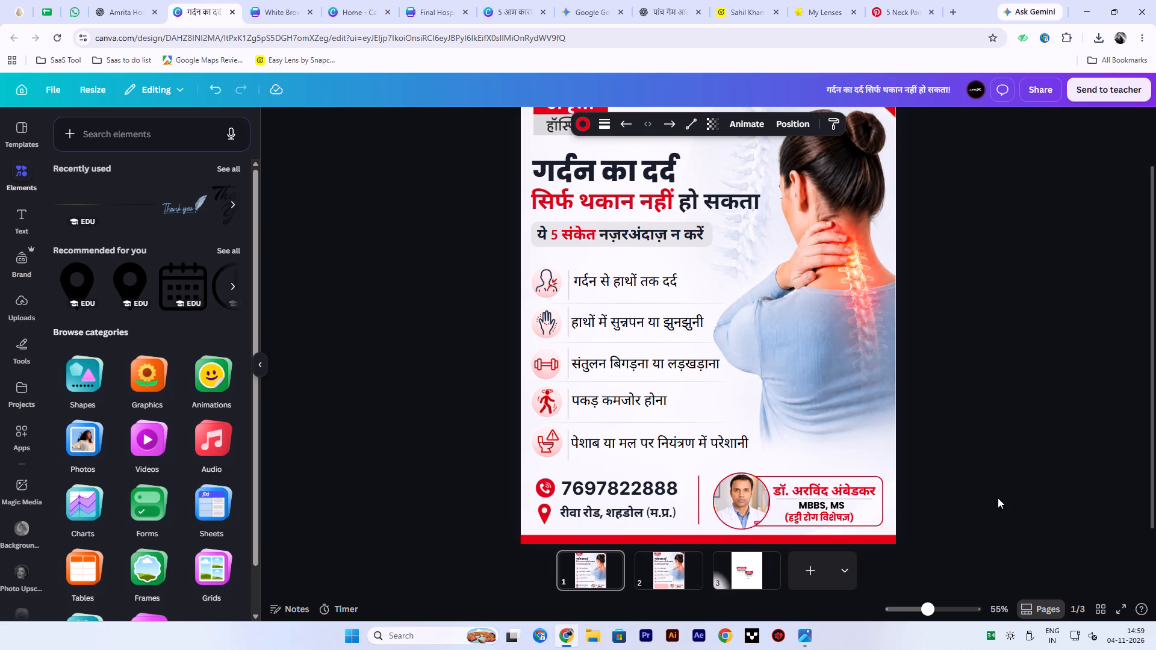
click(998, 498)
Preview page 1 in full screen to check the footer layout, and return to the editor.
ctrl+scroll(991, 507, down, 2)
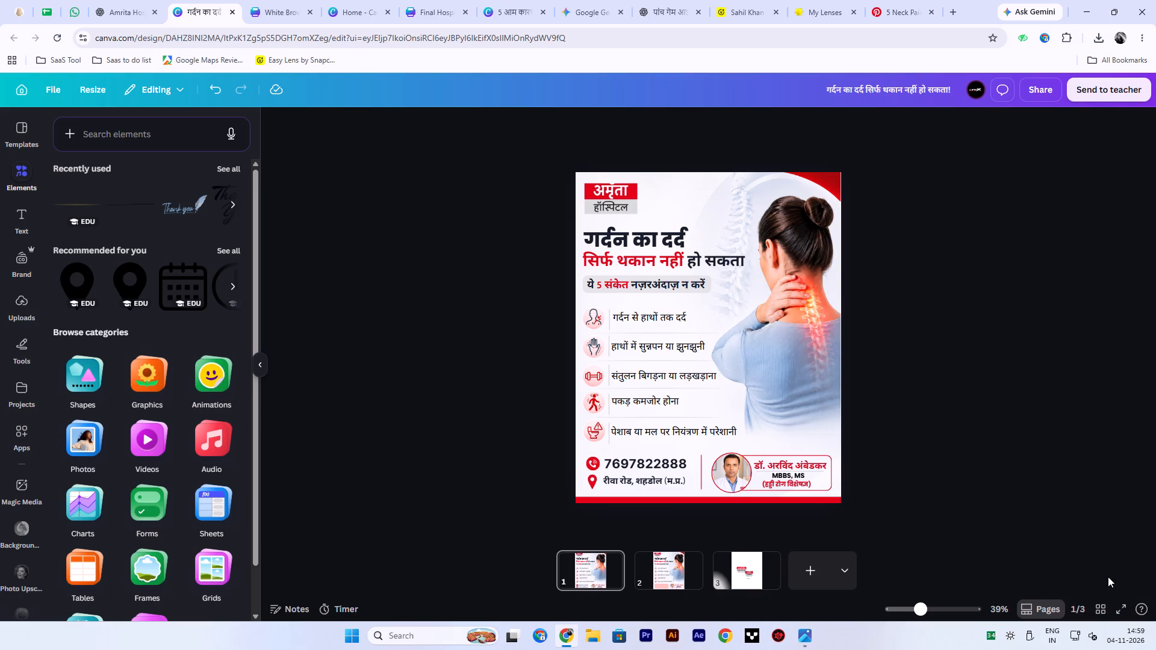
click(1117, 607)
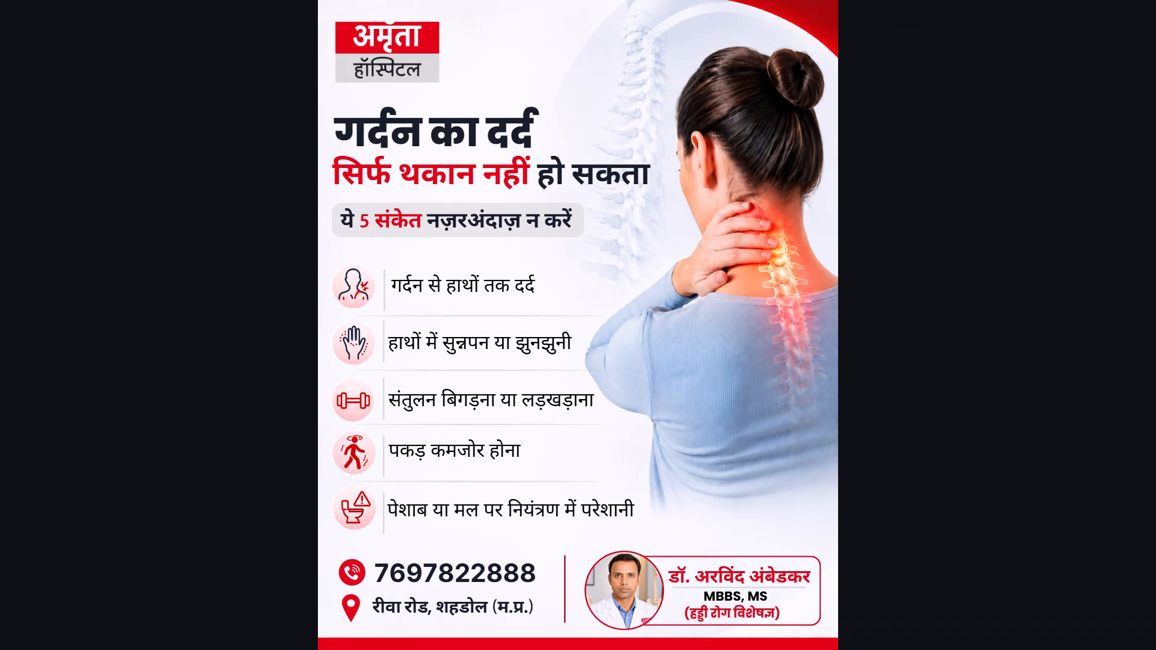
key(Escape)
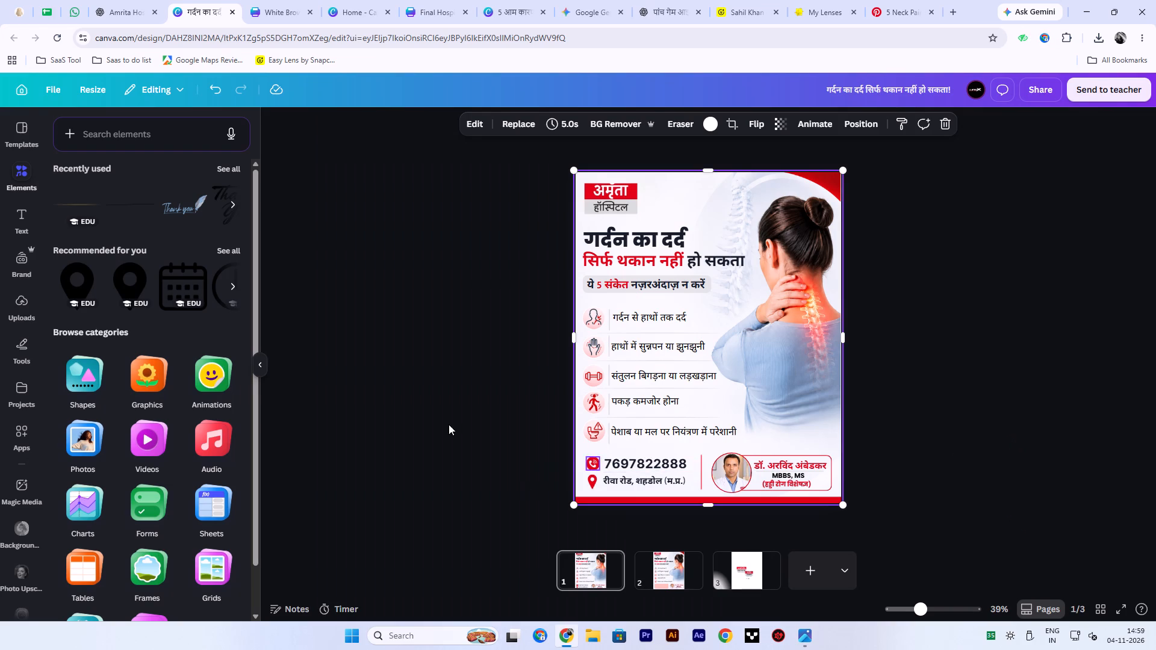
Search the elements for "line" and add a thin black line and a tapered gold line graphic to page 1.
click(126, 144)
click(125, 137)
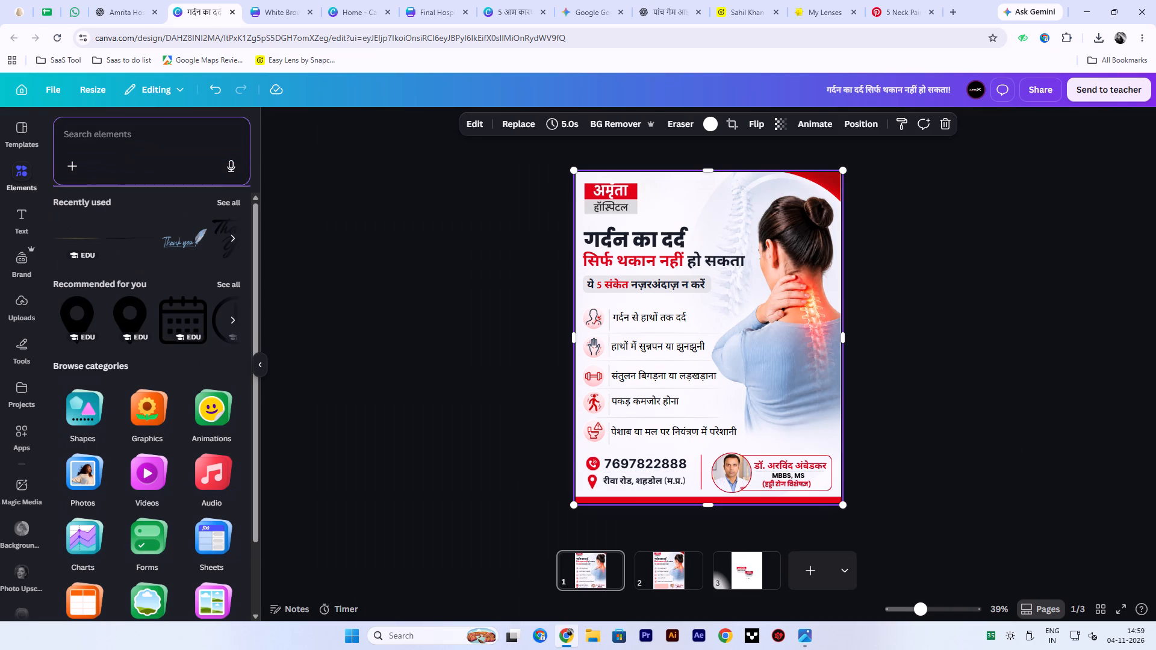
double_click(113, 149)
click(117, 137)
click(110, 224)
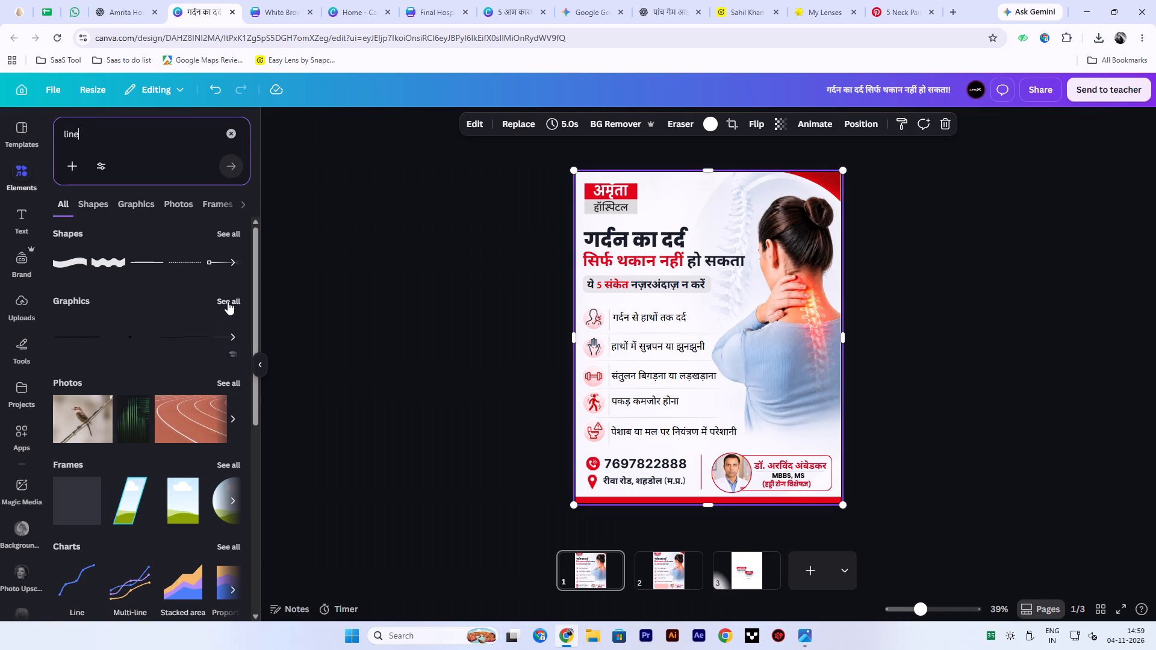
click(188, 338)
click(232, 303)
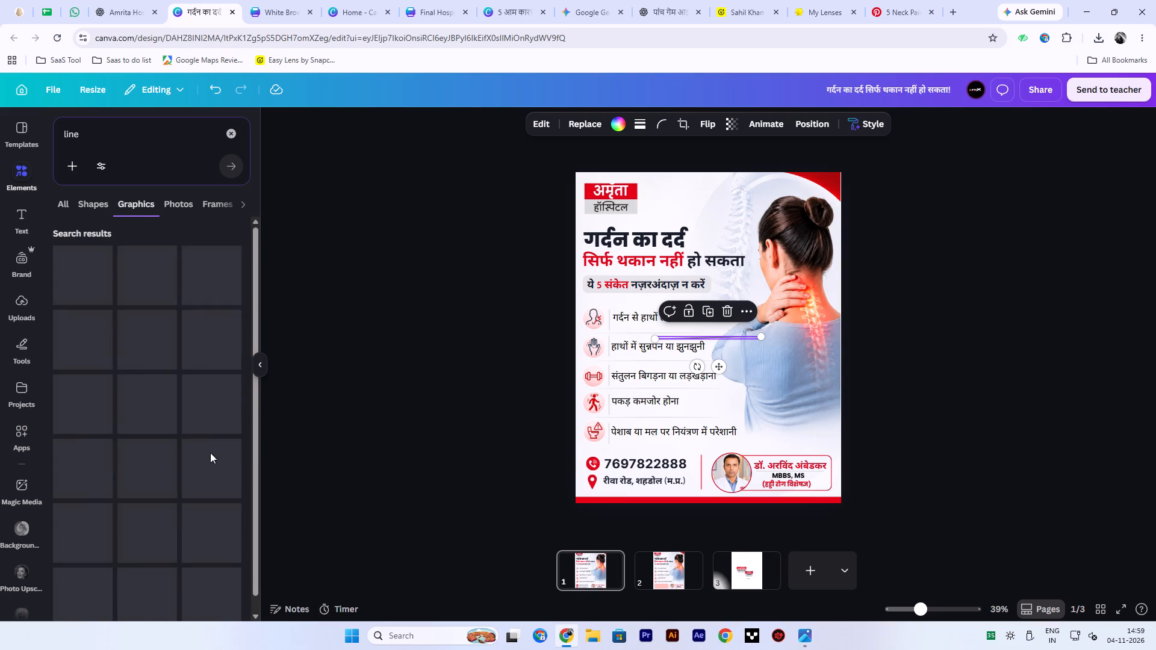
click(91, 337)
Place the gold line between the last symptom and the footer, widened to span most of the page.
drag(716, 341, 676, 445)
drag(727, 444, 794, 445)
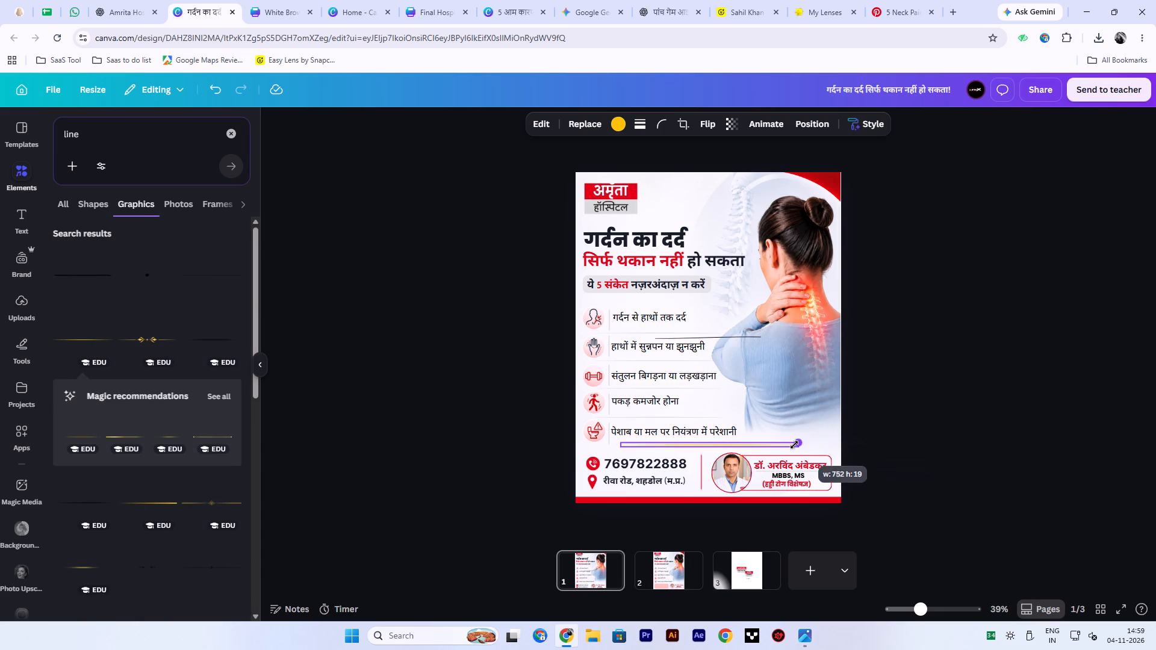
drag(794, 445, 847, 441)
drag(1001, 436, 1006, 435)
drag(708, 445, 682, 450)
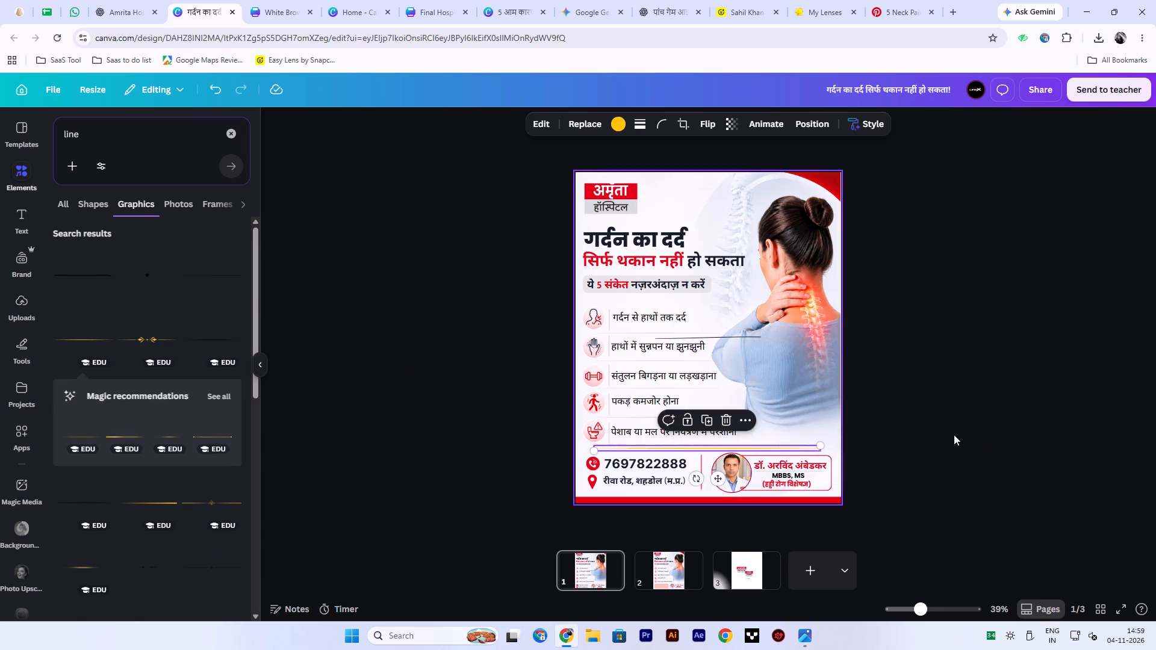
click(951, 435)
Delete the stray thin black line lying across the second symptom's row.
ctrl+scroll(909, 480, up, 4)
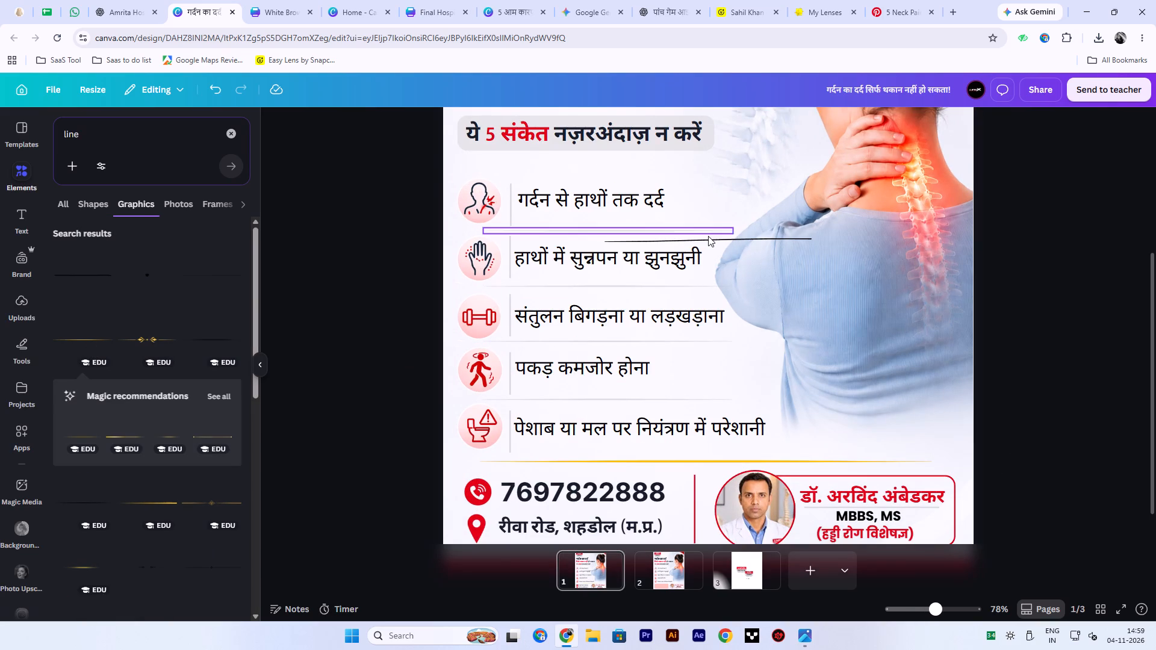
click(709, 238)
key(Delete)
ctrl+click(1051, 380)
ctrl+scroll(1052, 380, down, 3)
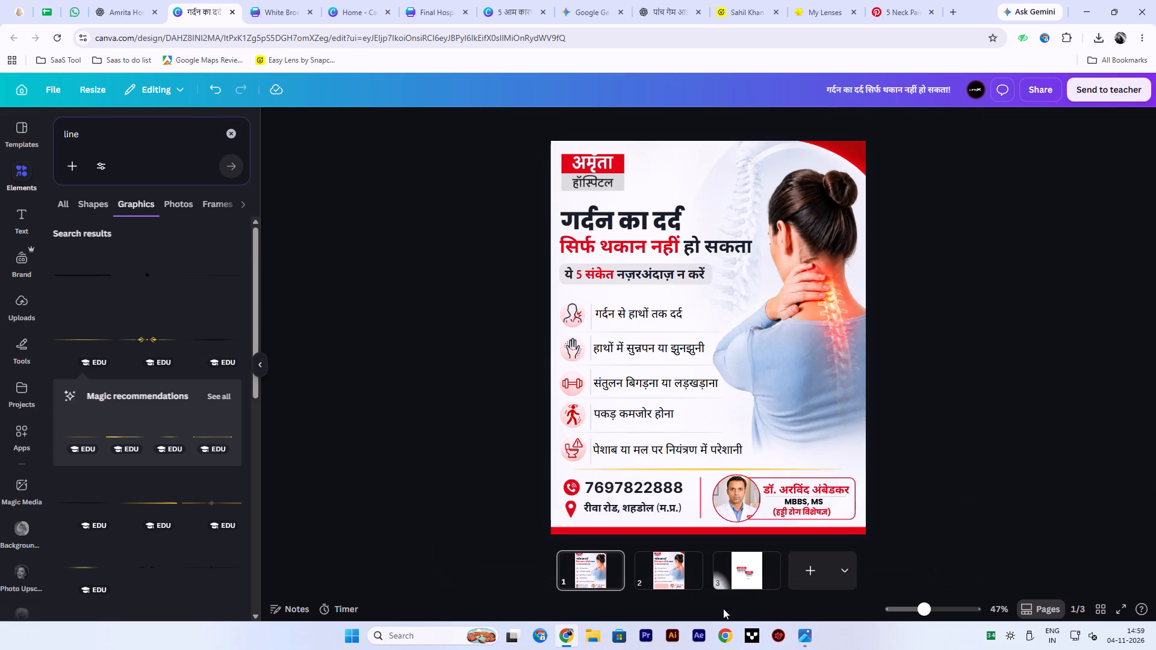
Recolour the gold line above the footer to the dark charcoal from the design's colours.
click(704, 469)
click(618, 122)
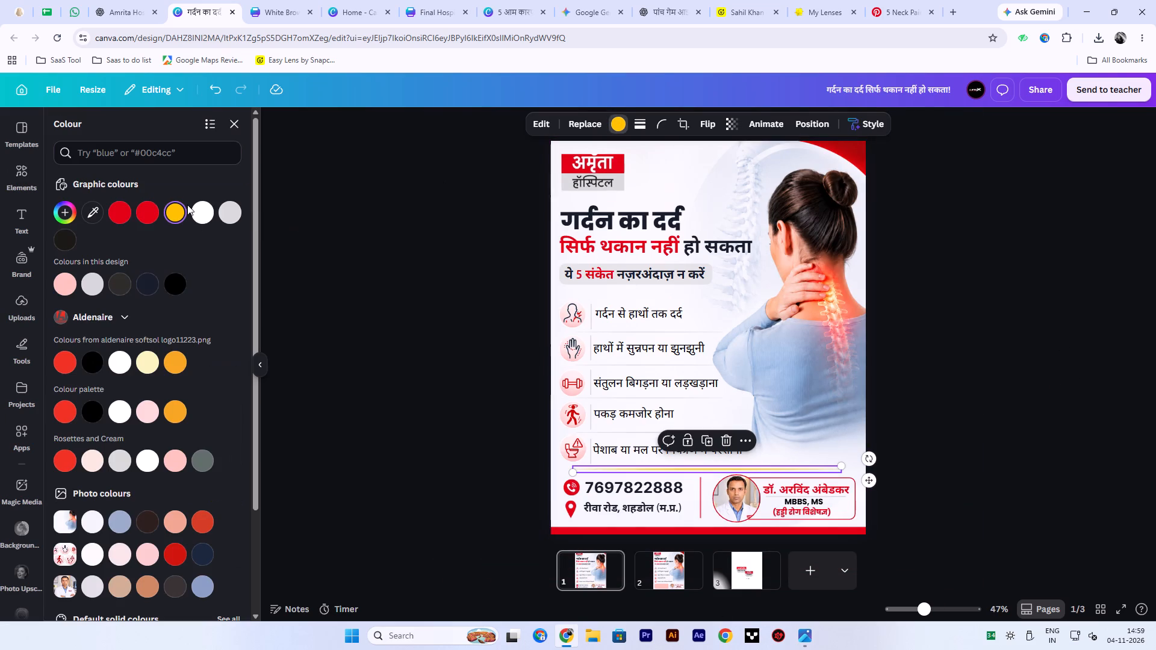
click(120, 284)
double_click(363, 267)
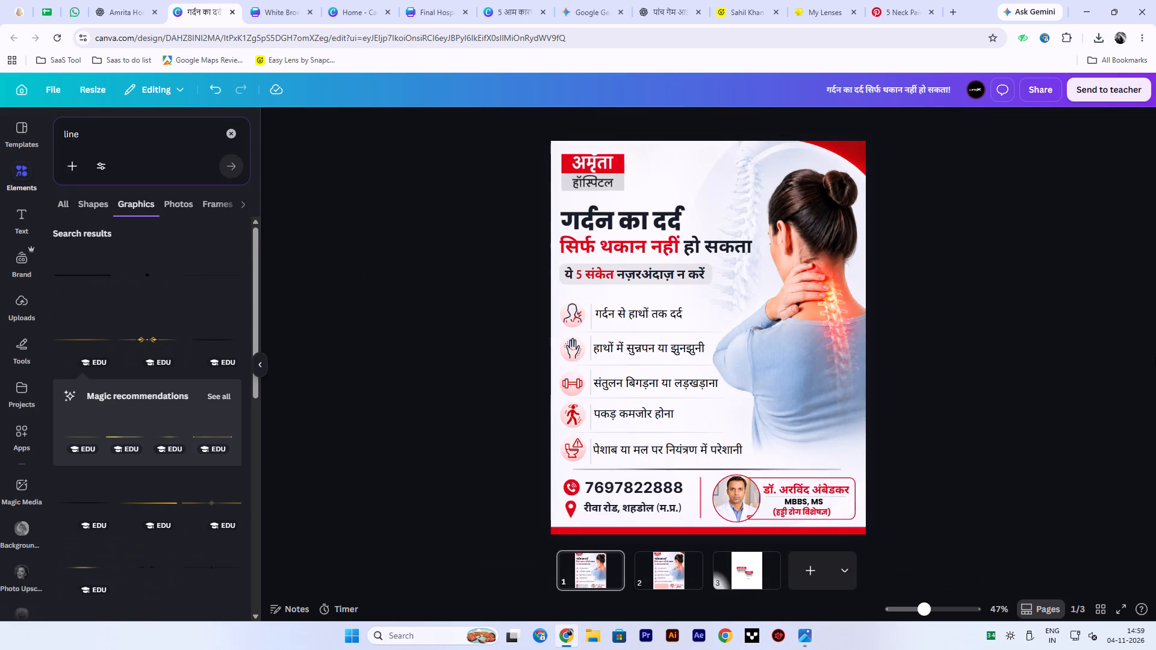
Compare page 1's footer with the pink-rectangle version on page 2.
scroll(1053, 450, down, 1)
scroll(1051, 450, up, 1)
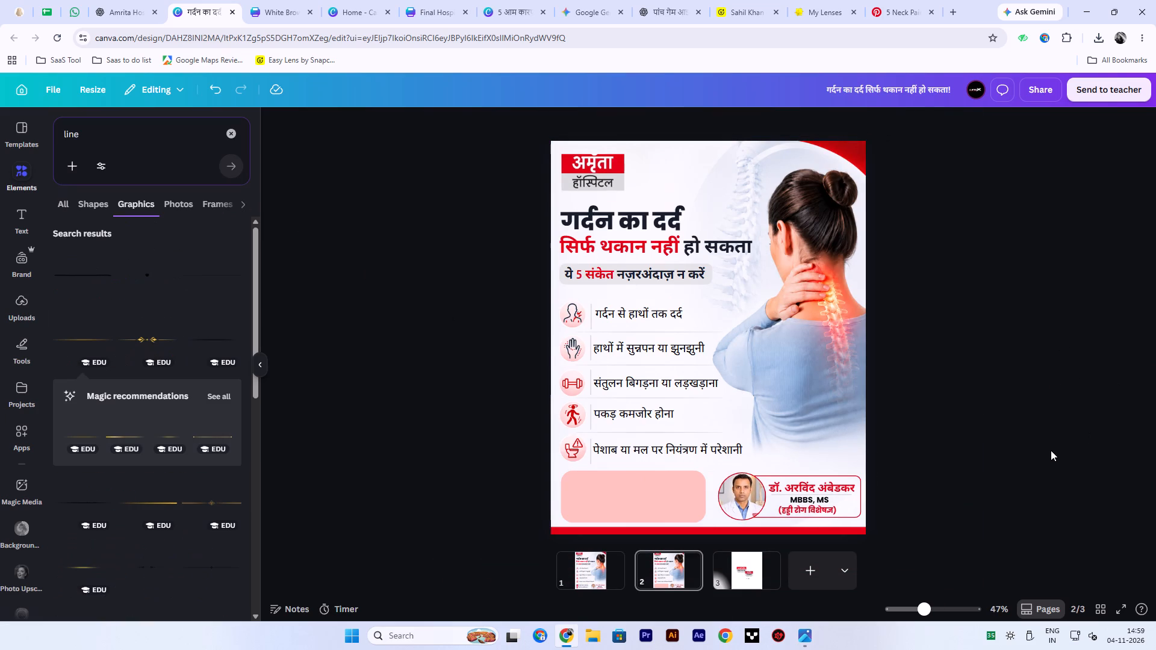
scroll(1051, 450, up, 2)
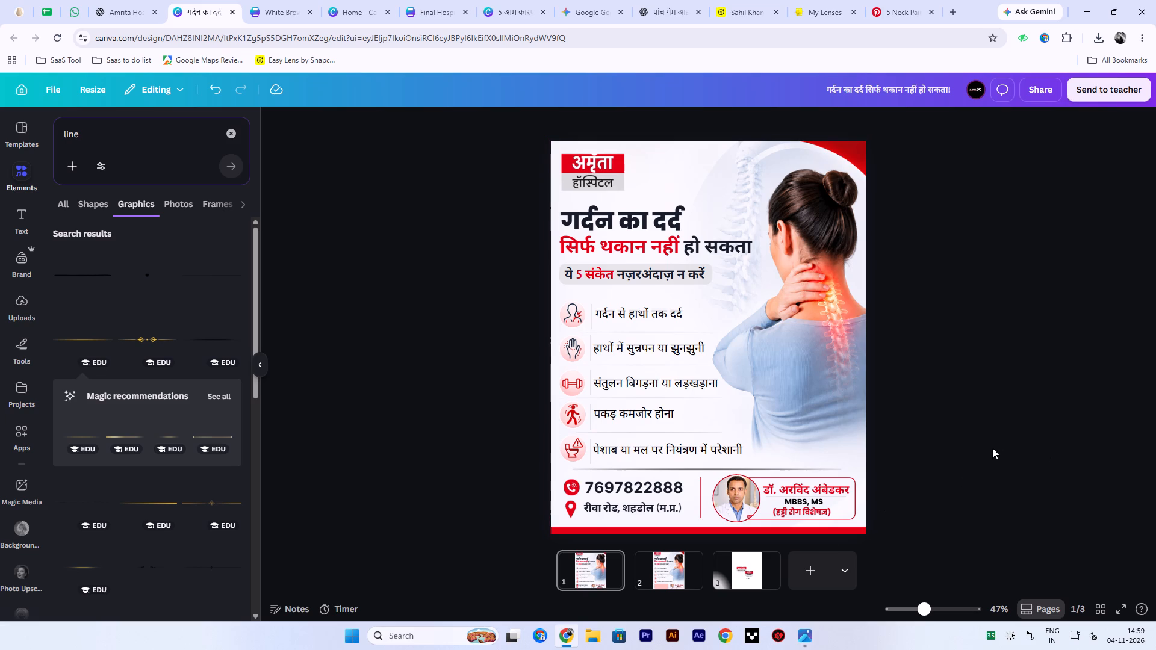
click(1101, 402)
Recolour the charcoal divider line above page 1's contact footer to red.
click(799, 471)
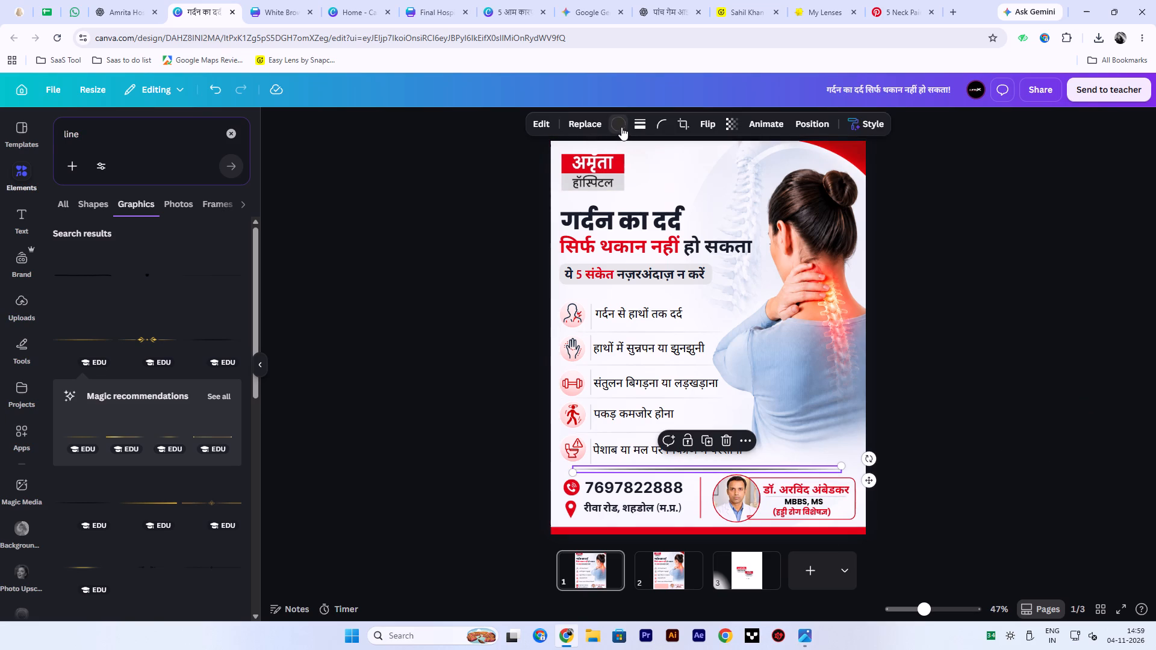
click(621, 127)
click(124, 209)
double_click(303, 207)
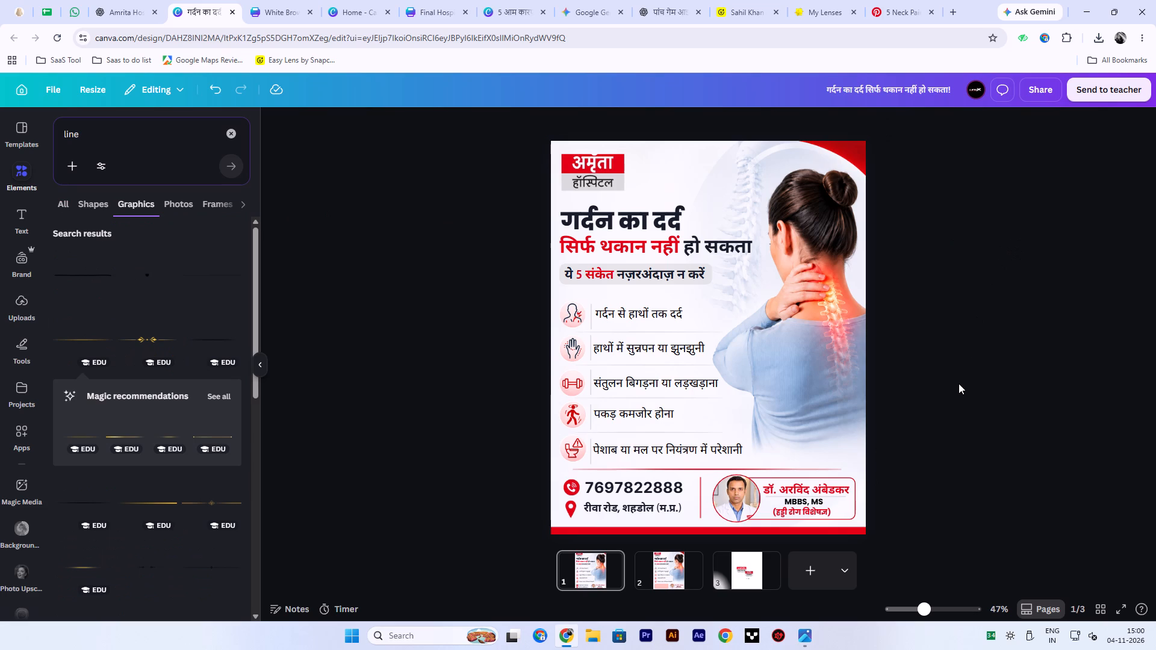
Download only page 1 of the poster as a PNG file.
click(1031, 90)
click(934, 356)
click(1029, 371)
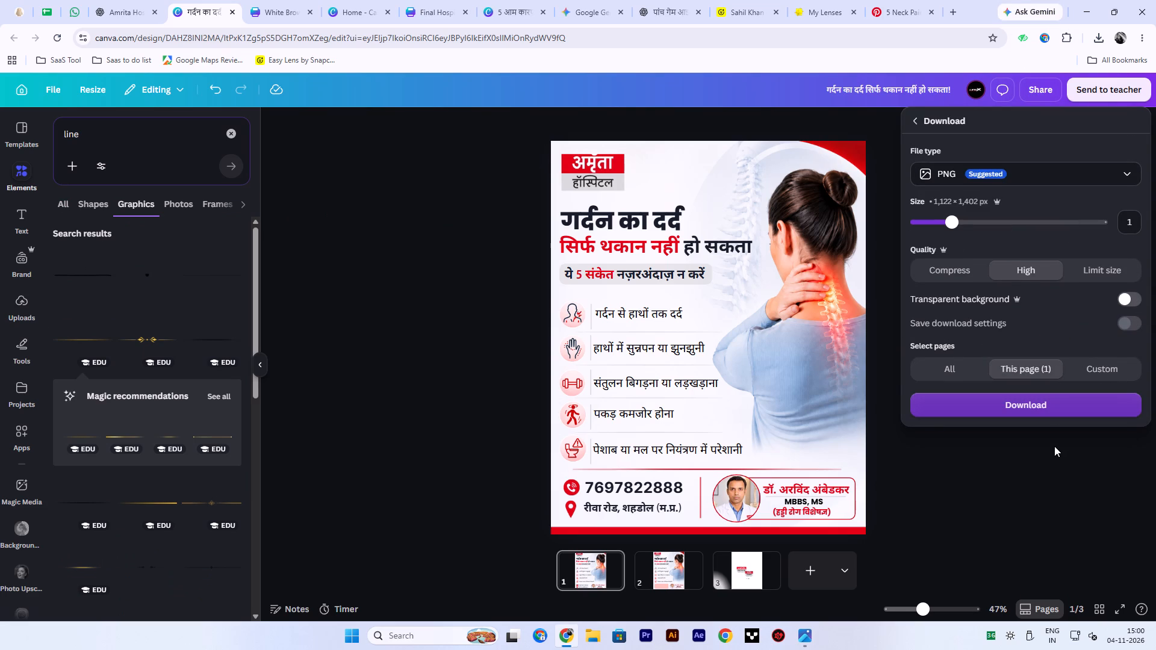
click(1046, 406)
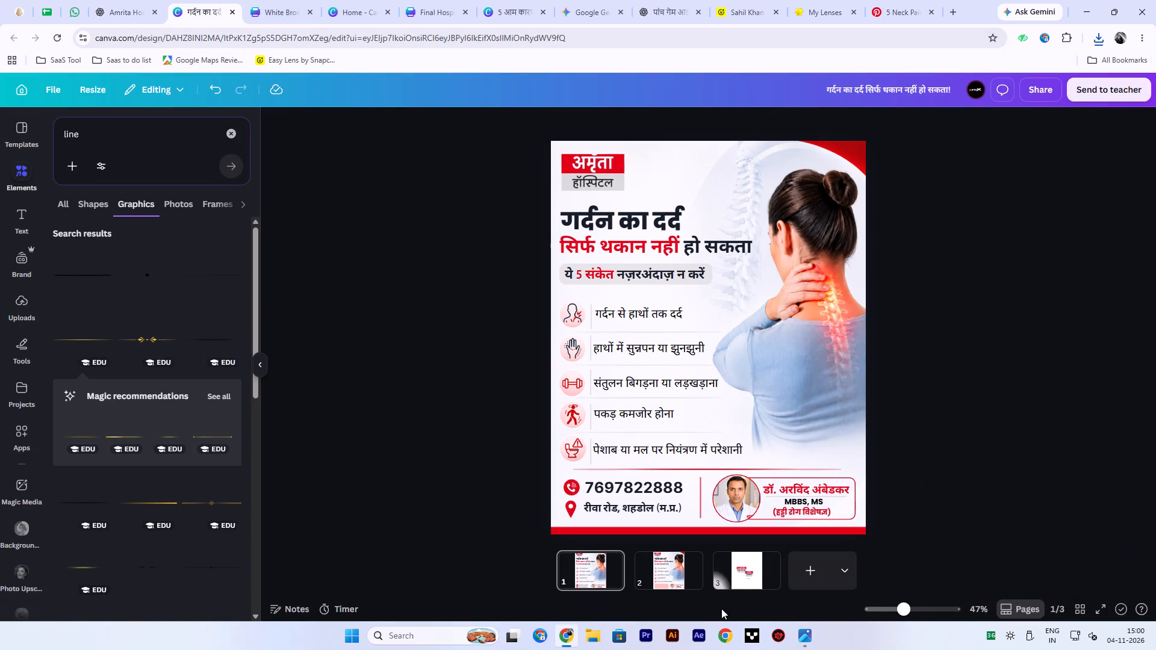
Switch to the Snapchat Easy Lens profile page and reload its lens statistics.
click(742, 5)
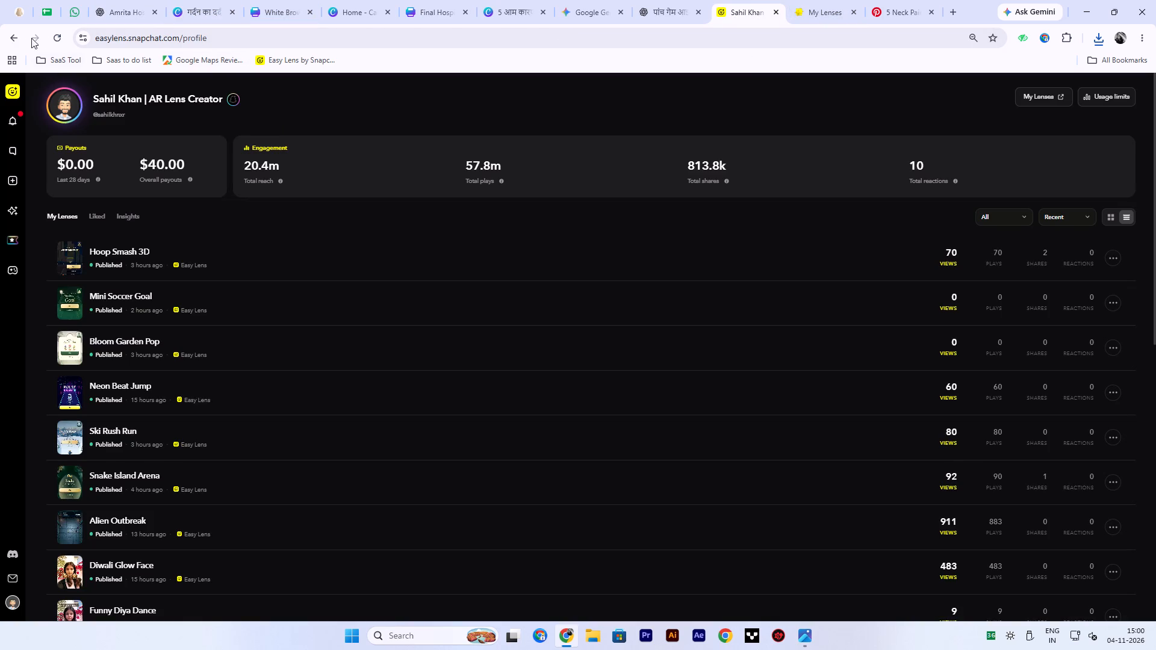
click(53, 37)
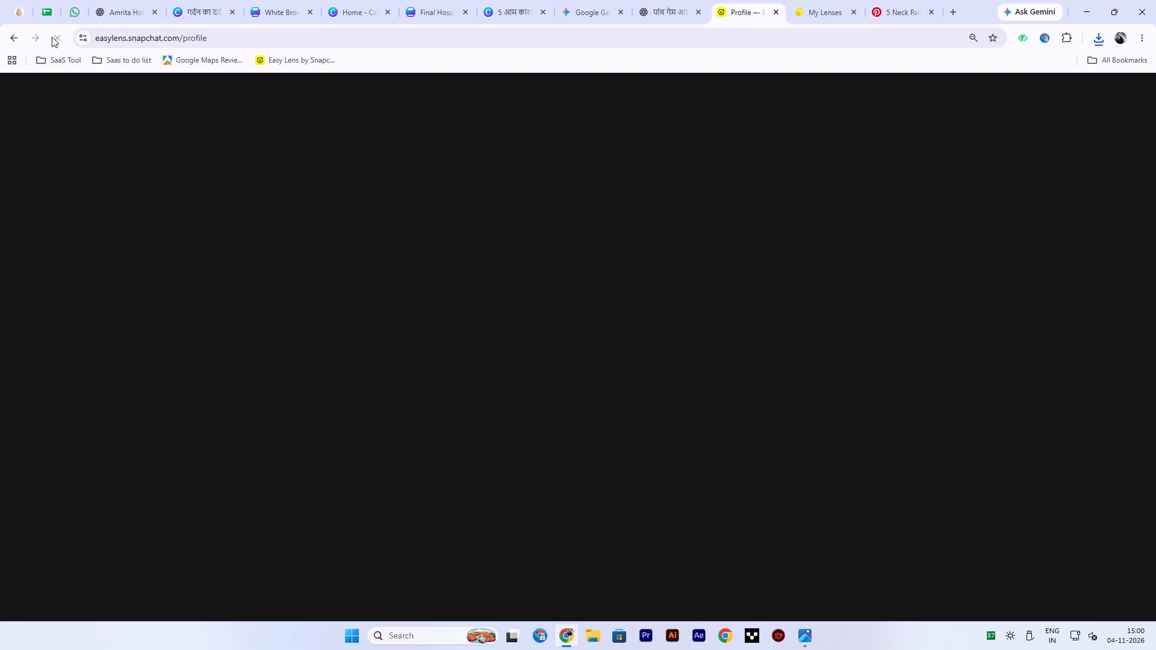